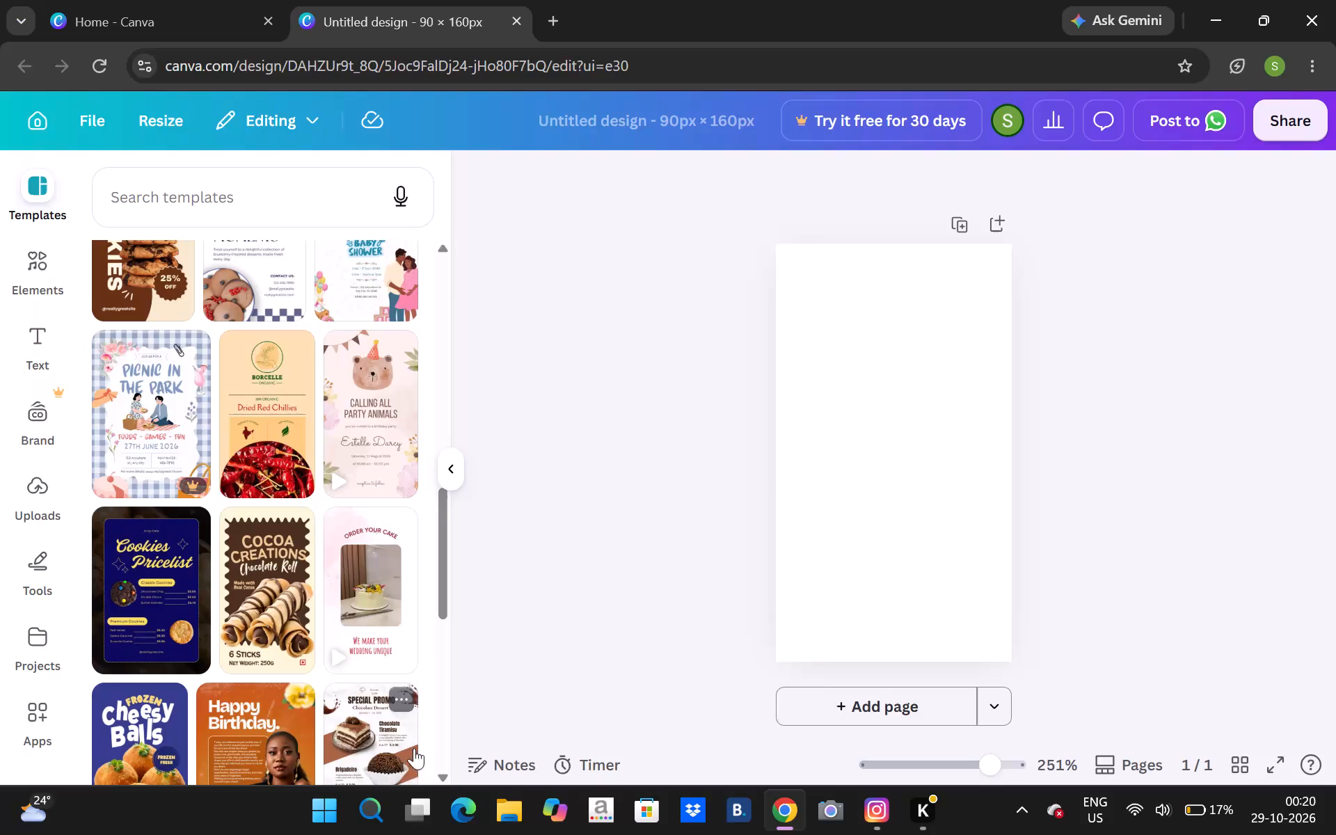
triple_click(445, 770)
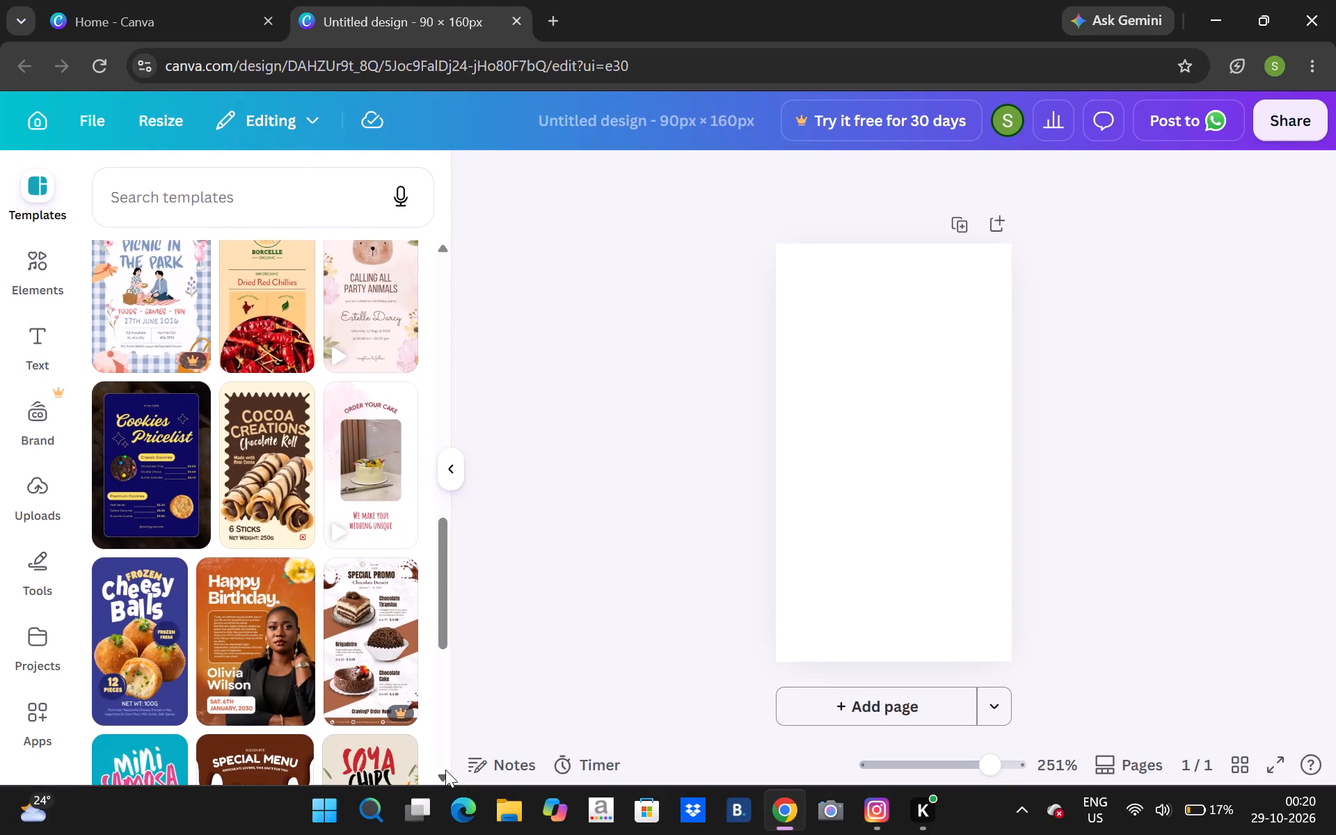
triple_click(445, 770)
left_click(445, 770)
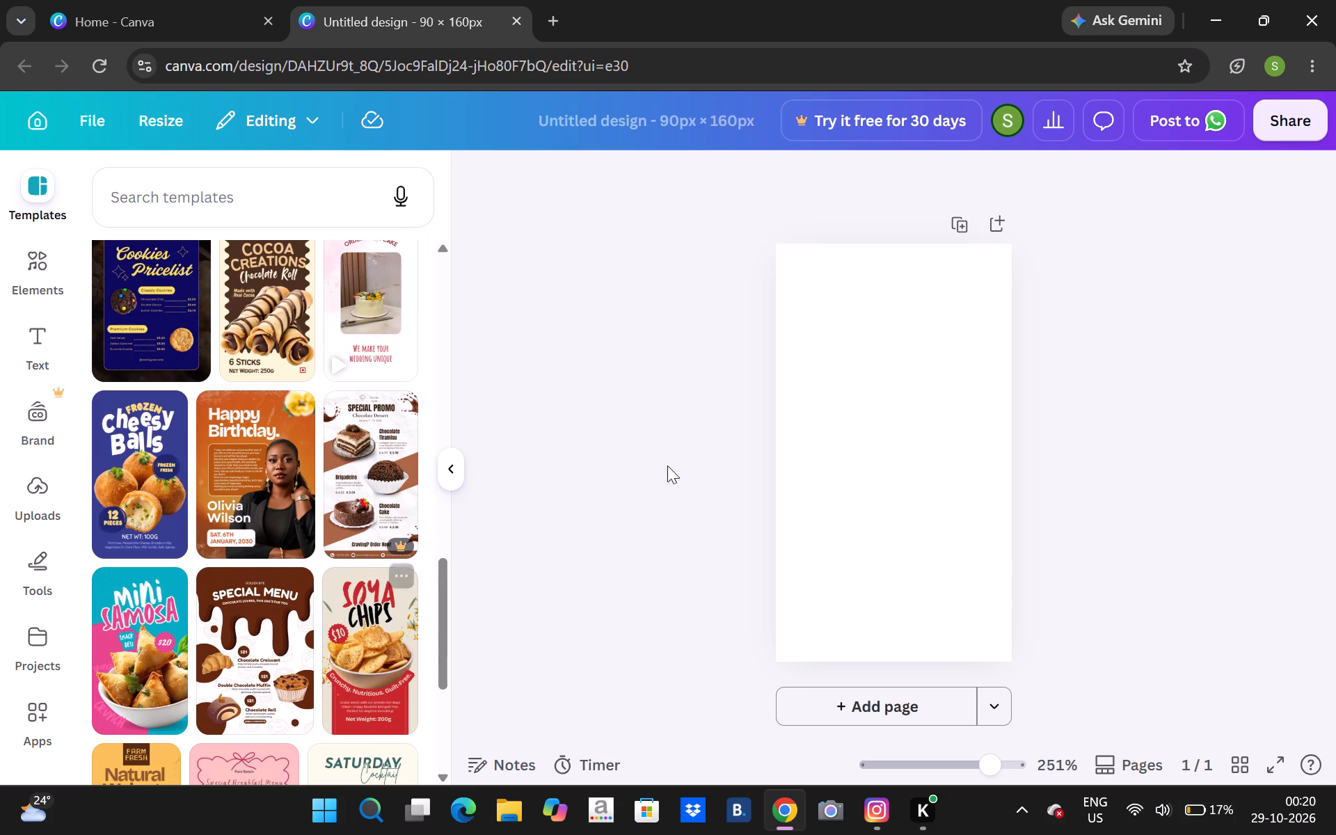
Set the blank page's background to the medium blue from the default solid colours.
left_click(866, 488)
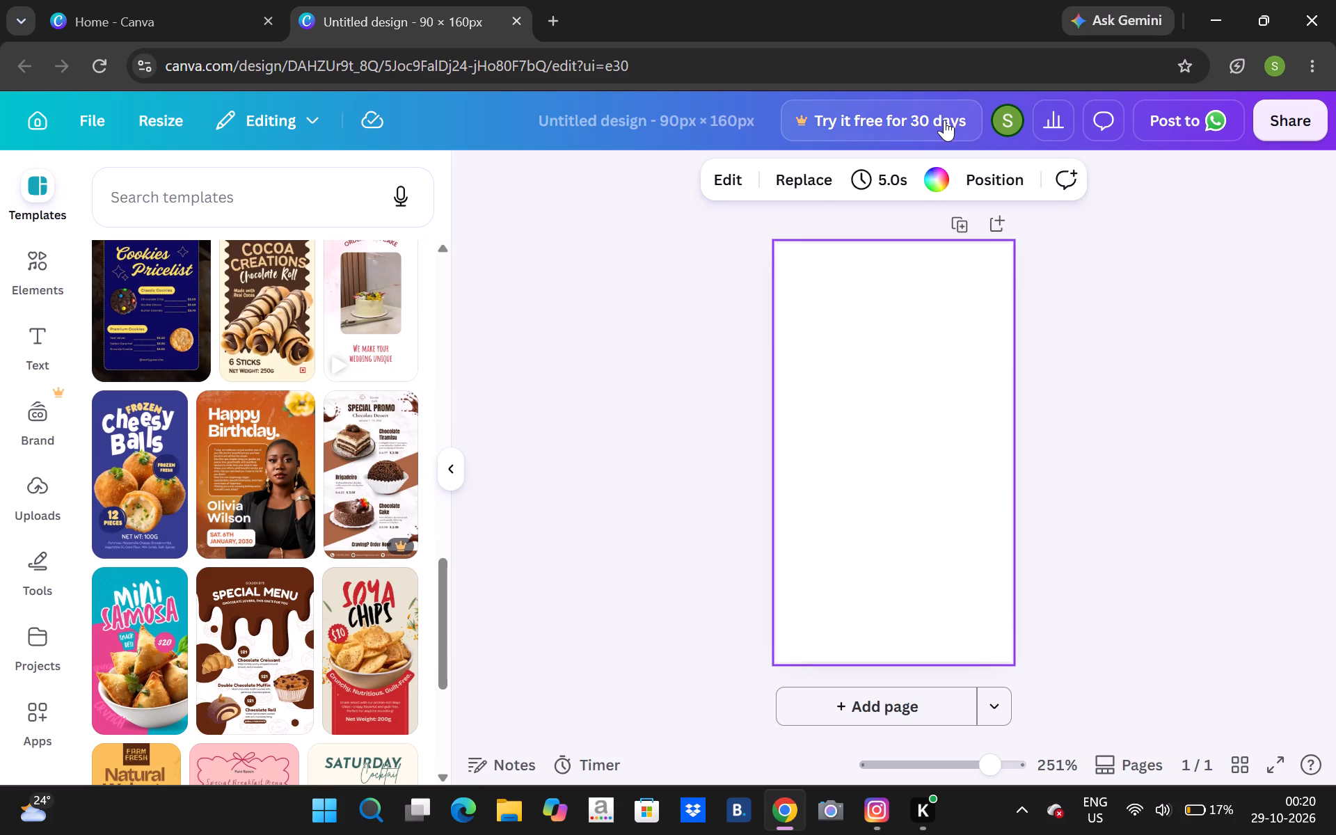
left_click(930, 182)
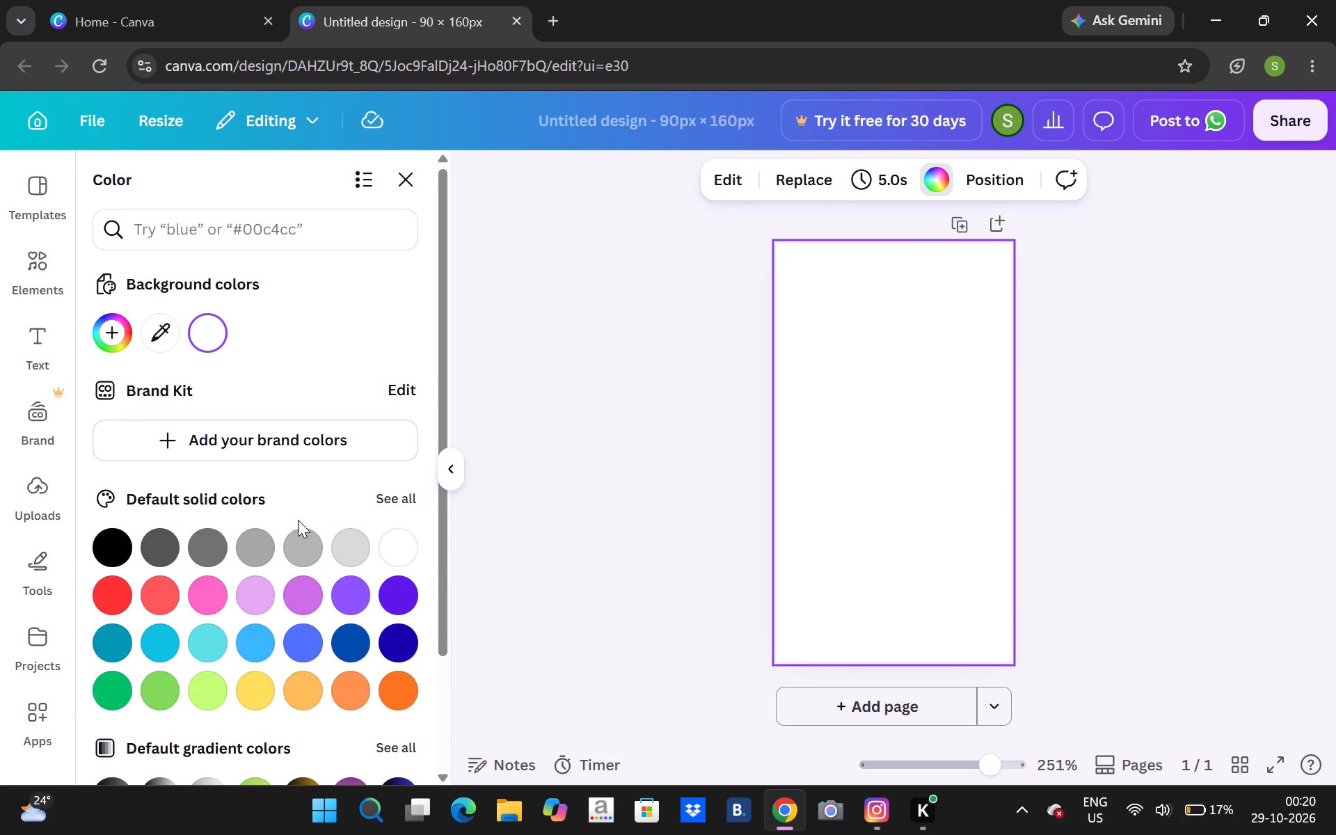
left_click(208, 639)
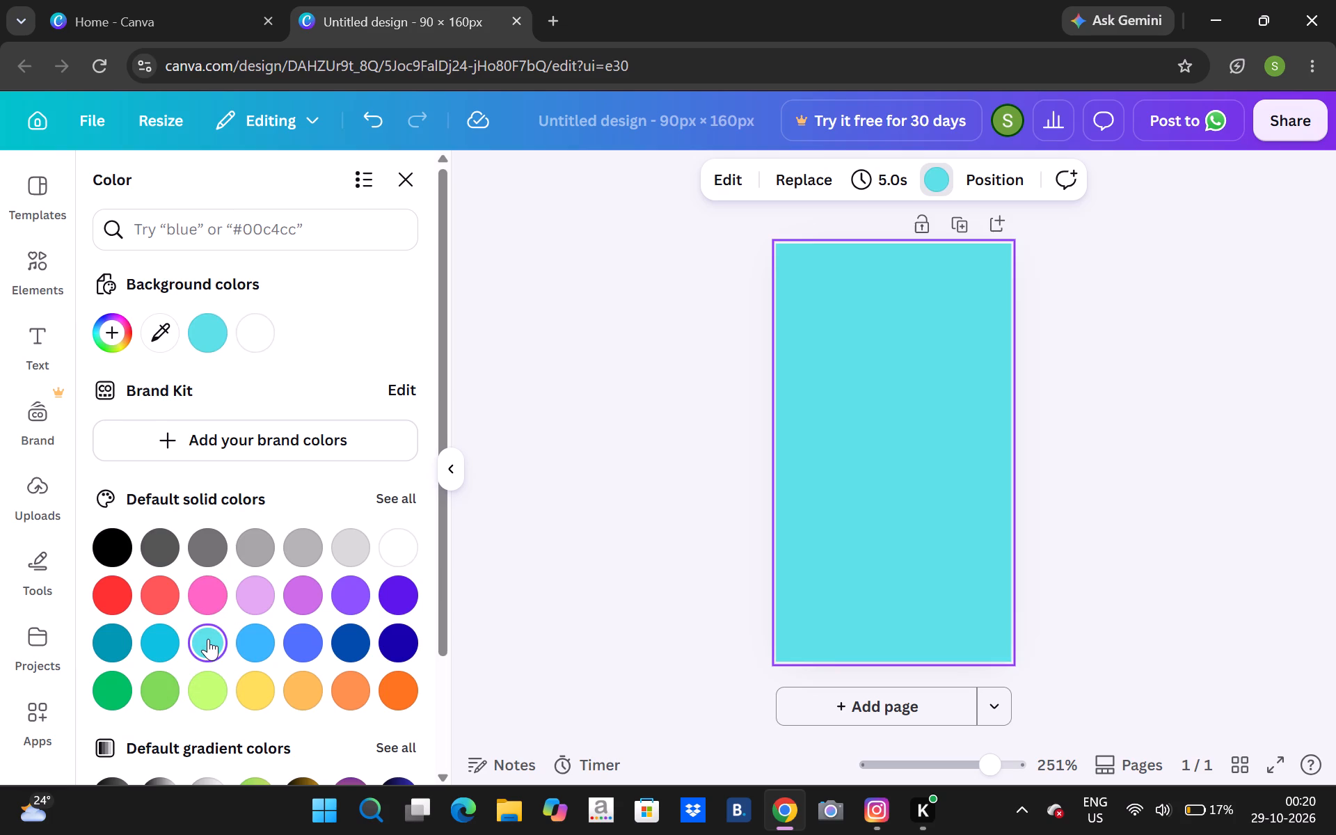
left_click(299, 633)
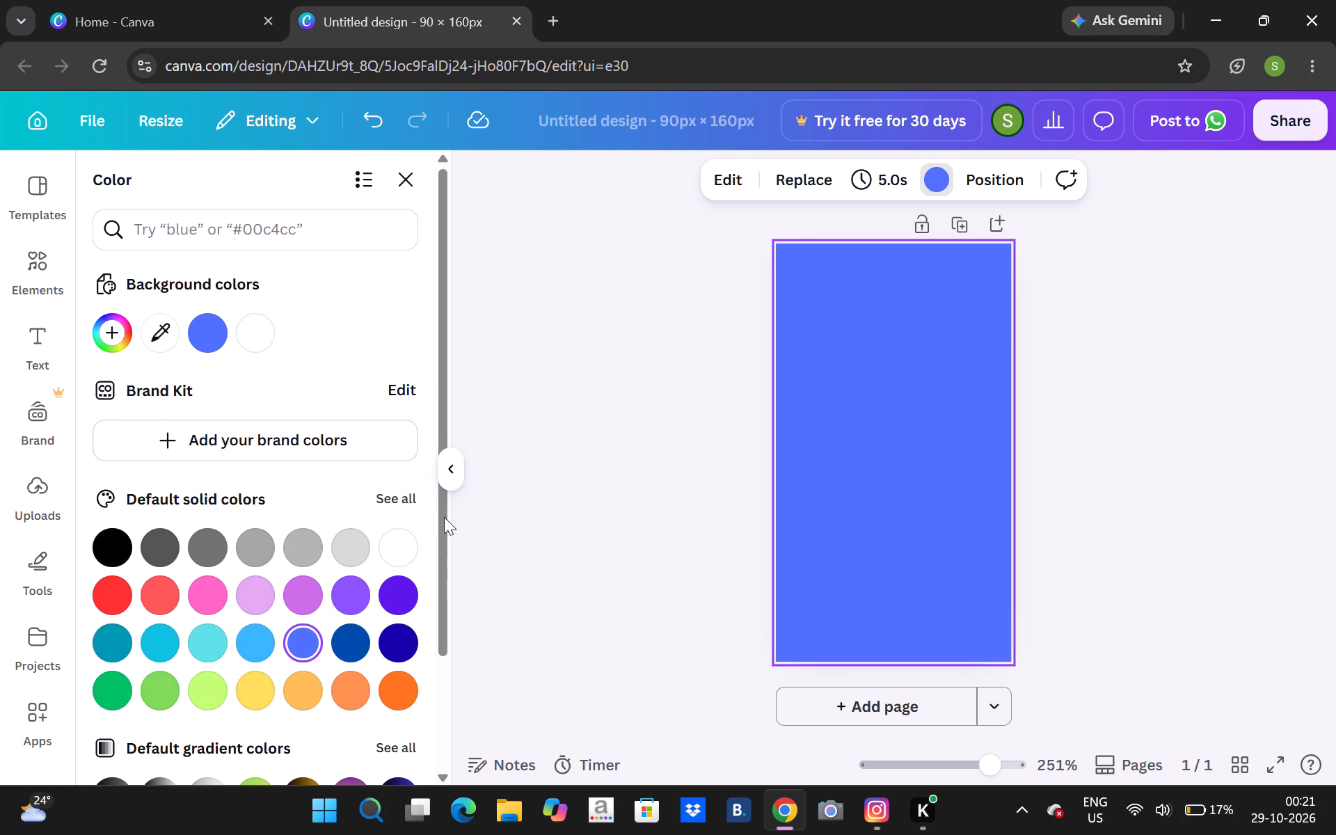
left_click(493, 523)
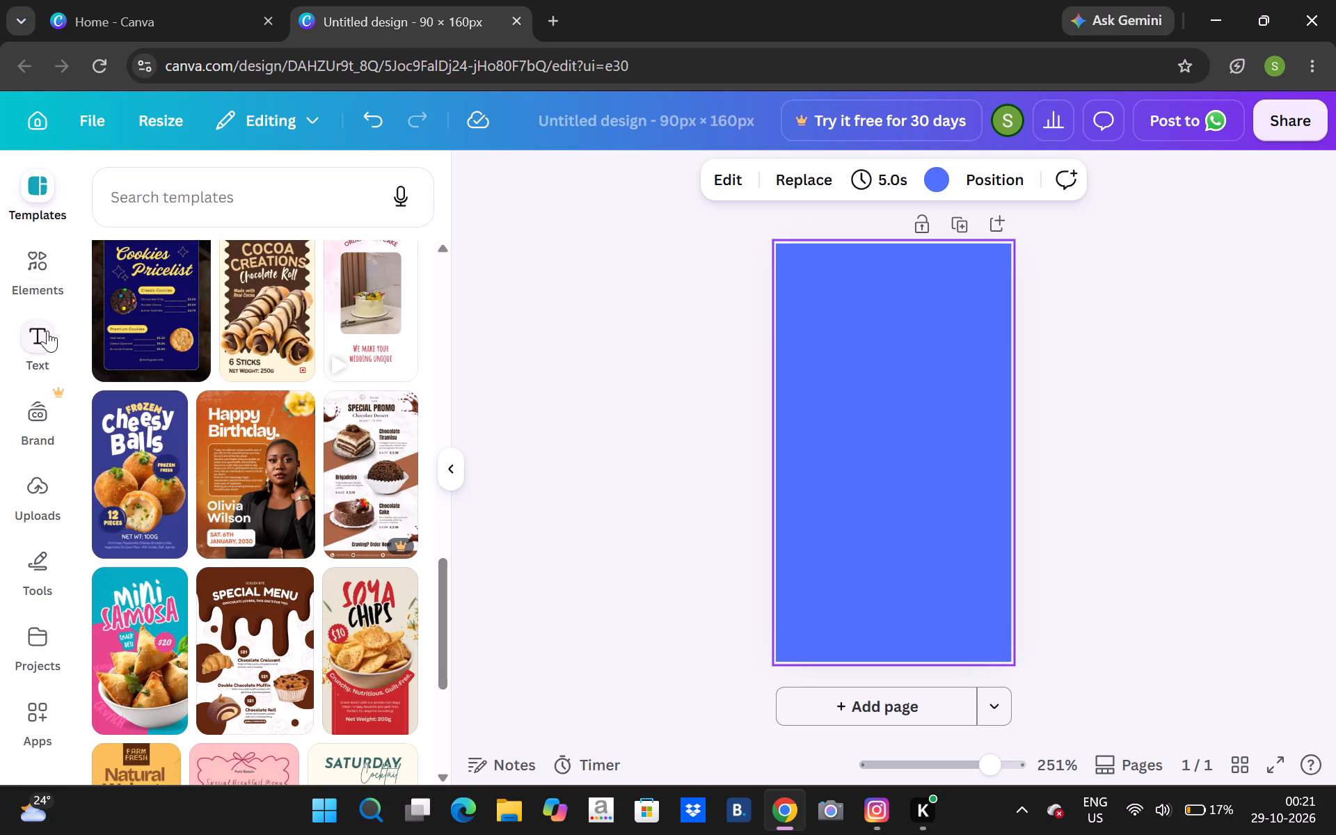
Search the elements for a circle and add the Circle shape to the page.
left_click(33, 273)
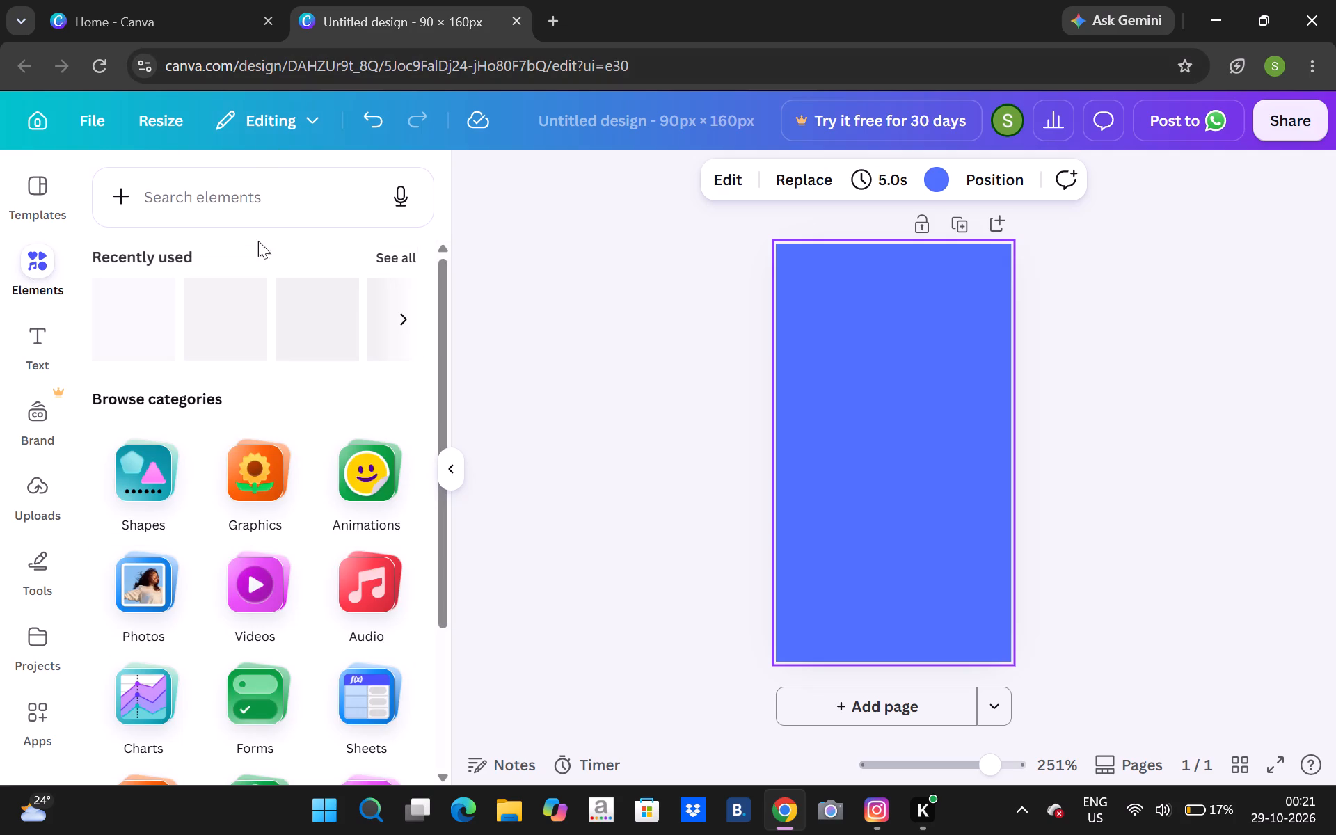
left_click(403, 312)
left_click(403, 312)
left_click(403, 312)
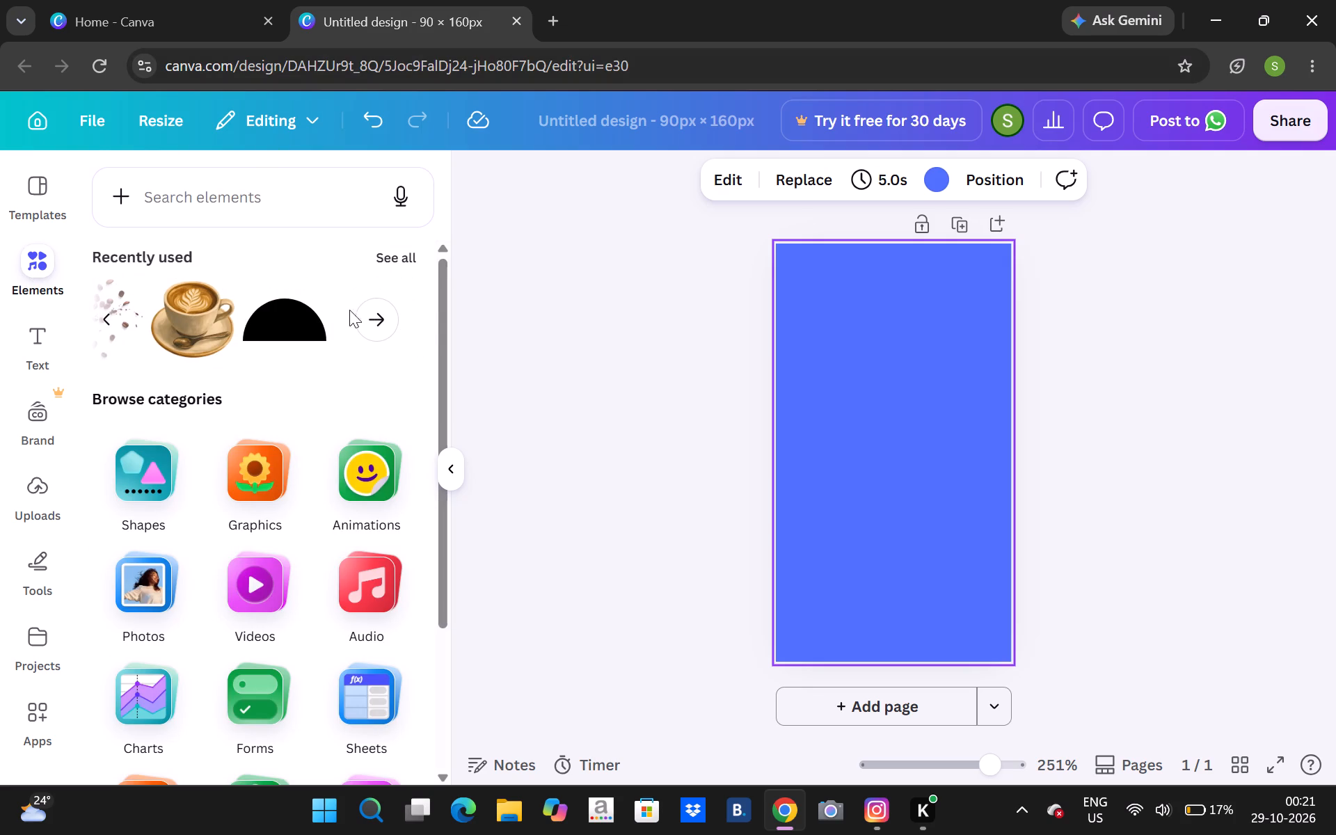
left_click(275, 191)
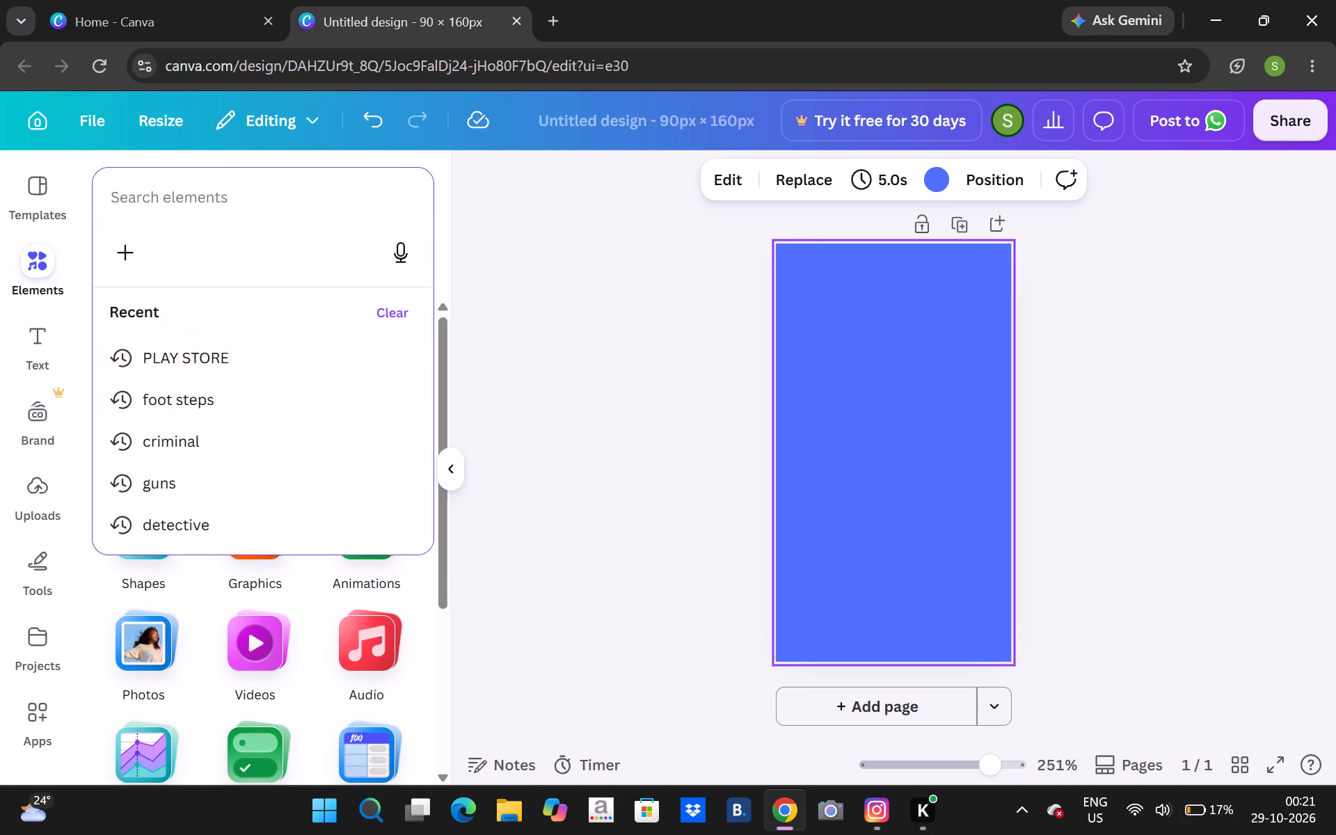
key("c")
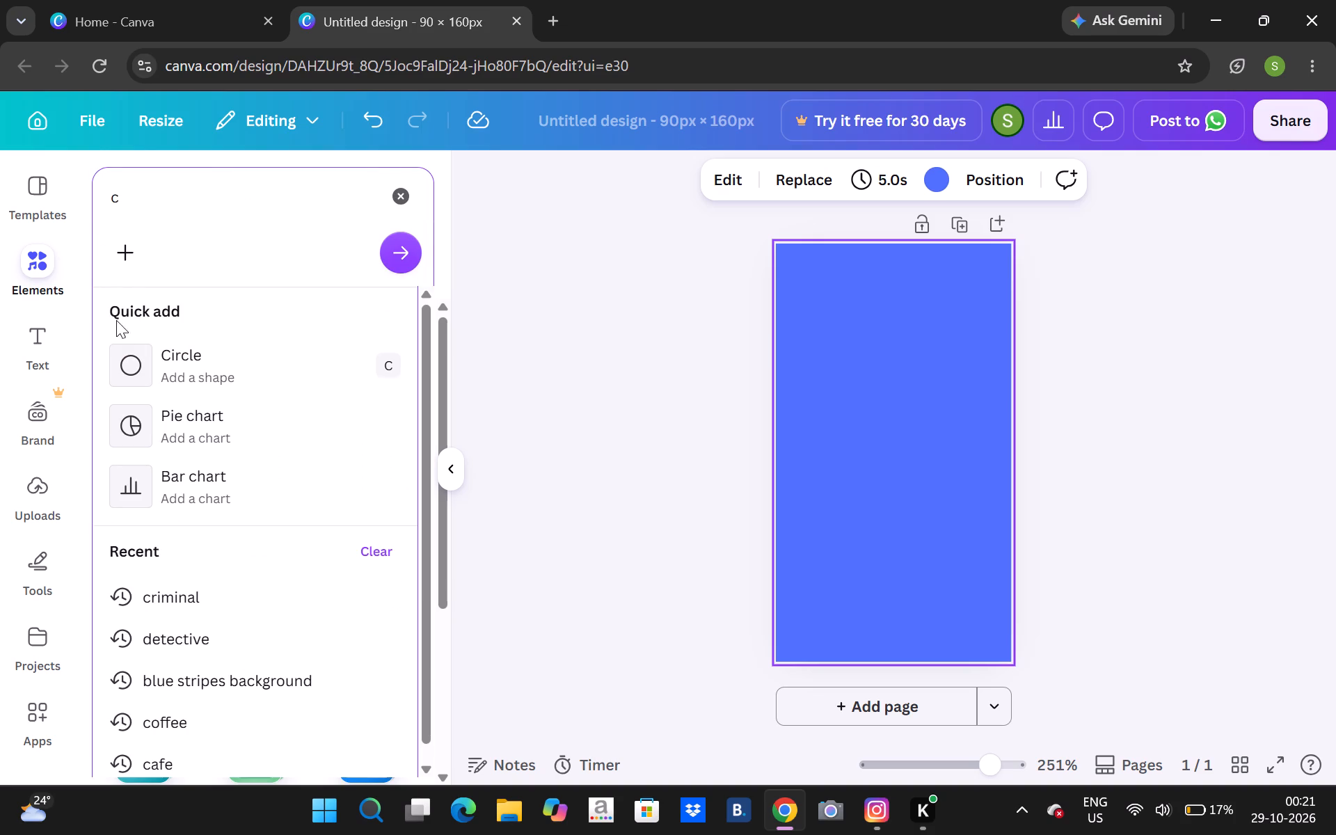
left_click(154, 349)
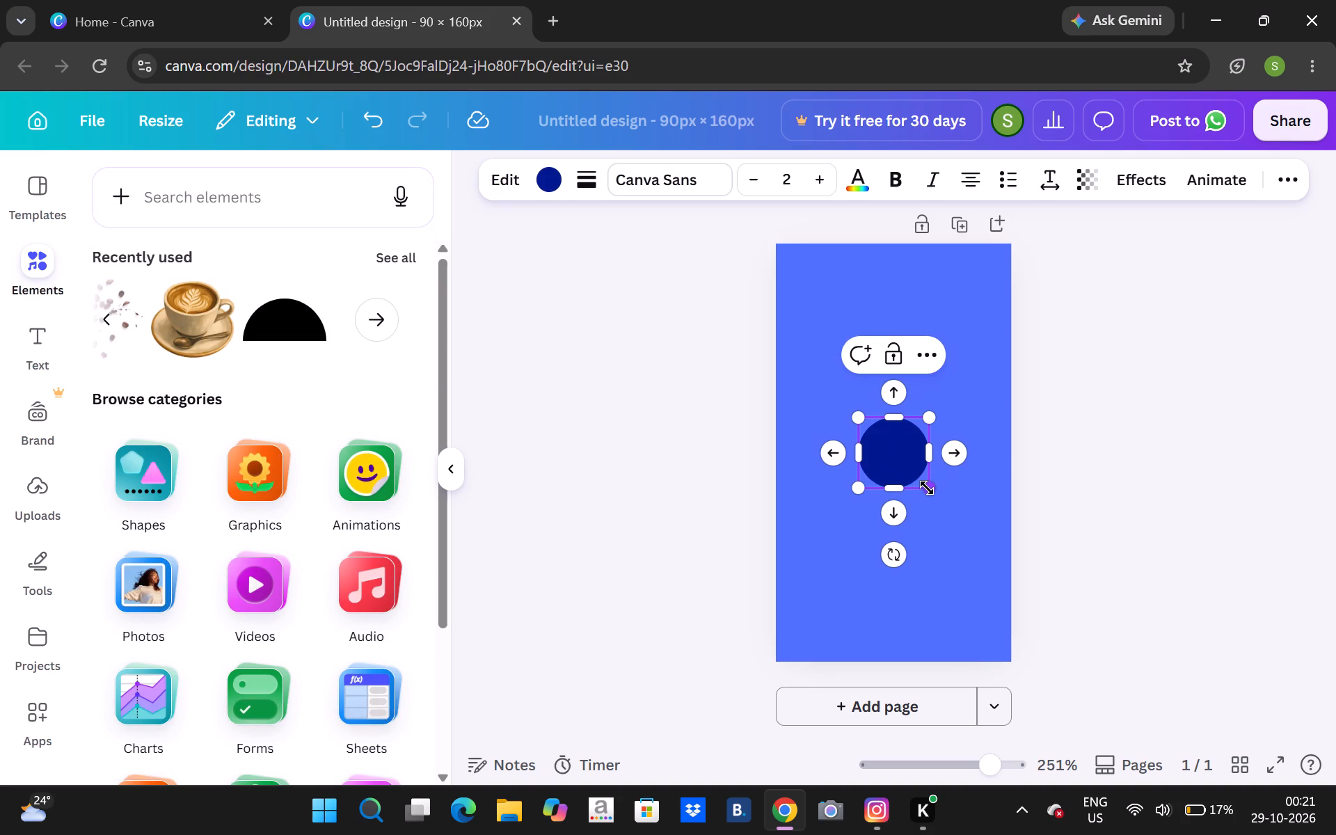
Enlarge the circle, stretch it upward into a tall ellipse, and place it partly off the page's lower-left edge.
left_click_drag(927, 488, 1047, 682)
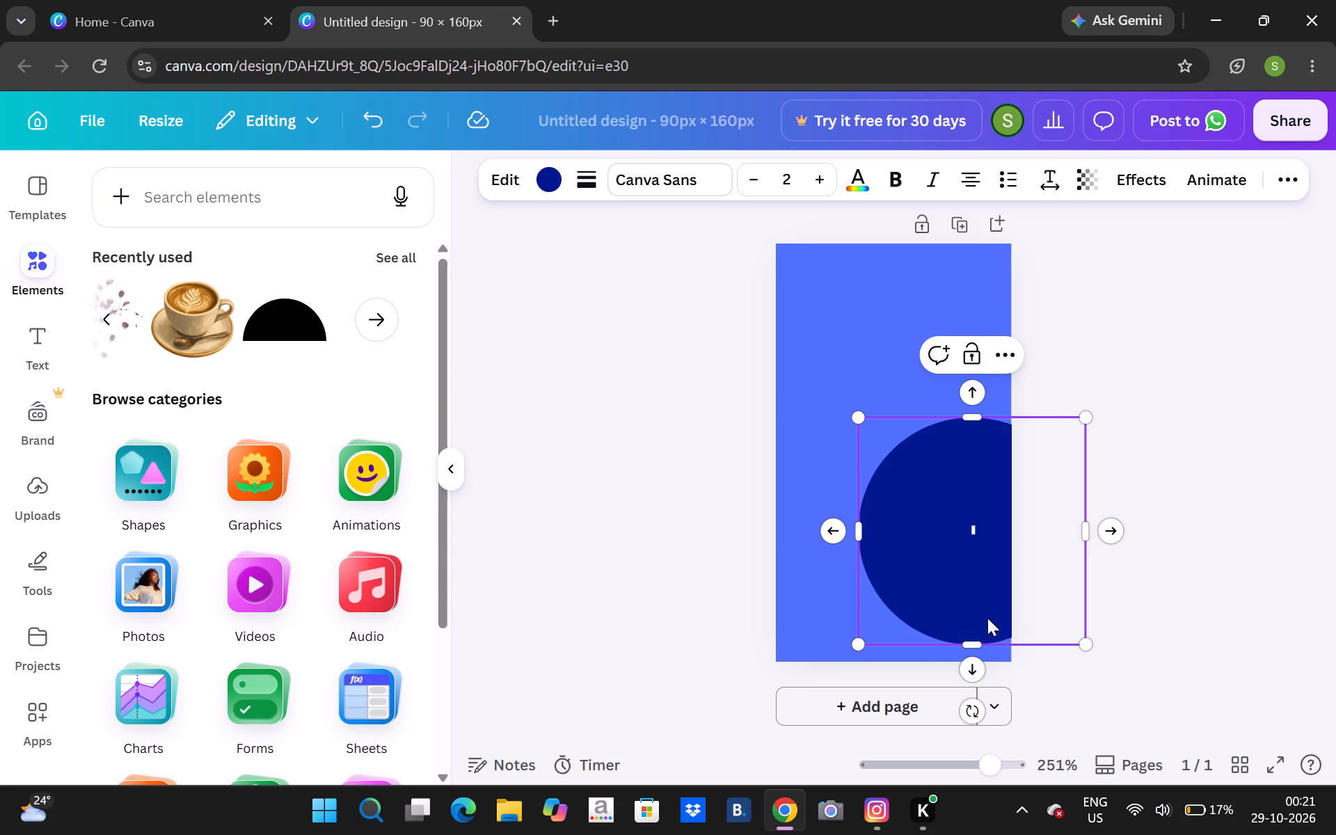
left_click_drag(986, 615, 817, 656)
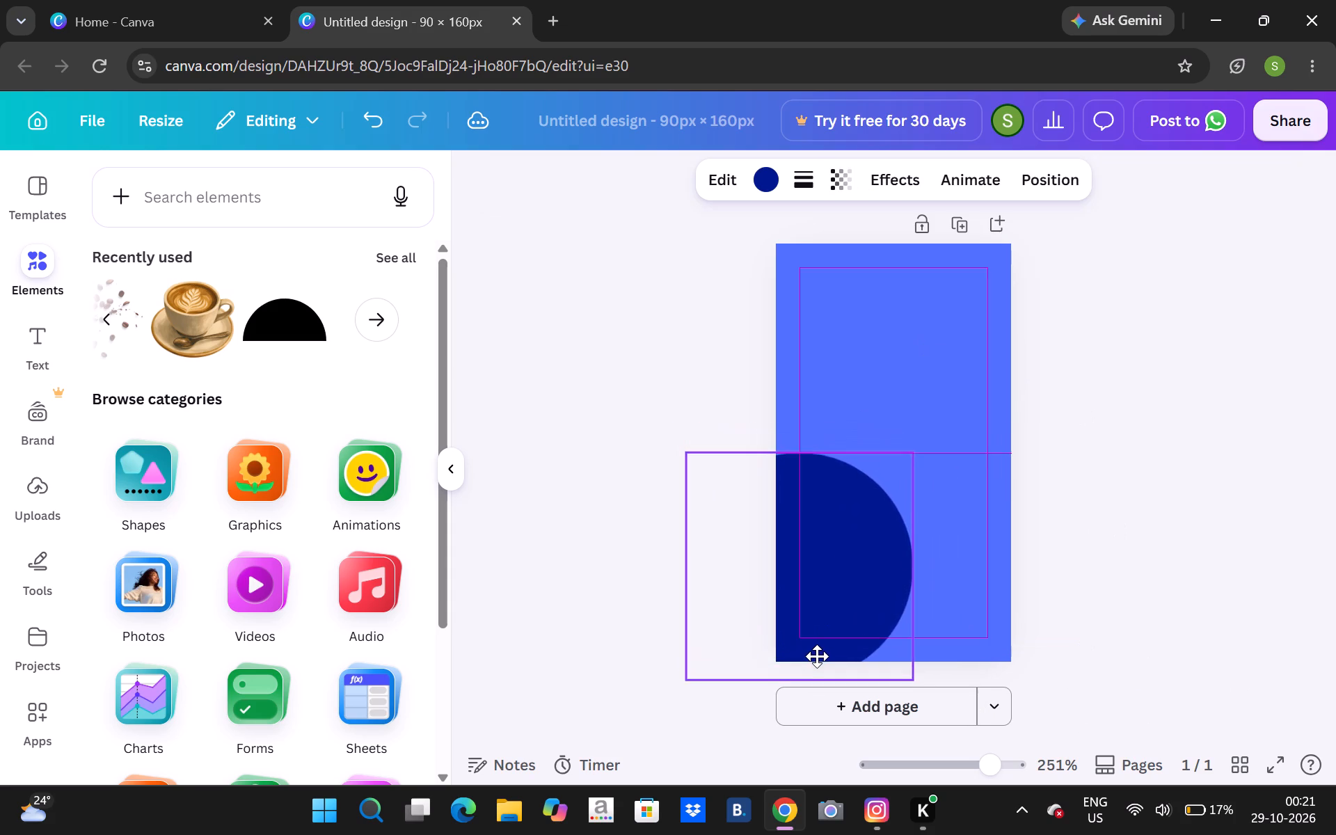
left_click_drag(817, 656, 828, 664)
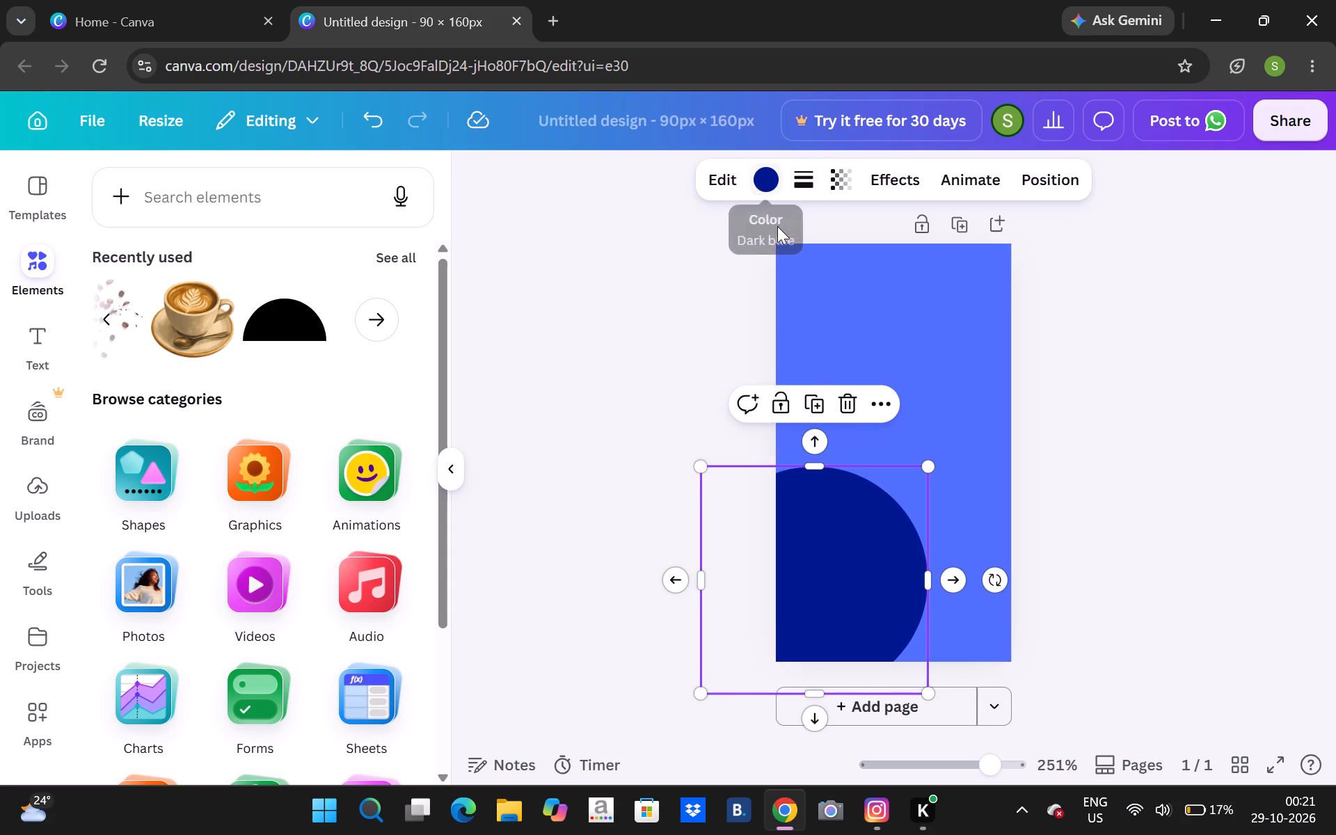
left_click_drag(816, 463, 815, 382)
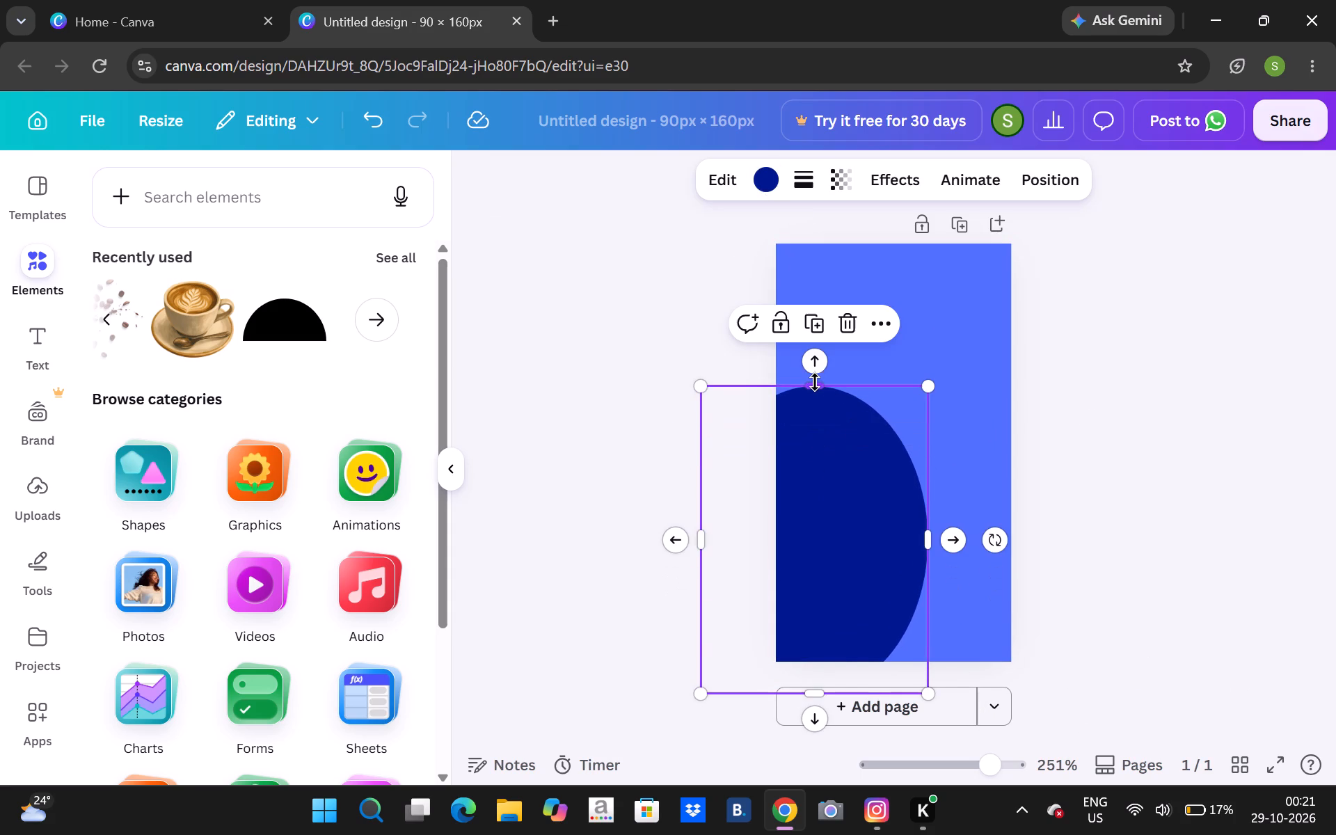
left_click(804, 397)
left_click_drag(806, 422, 755, 431)
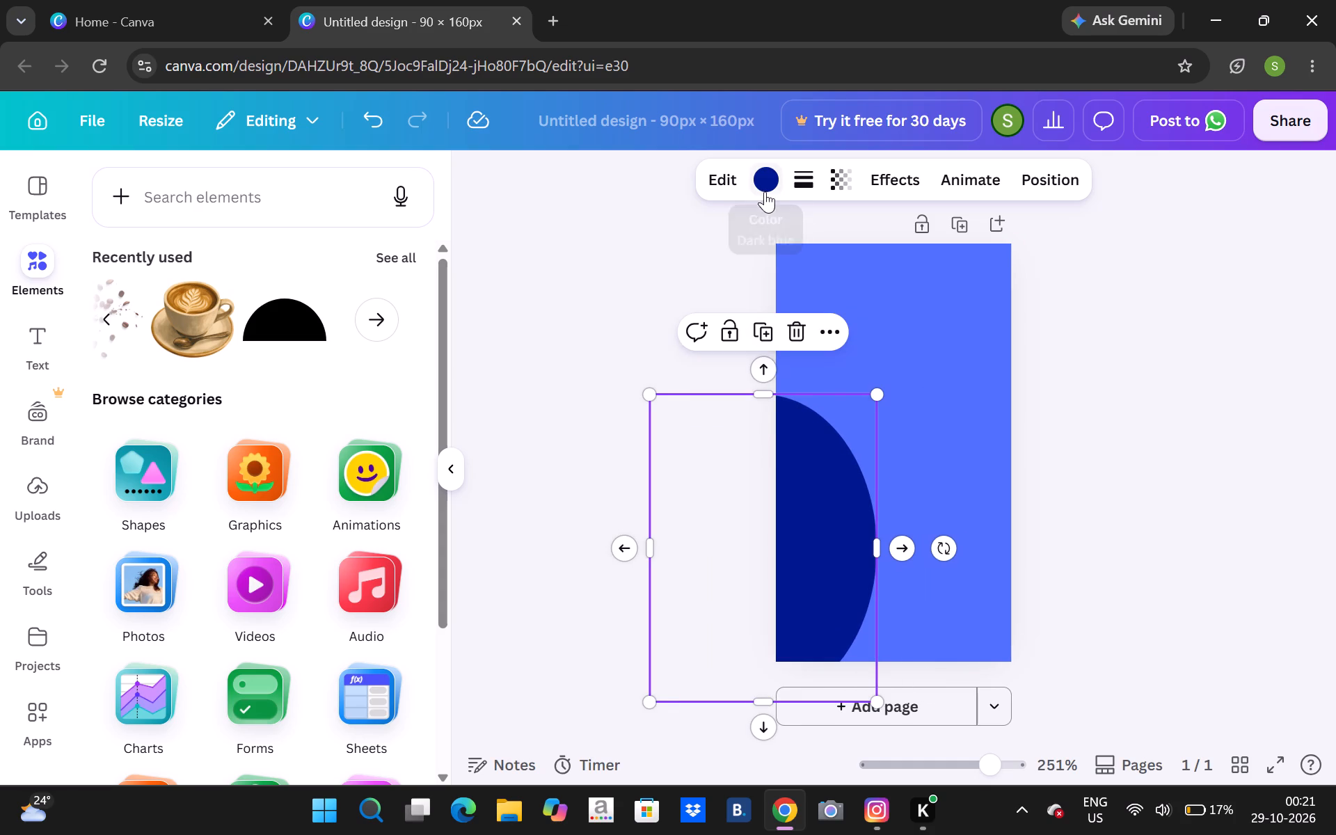
left_click_drag(800, 475, 768, 516)
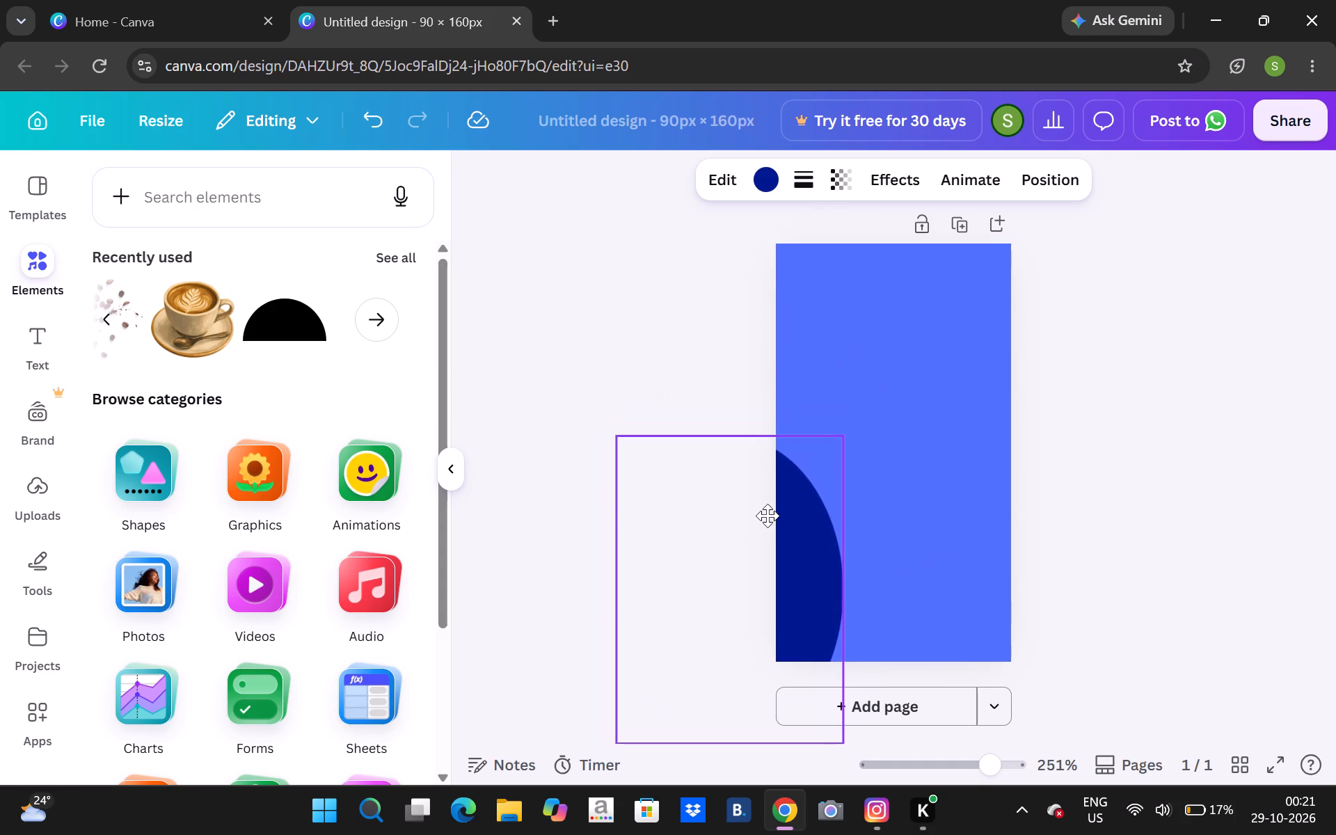
left_click_drag(768, 516, 771, 511)
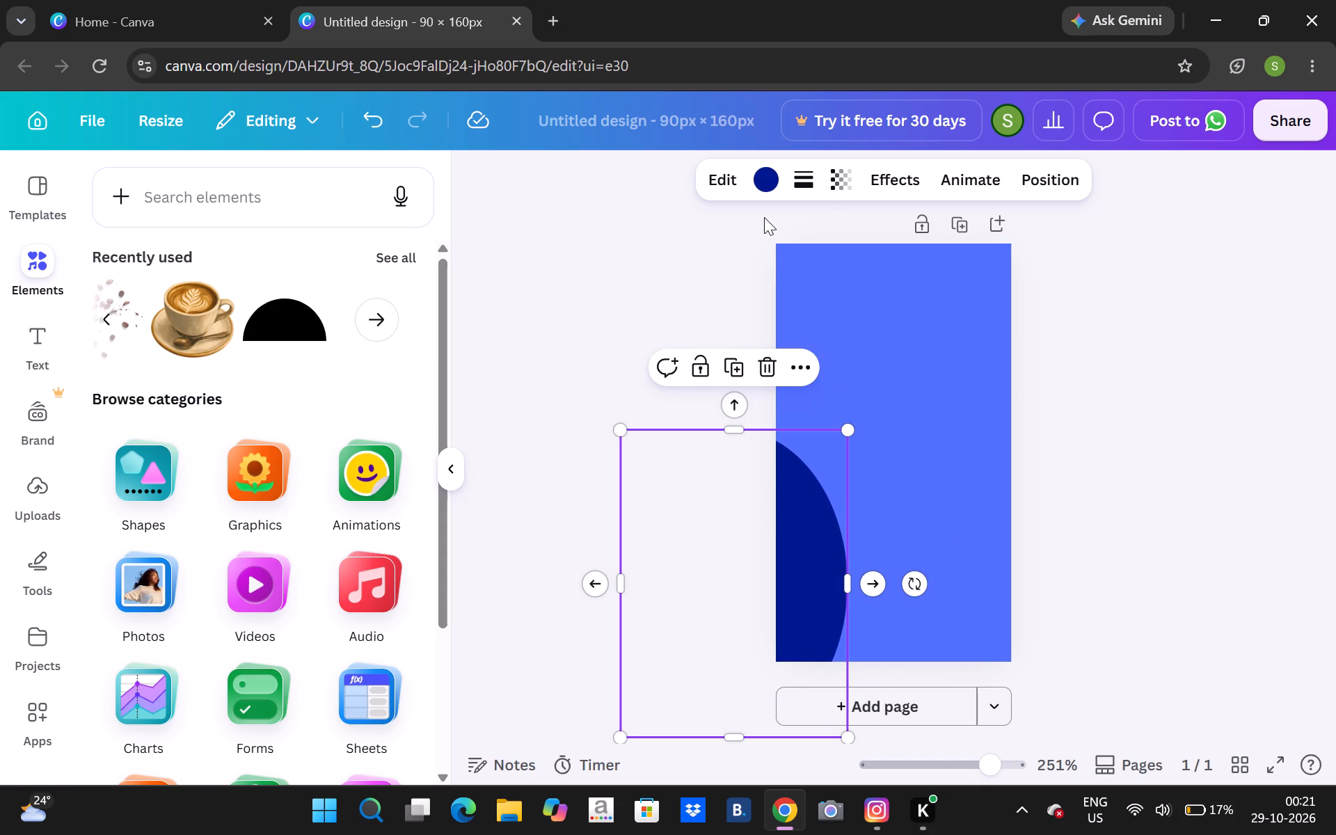
Duplicate the ellipse, place the copy partly off the page's upper-right corner, and shorten it slightly from below.
left_click(797, 367)
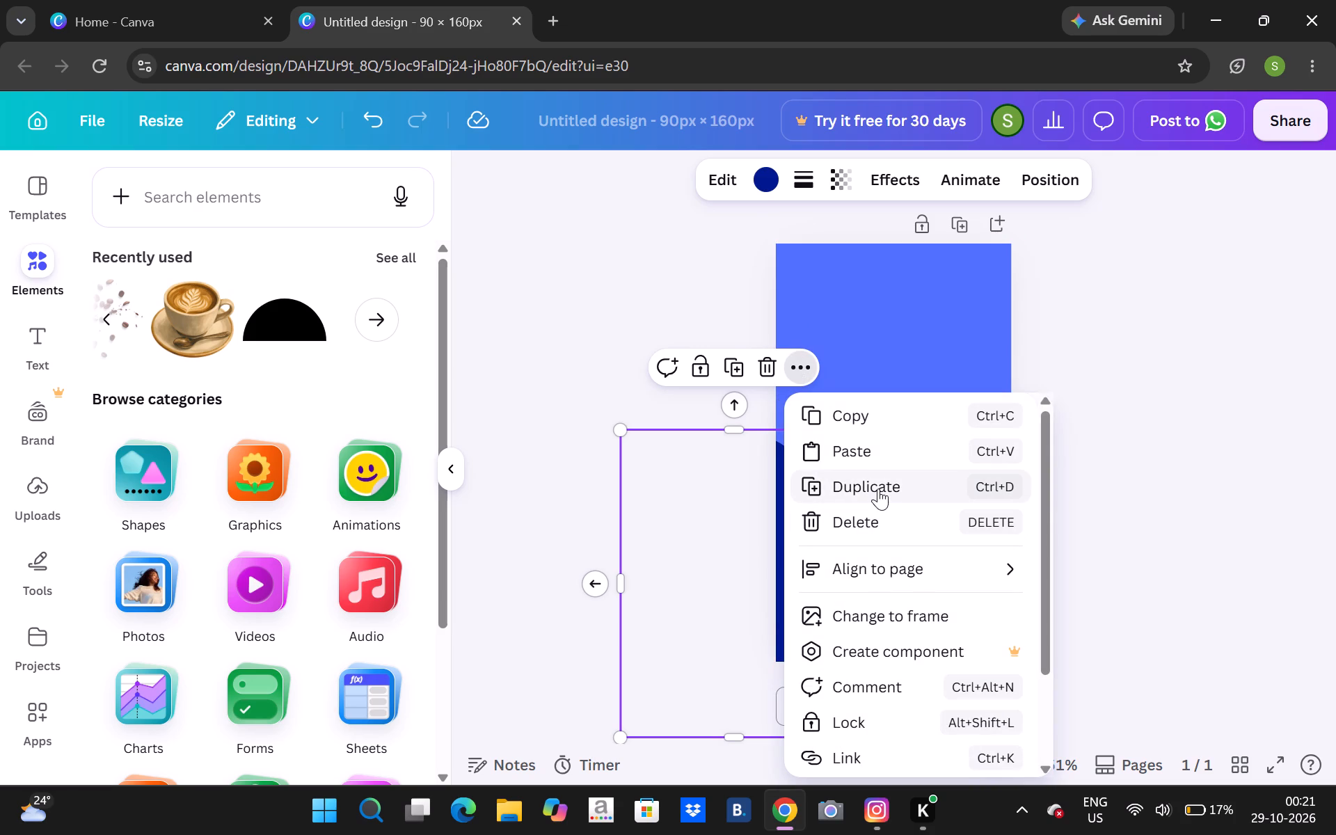
left_click(878, 488)
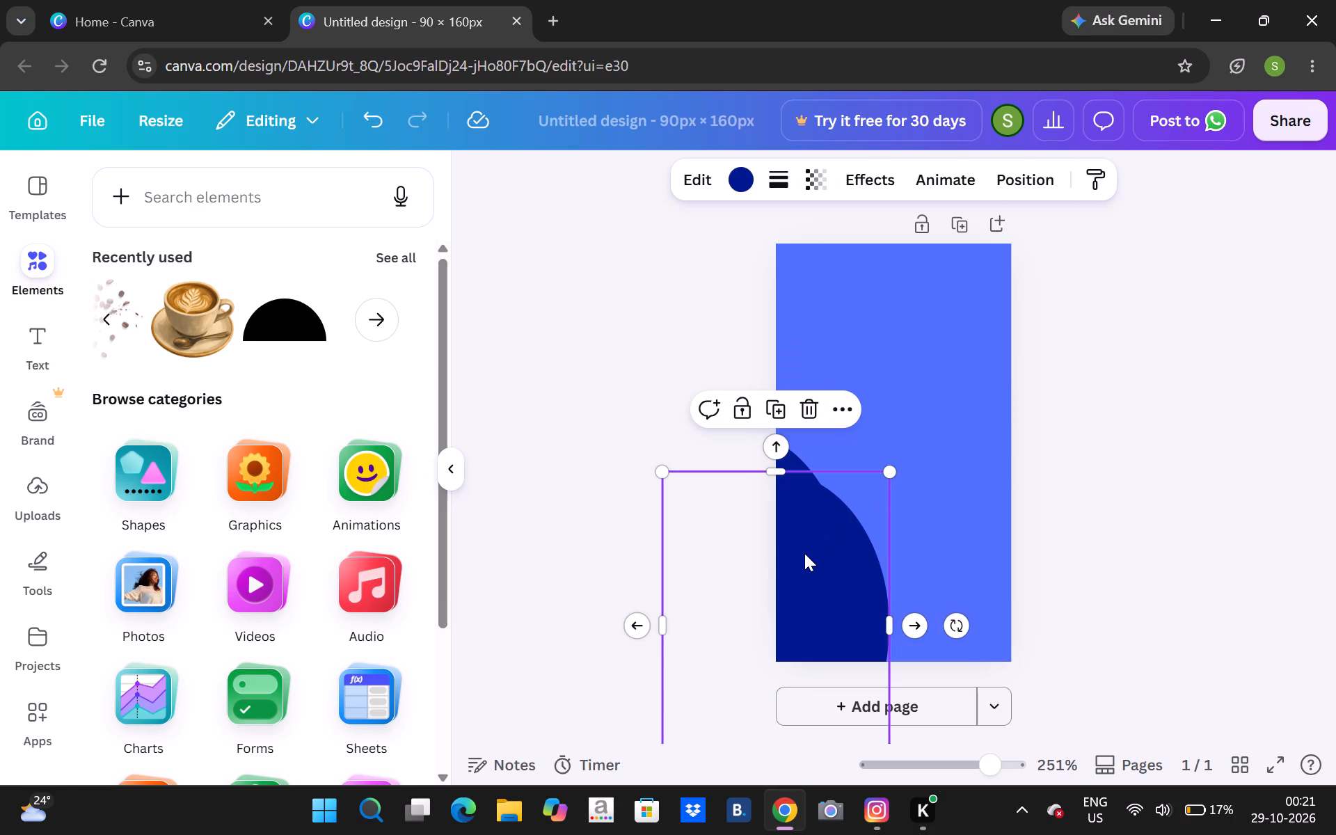
left_click_drag(804, 553, 900, 473)
left_click_drag(918, 509, 994, 432)
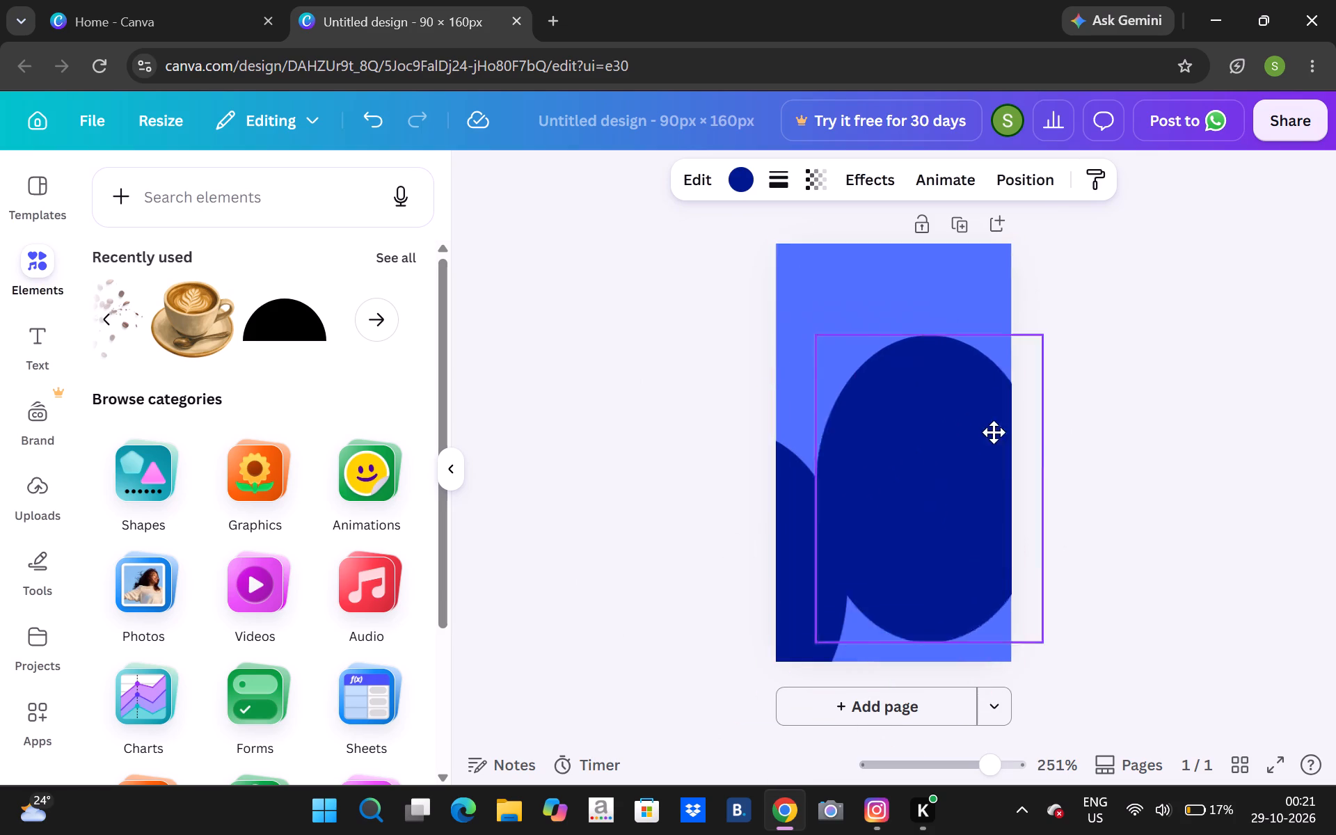
left_click_drag(994, 432, 1023, 382)
left_click_drag(982, 344, 1008, 240)
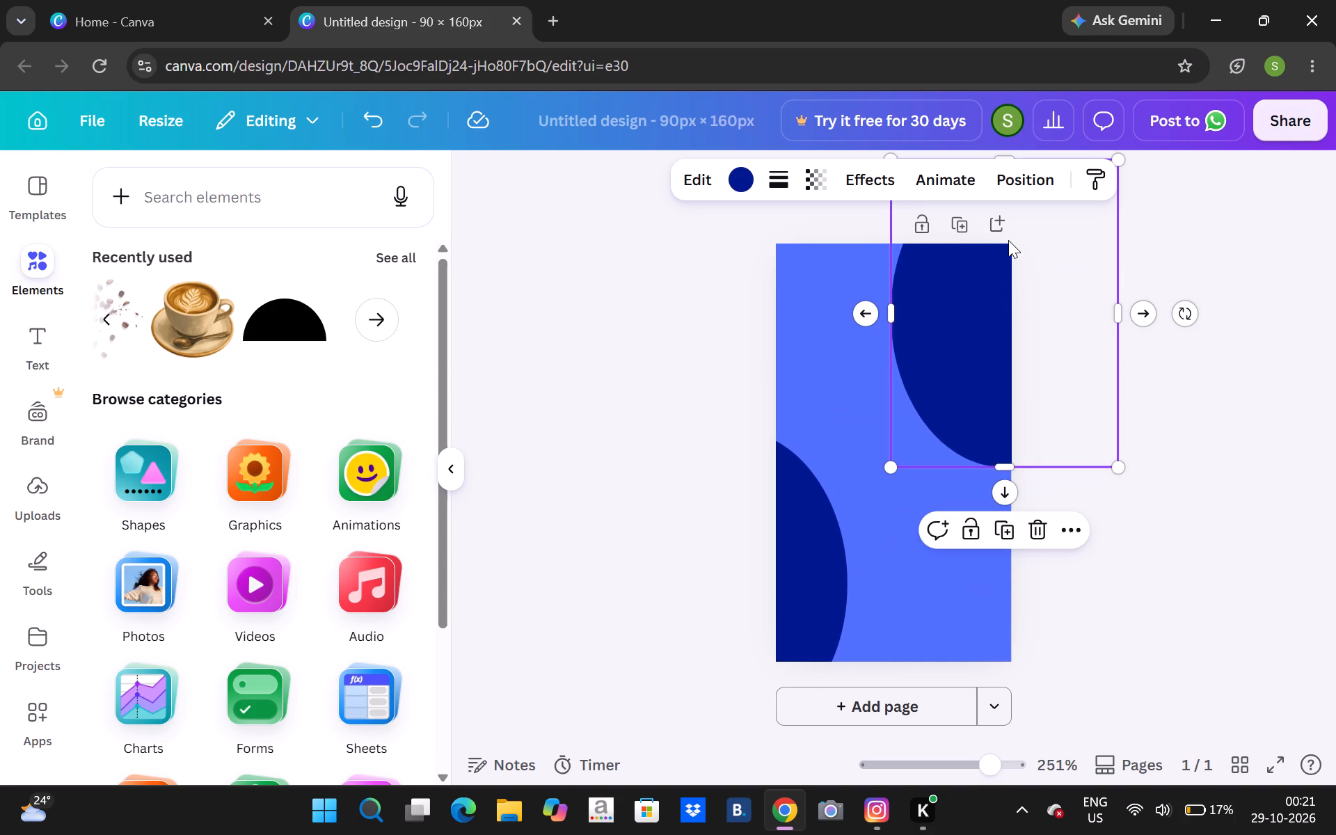
left_click_drag(979, 303, 1019, 219)
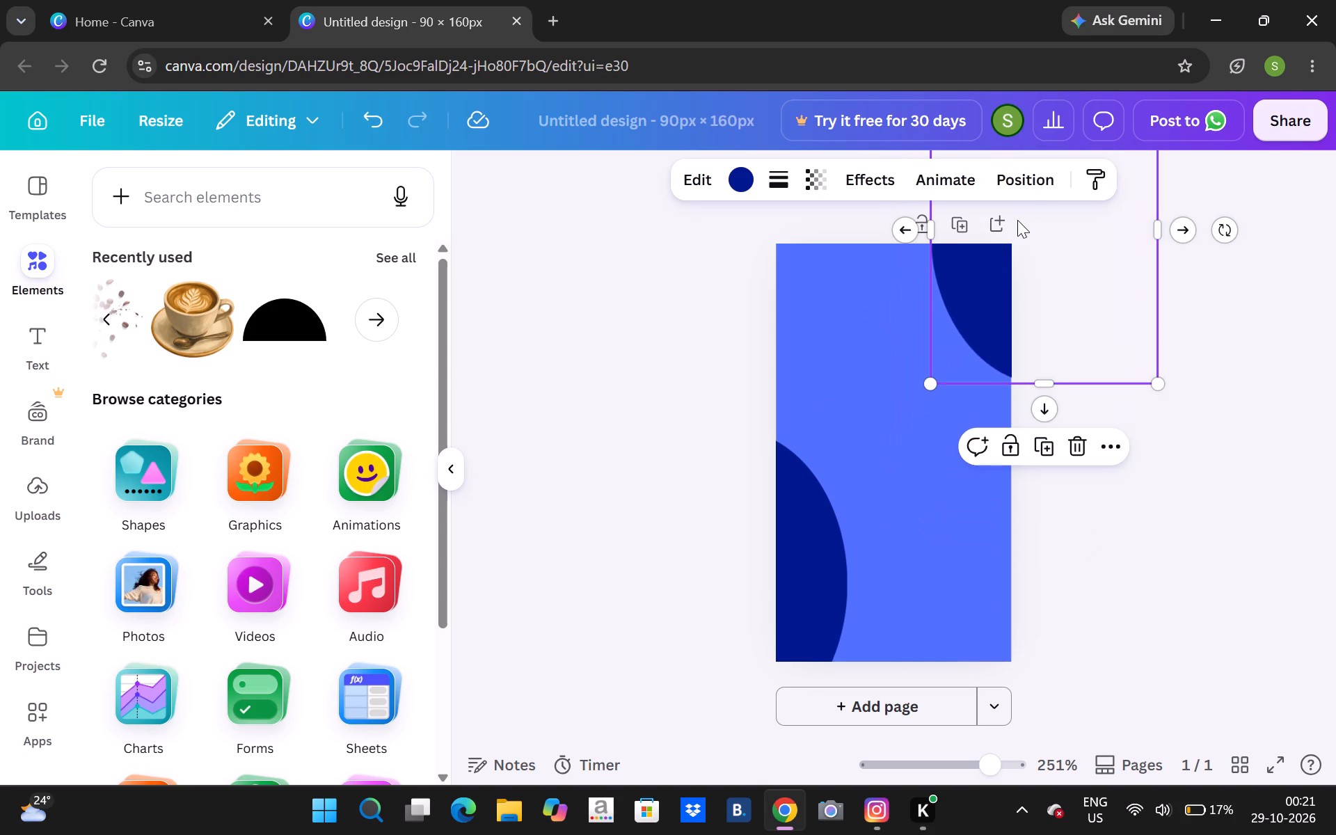
left_click_drag(1009, 256, 1007, 271)
left_click_drag(1007, 271, 1012, 325)
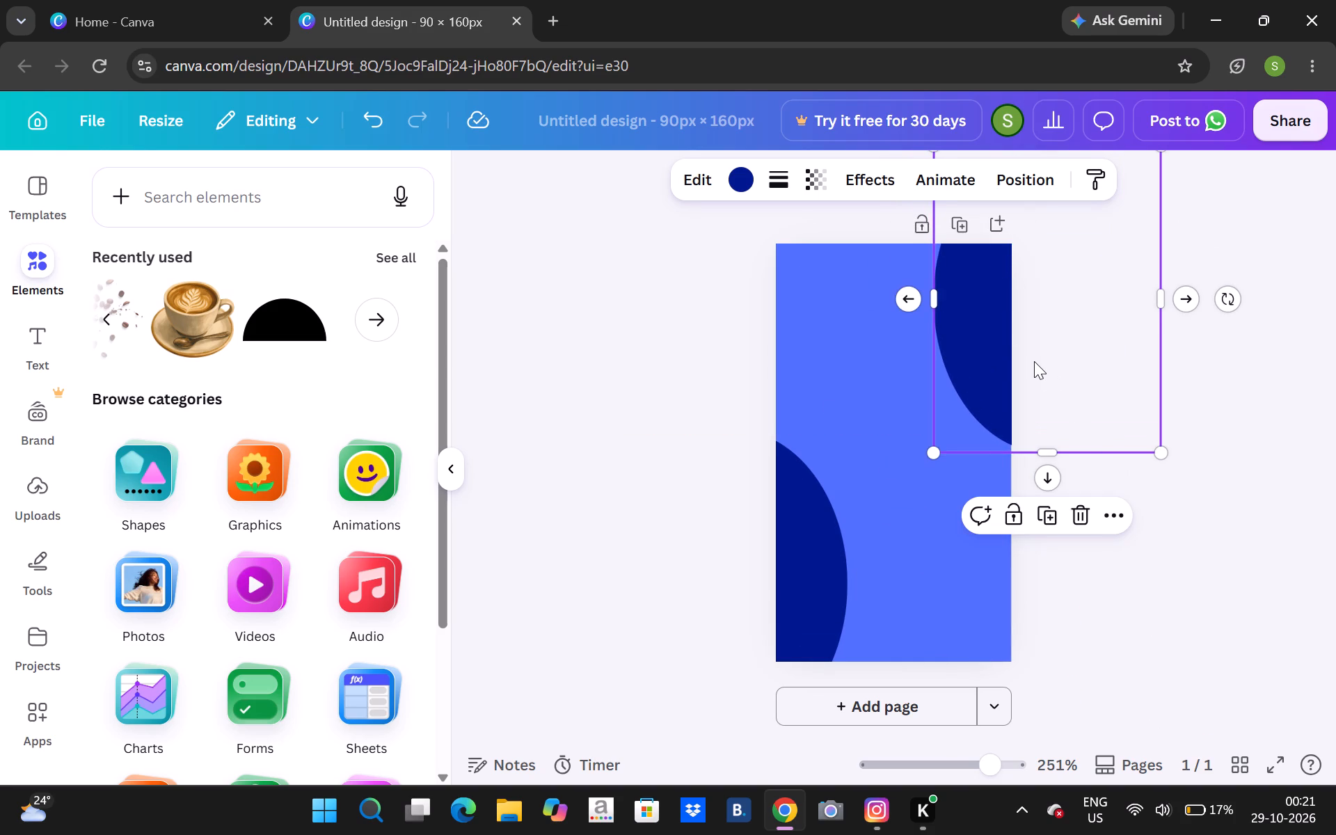
left_click_drag(1051, 450, 1045, 434)
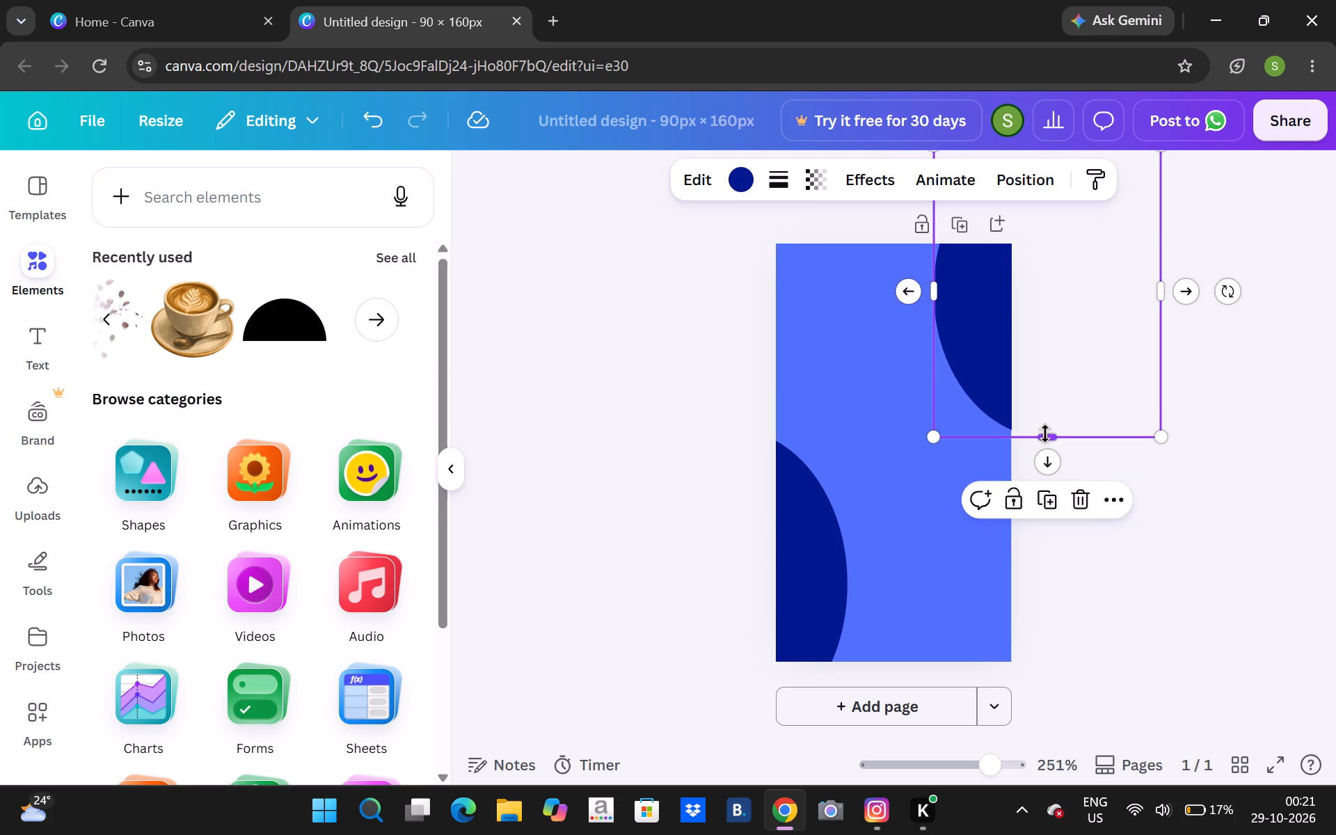
left_click(1167, 508)
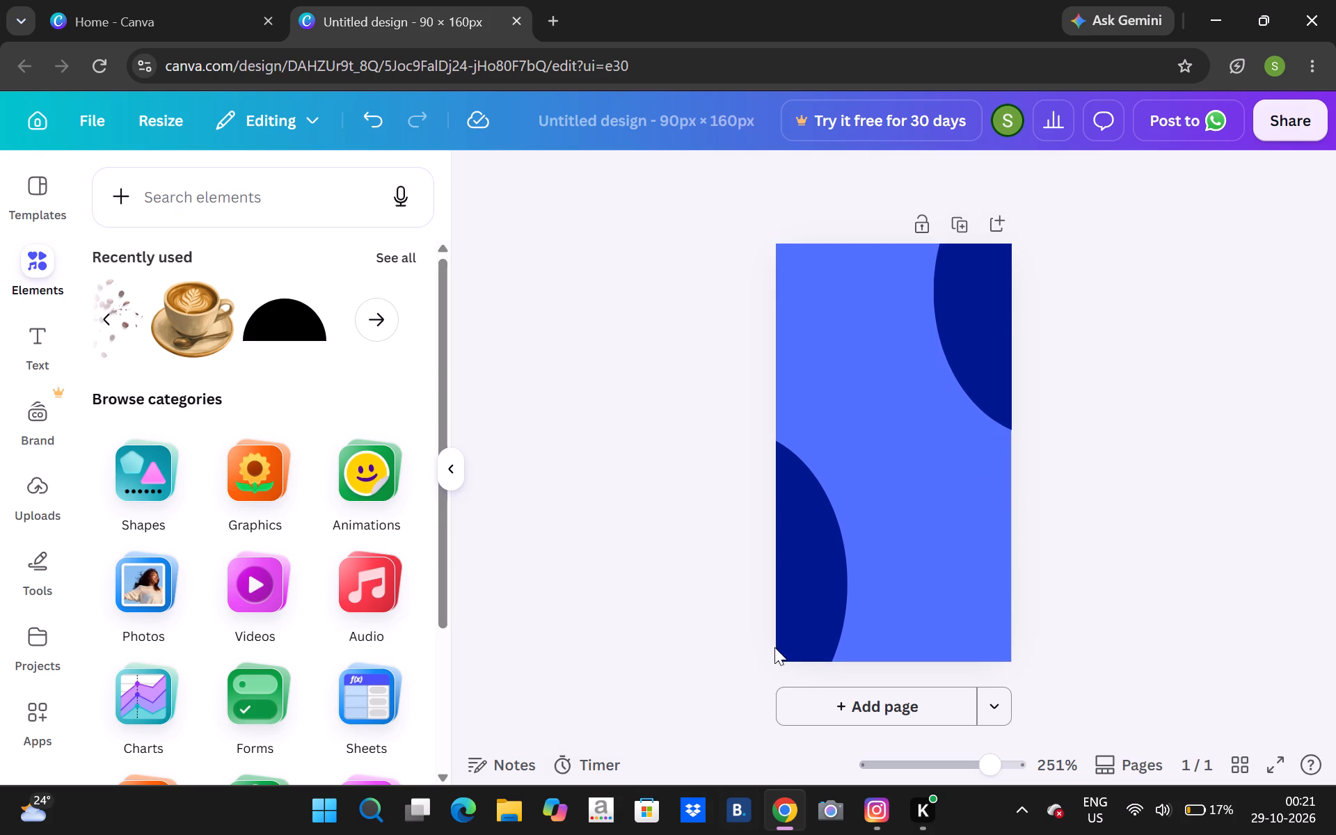
Recolour both ellipses pink, #ff66c4.
left_click(797, 622)
left_click(733, 187)
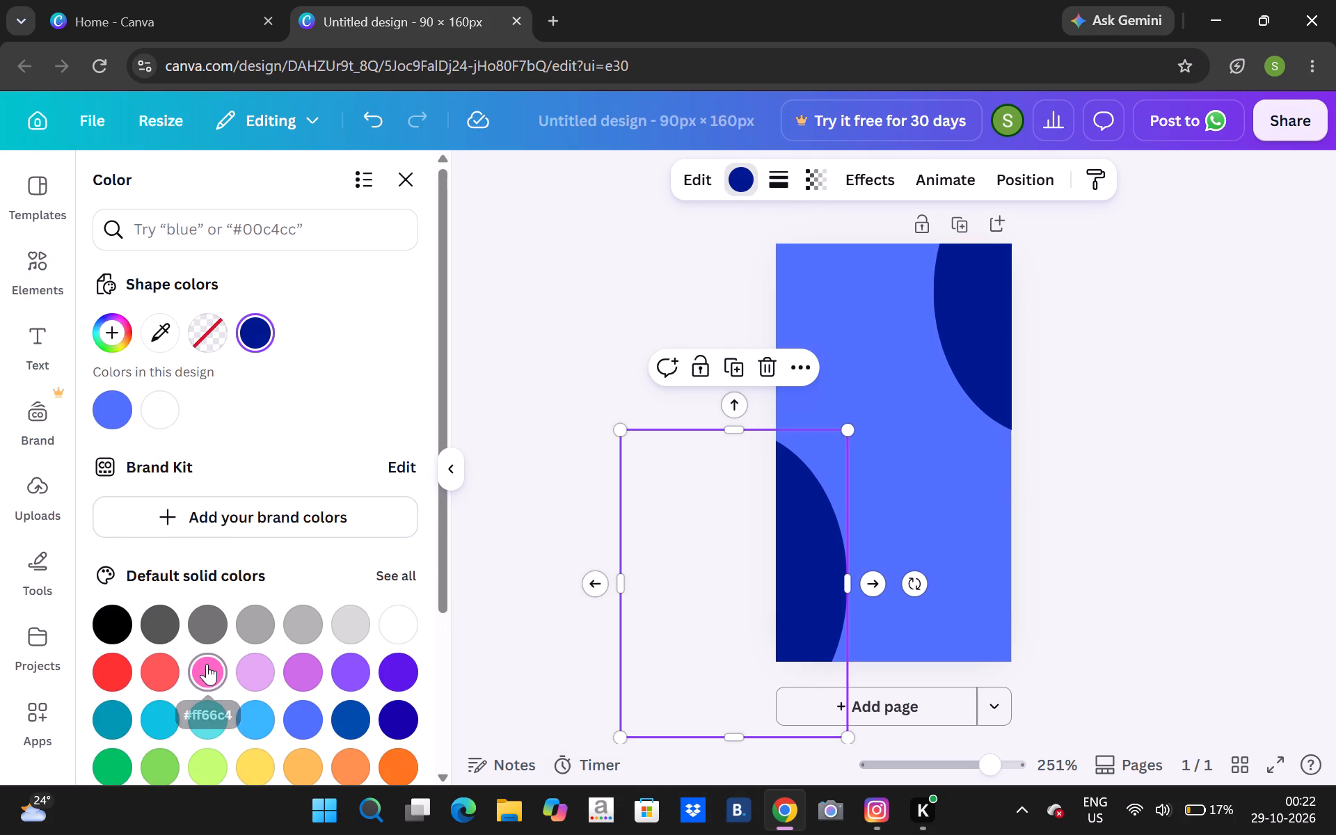
left_click(207, 664)
left_click(982, 318)
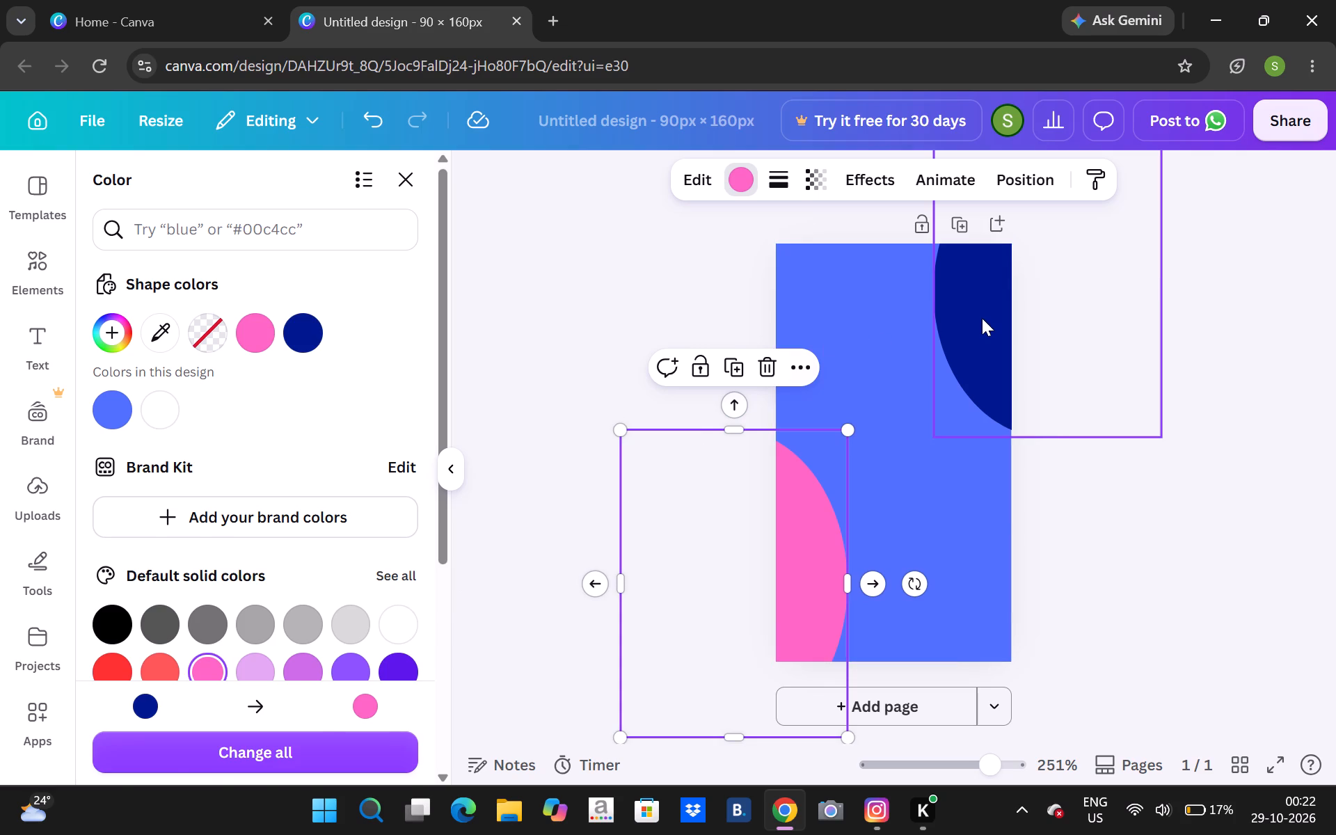
left_click(204, 671)
left_click(1211, 550)
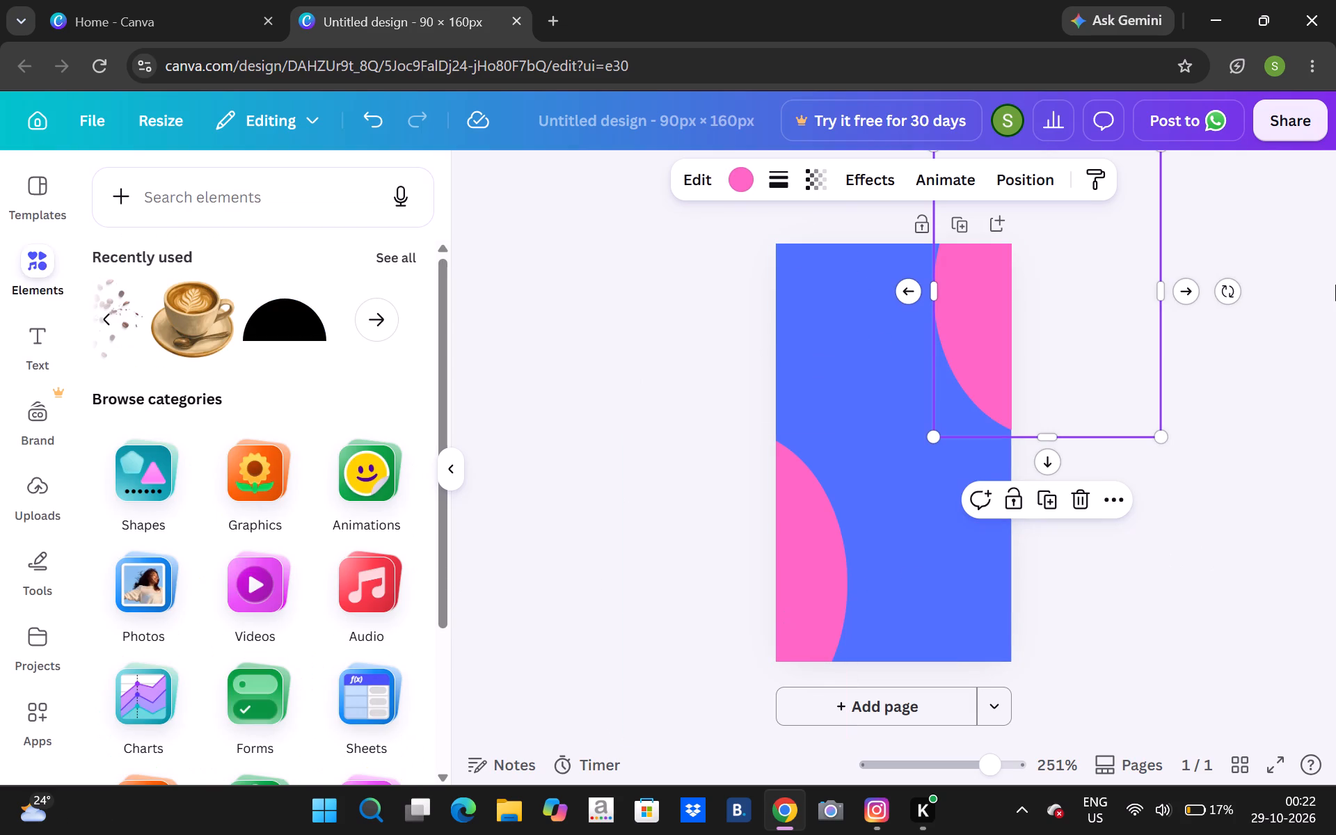
left_click(1279, 488)
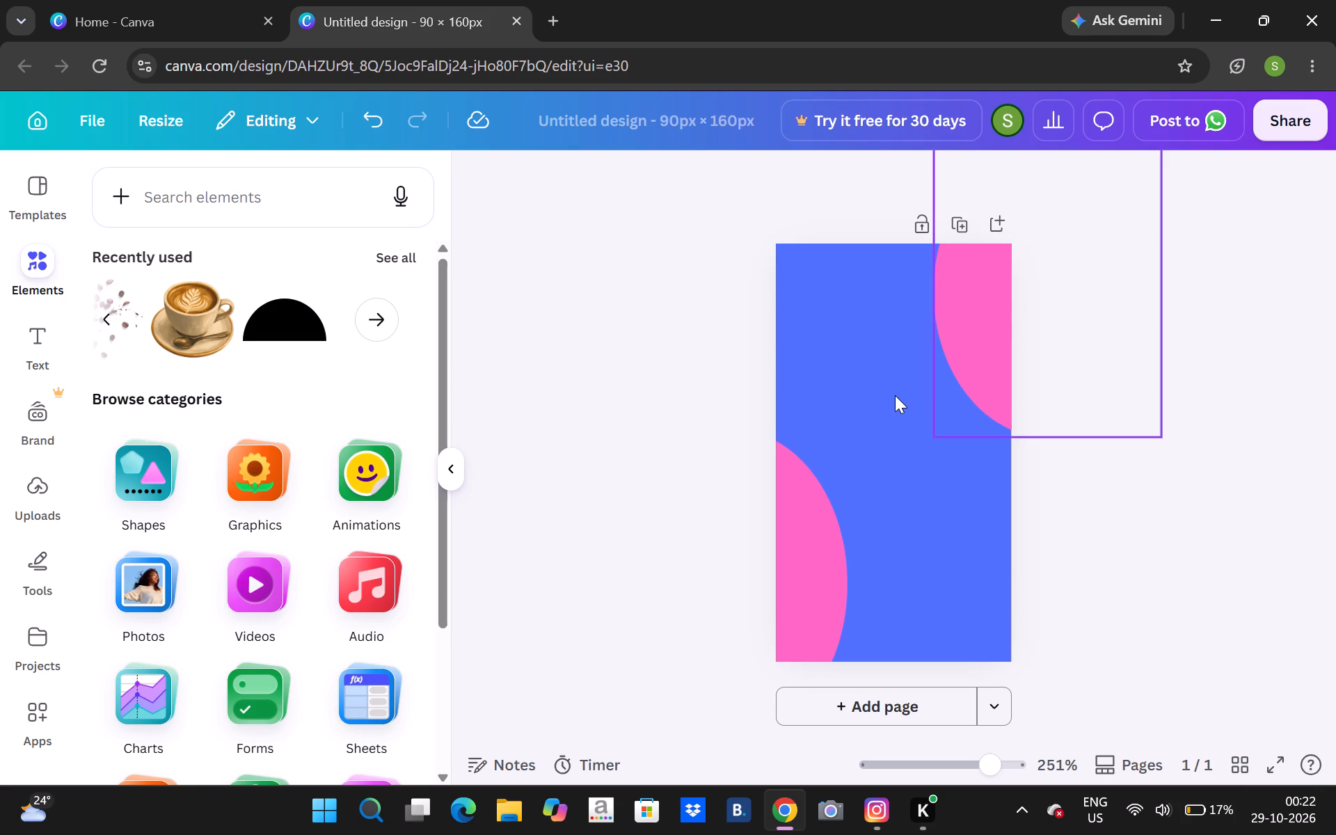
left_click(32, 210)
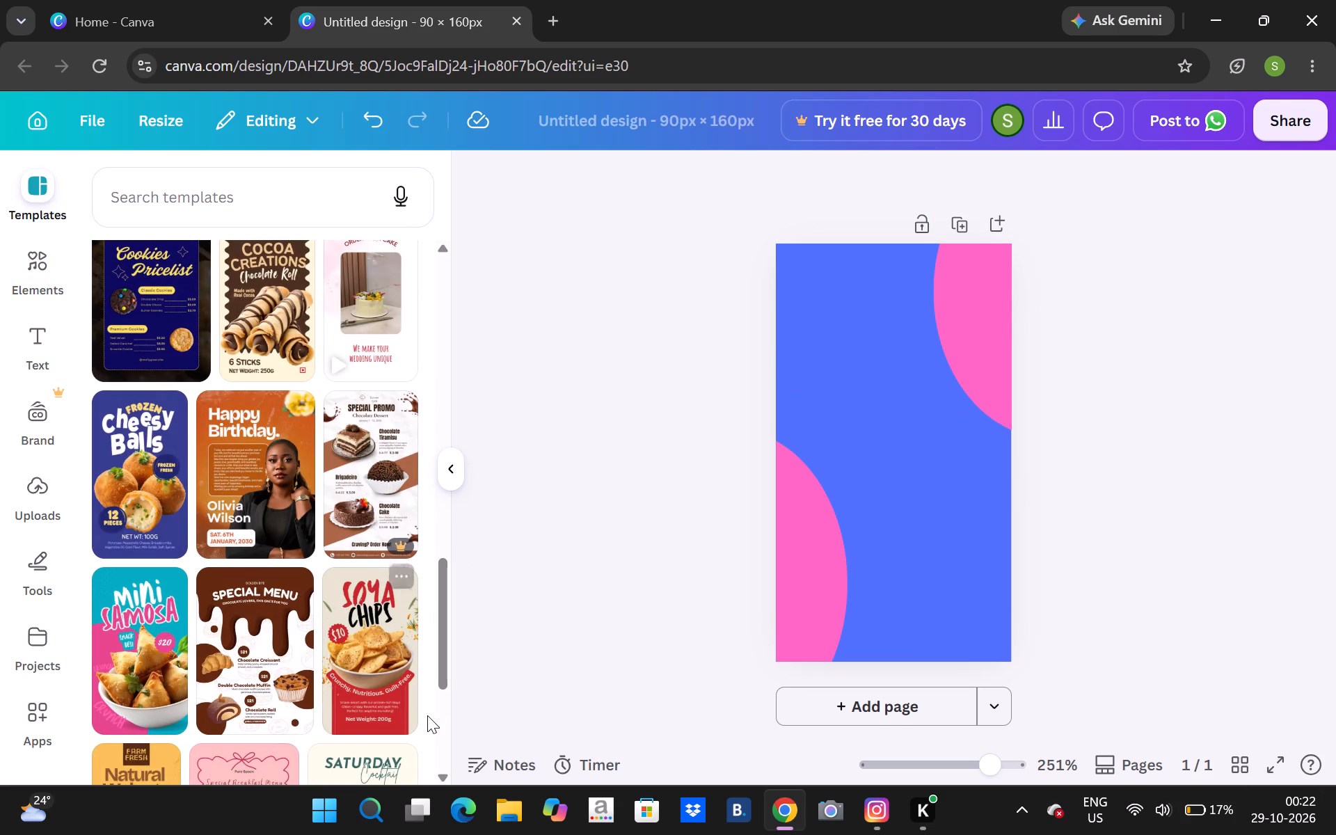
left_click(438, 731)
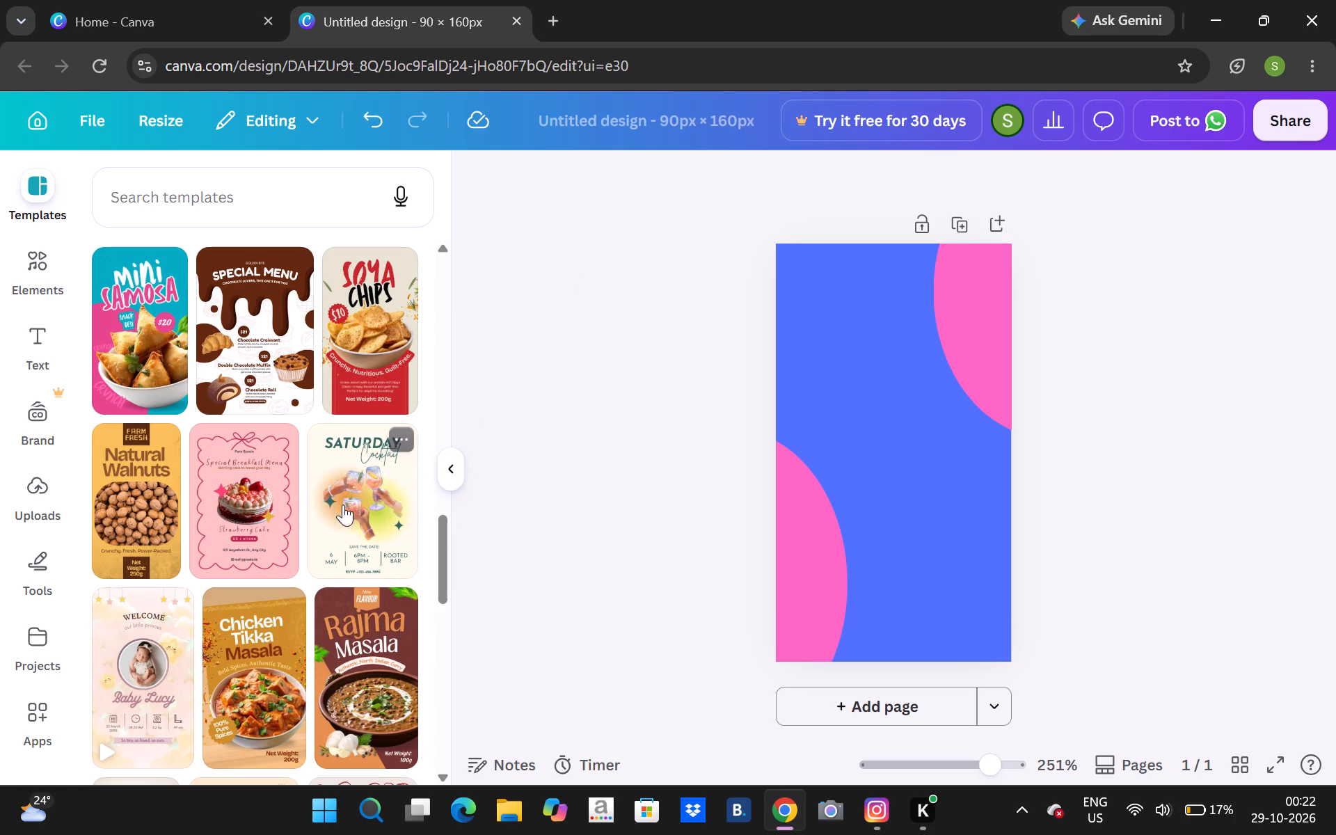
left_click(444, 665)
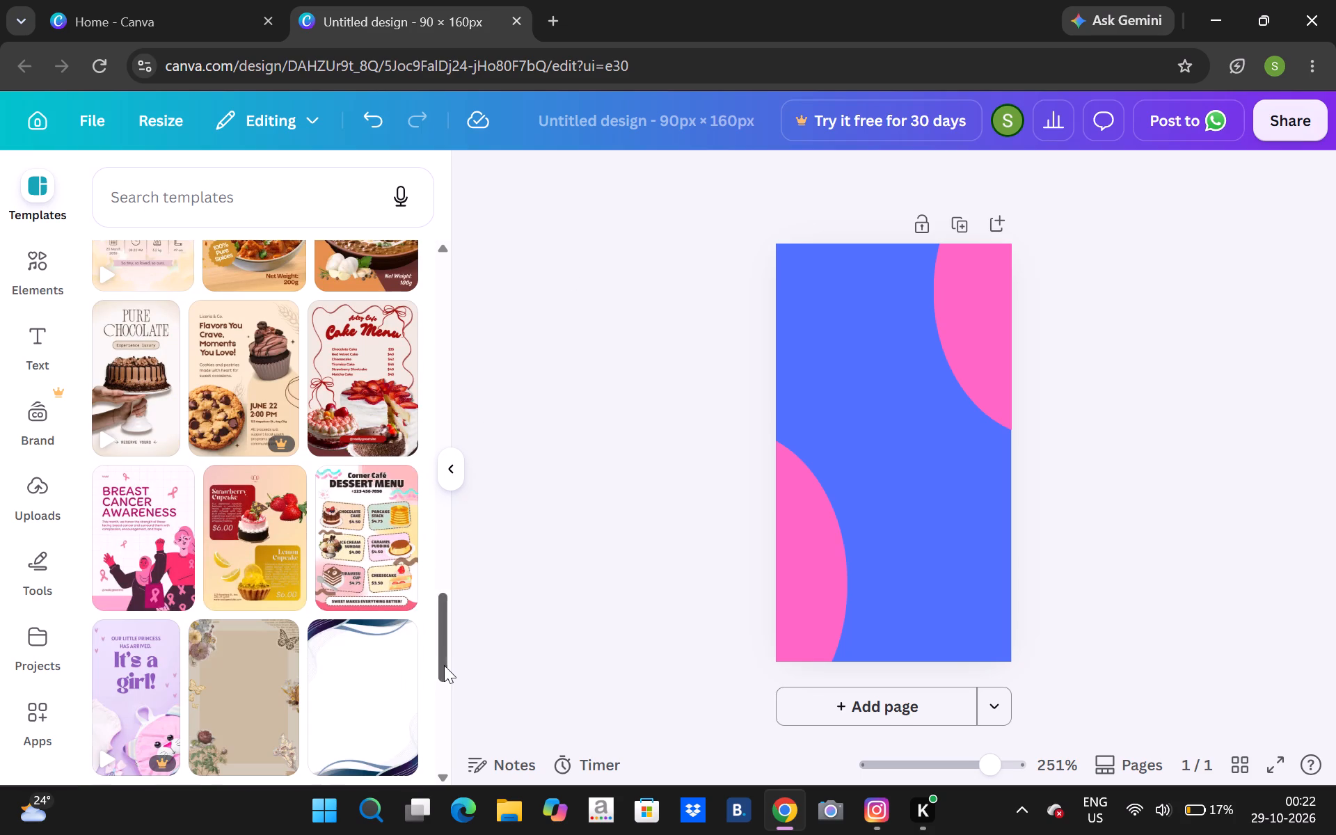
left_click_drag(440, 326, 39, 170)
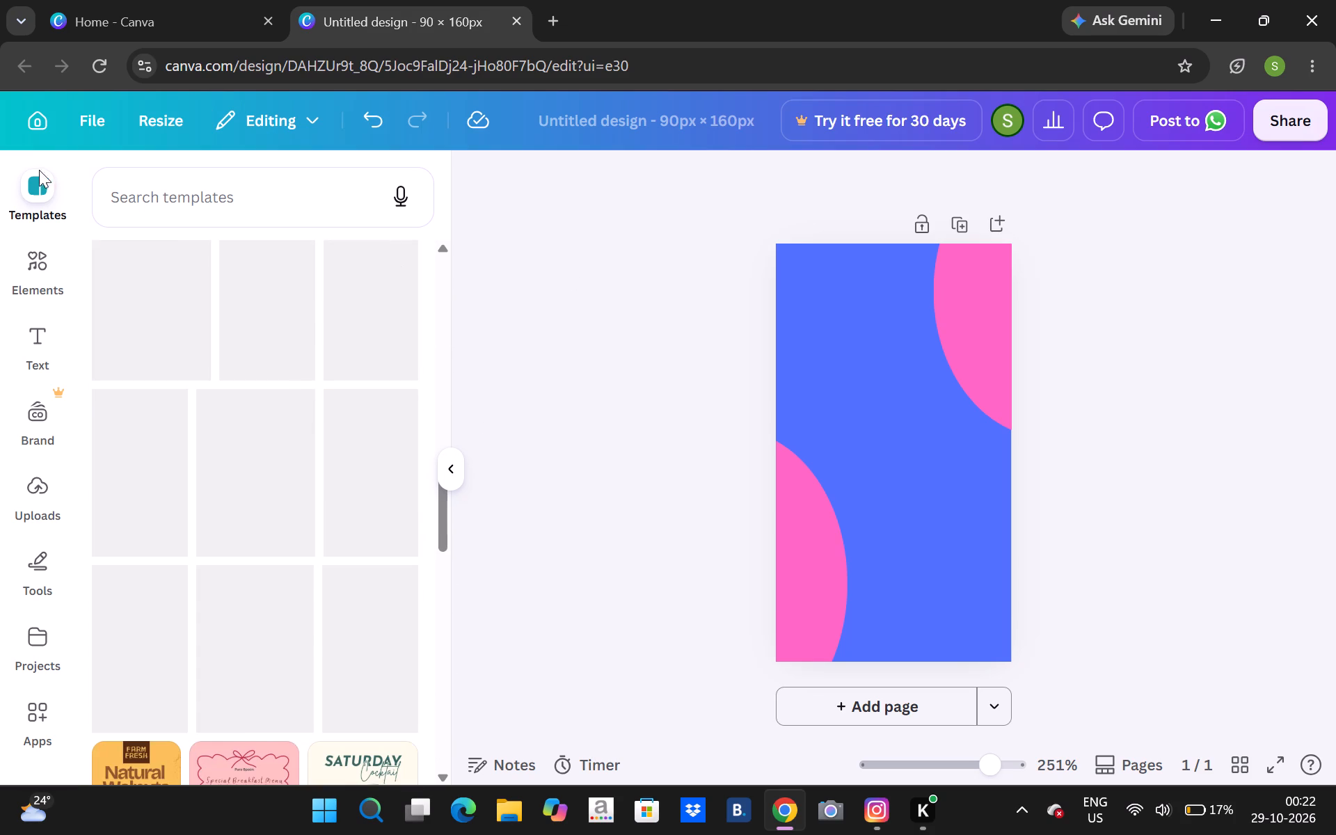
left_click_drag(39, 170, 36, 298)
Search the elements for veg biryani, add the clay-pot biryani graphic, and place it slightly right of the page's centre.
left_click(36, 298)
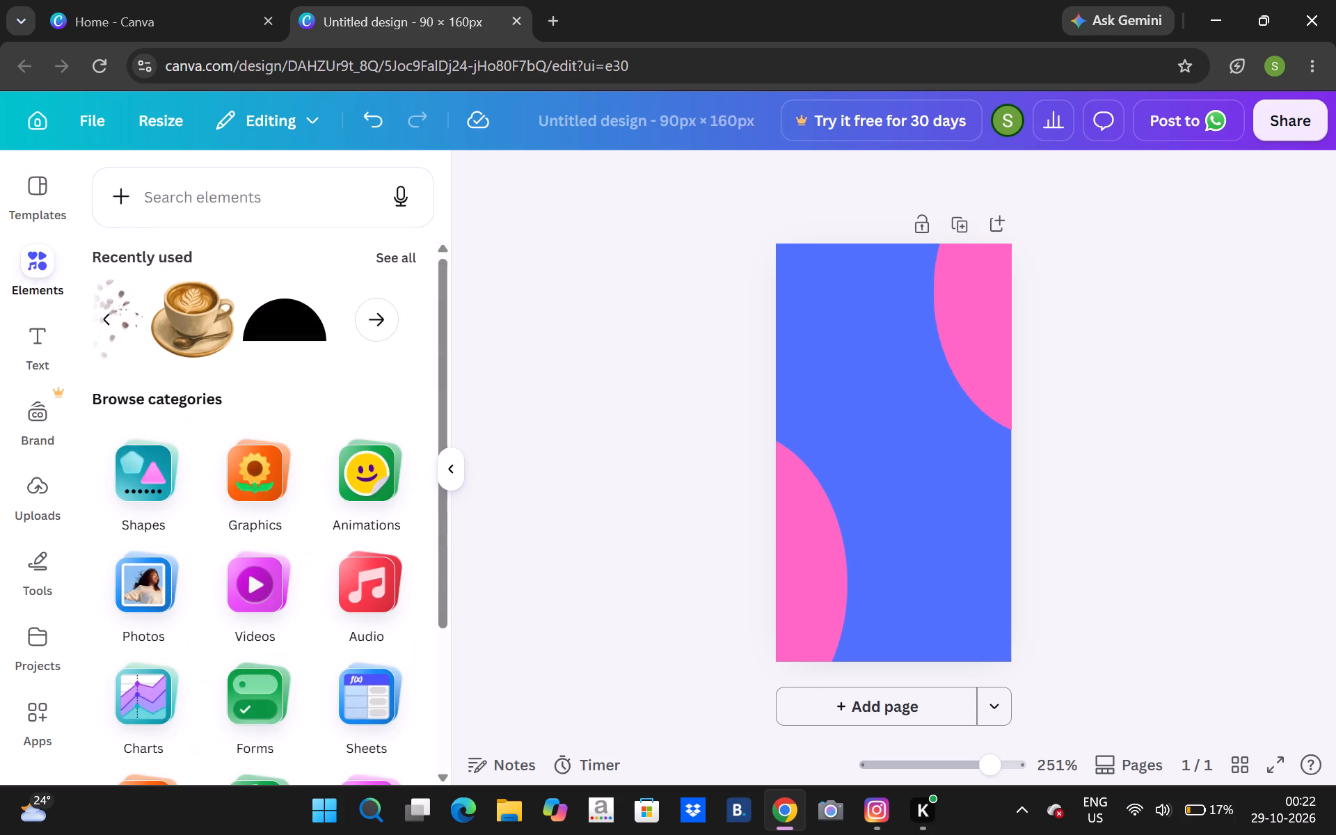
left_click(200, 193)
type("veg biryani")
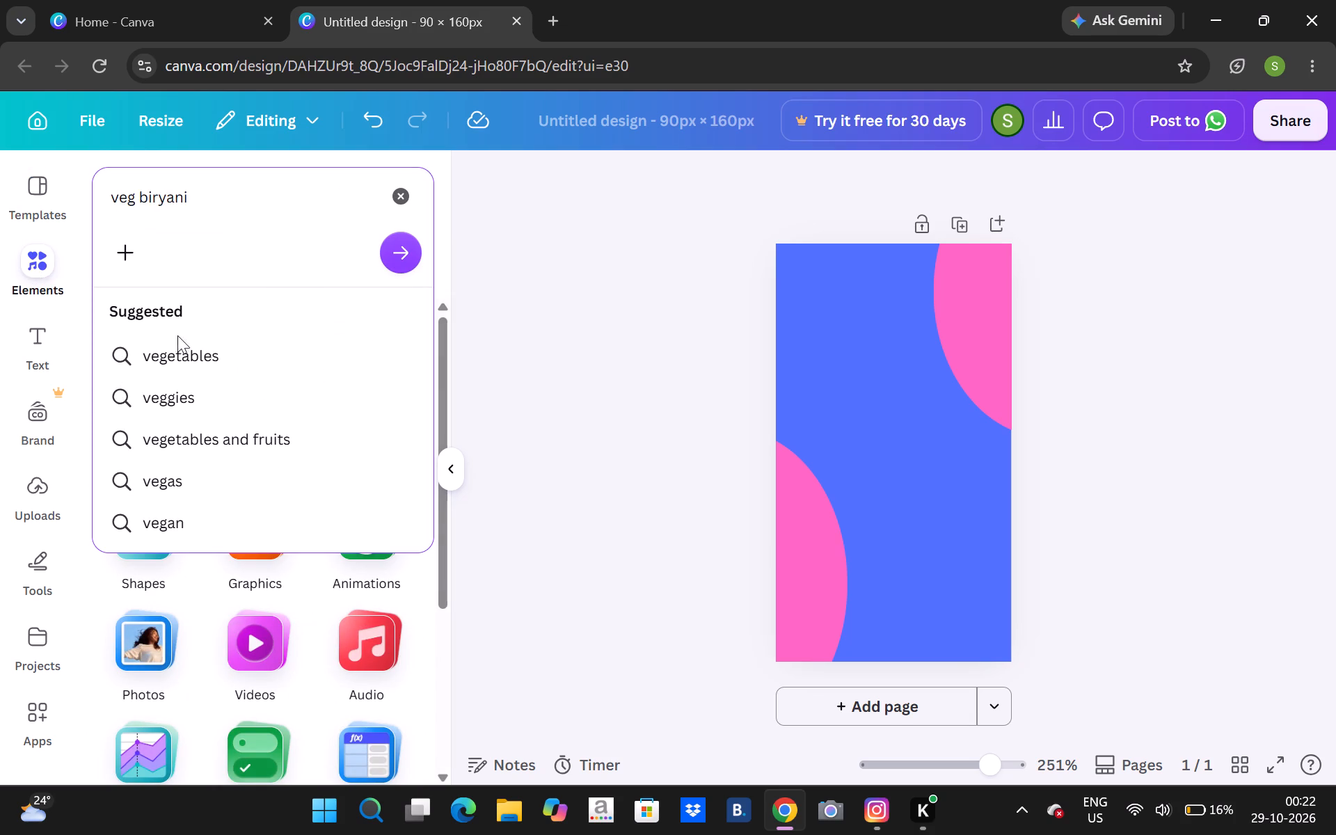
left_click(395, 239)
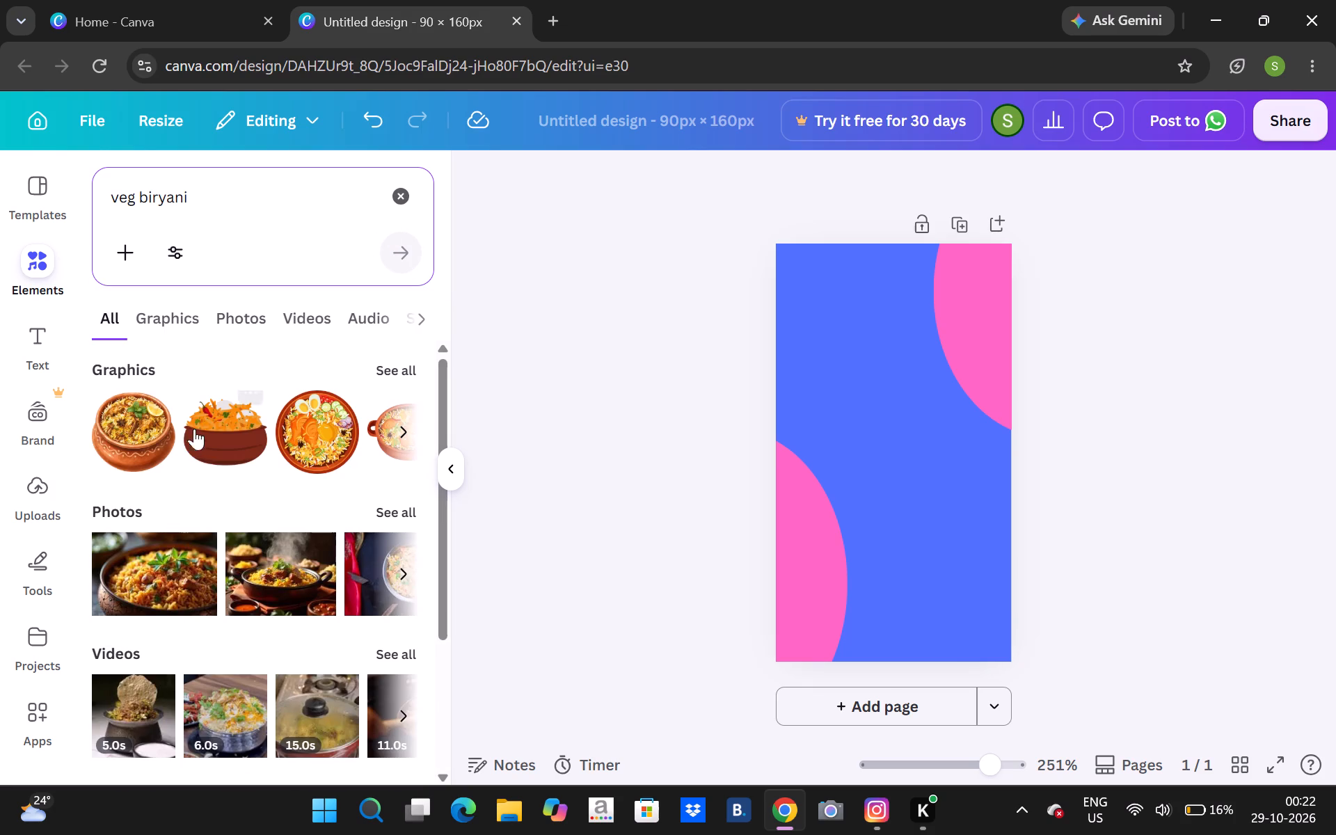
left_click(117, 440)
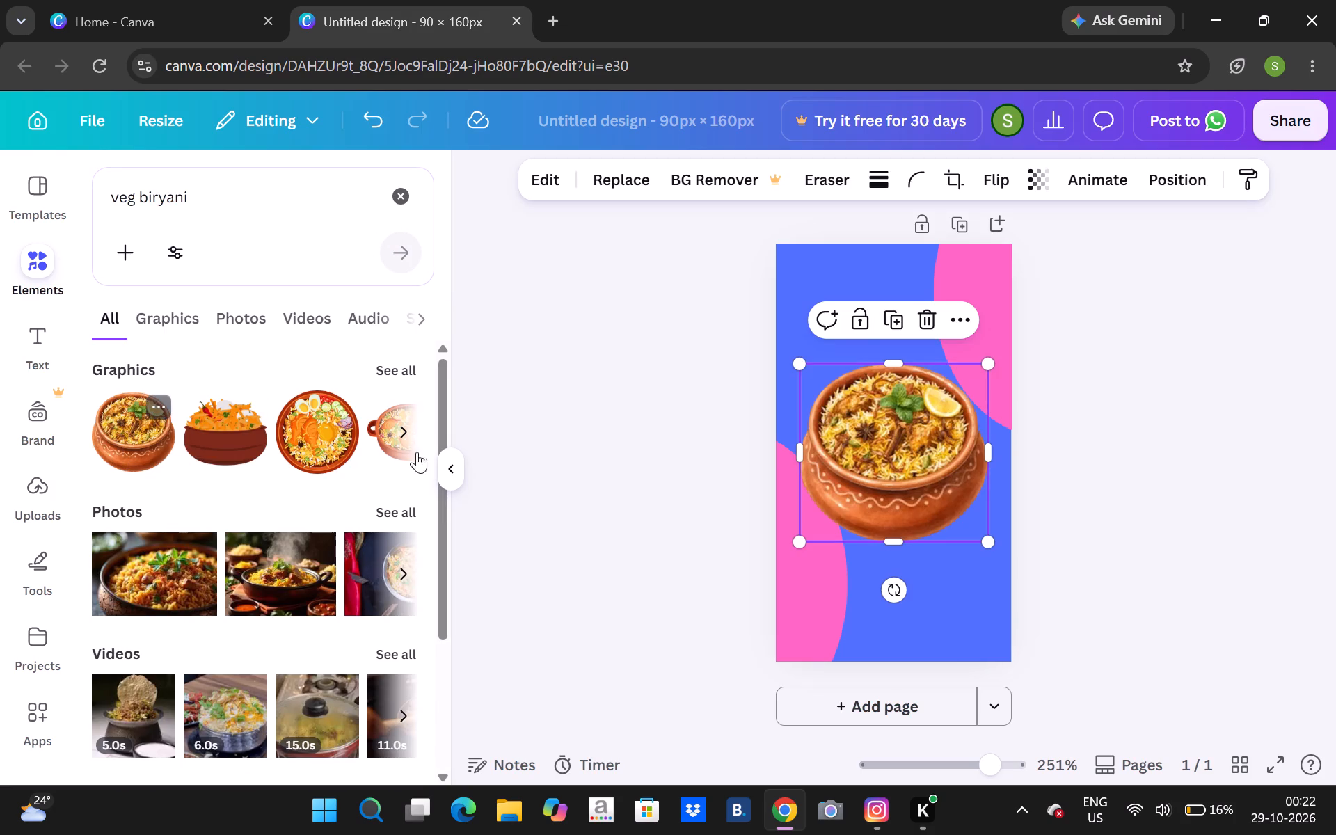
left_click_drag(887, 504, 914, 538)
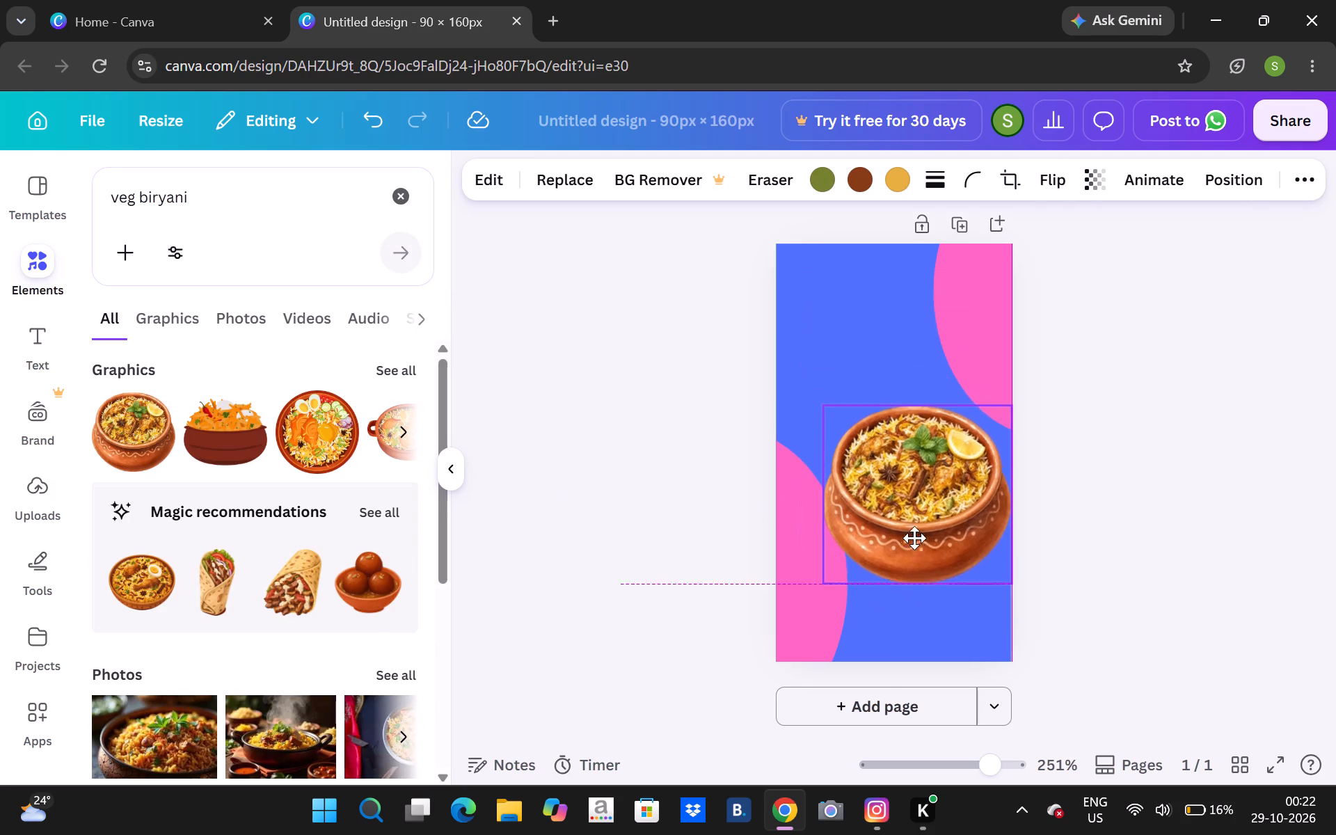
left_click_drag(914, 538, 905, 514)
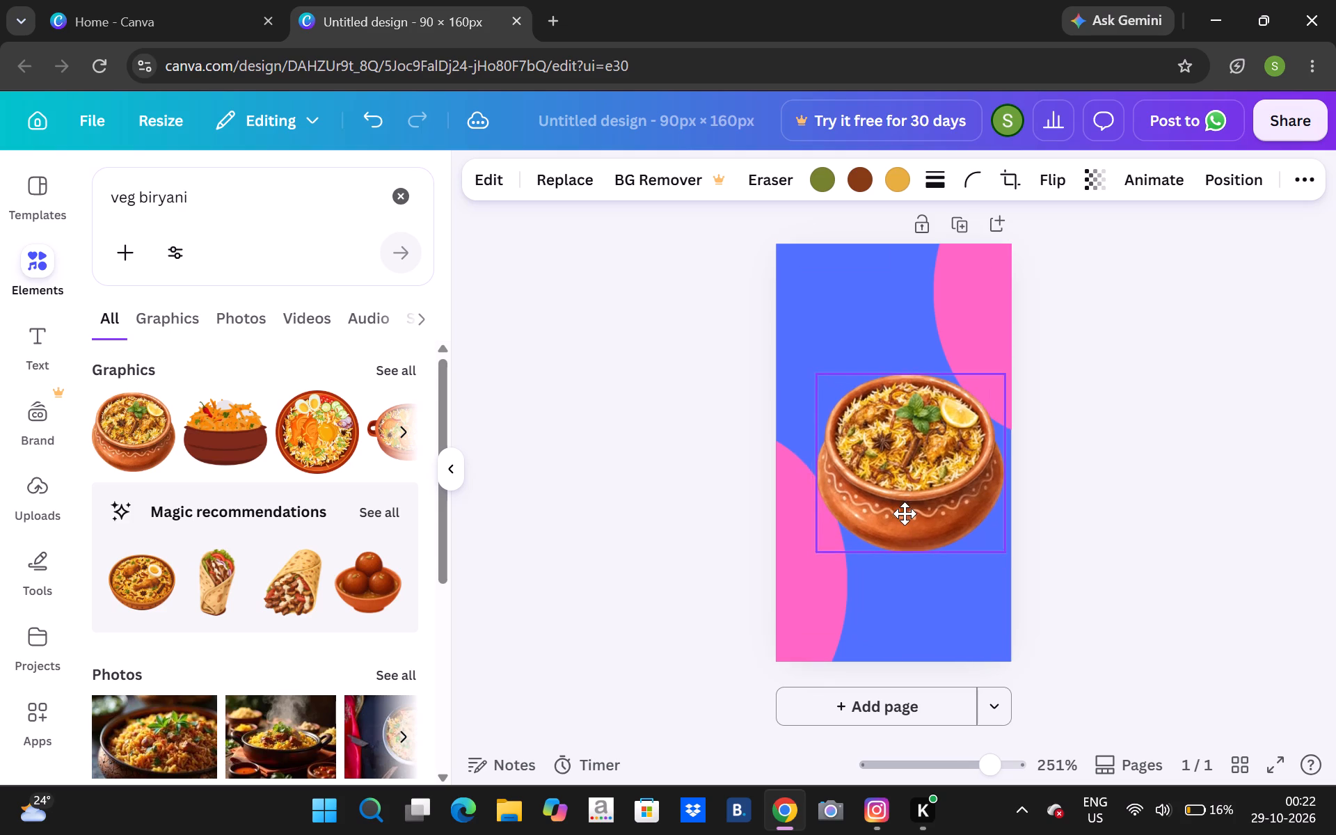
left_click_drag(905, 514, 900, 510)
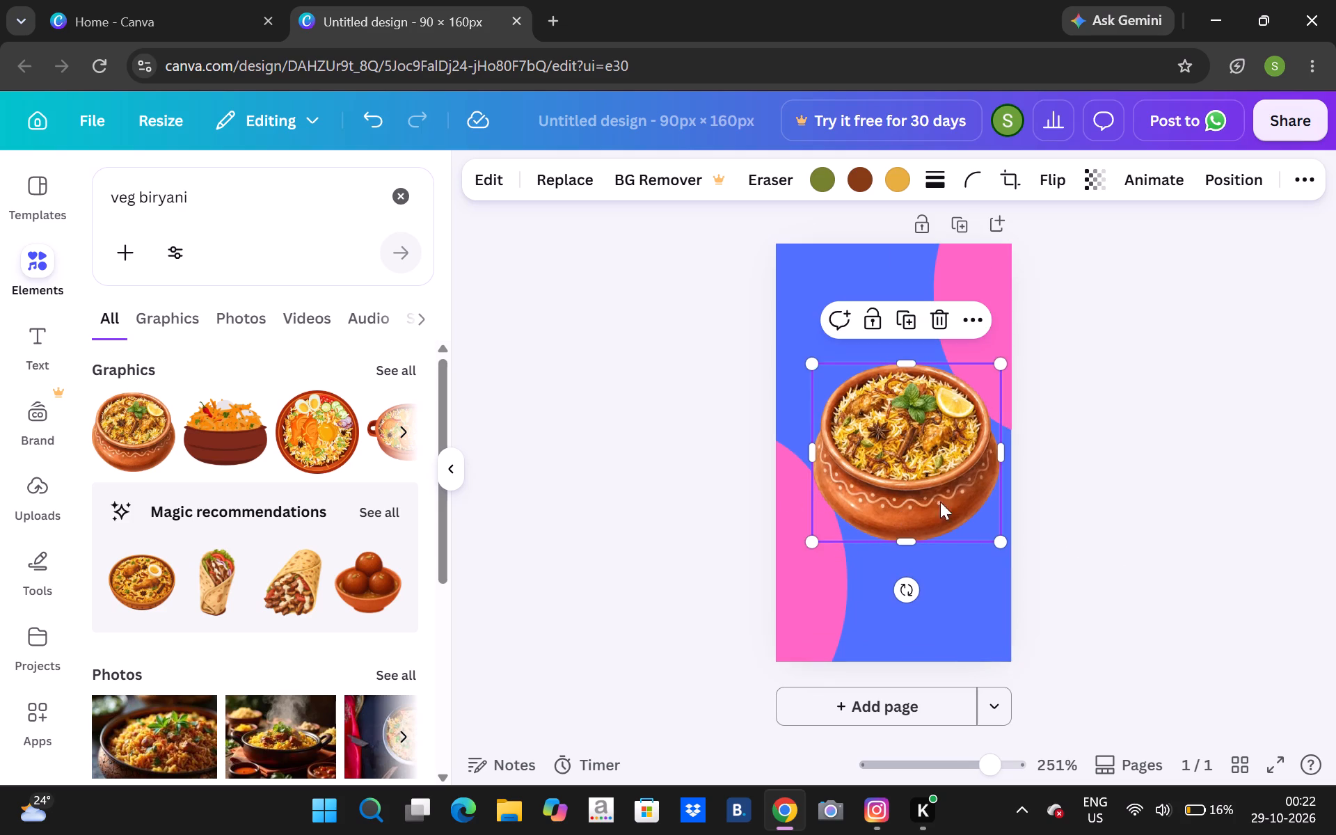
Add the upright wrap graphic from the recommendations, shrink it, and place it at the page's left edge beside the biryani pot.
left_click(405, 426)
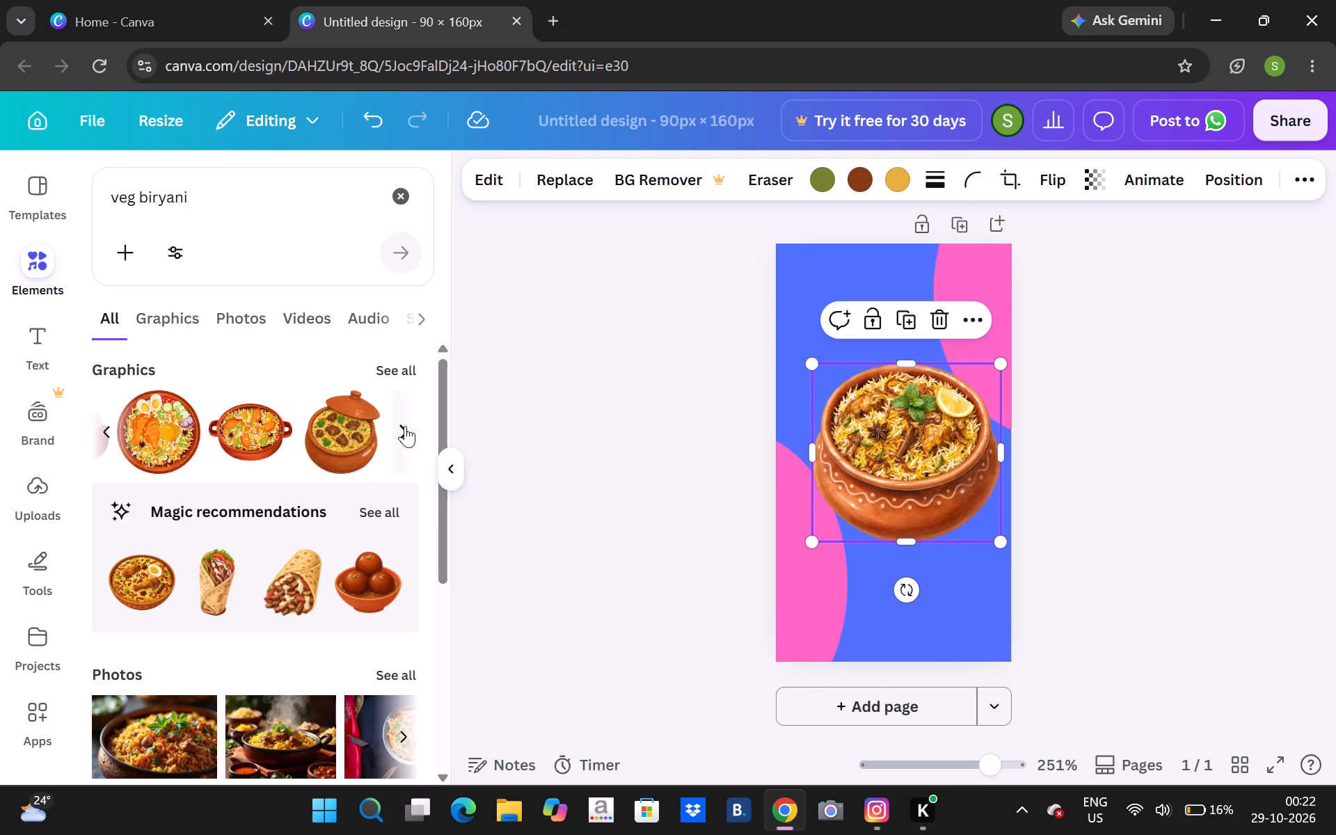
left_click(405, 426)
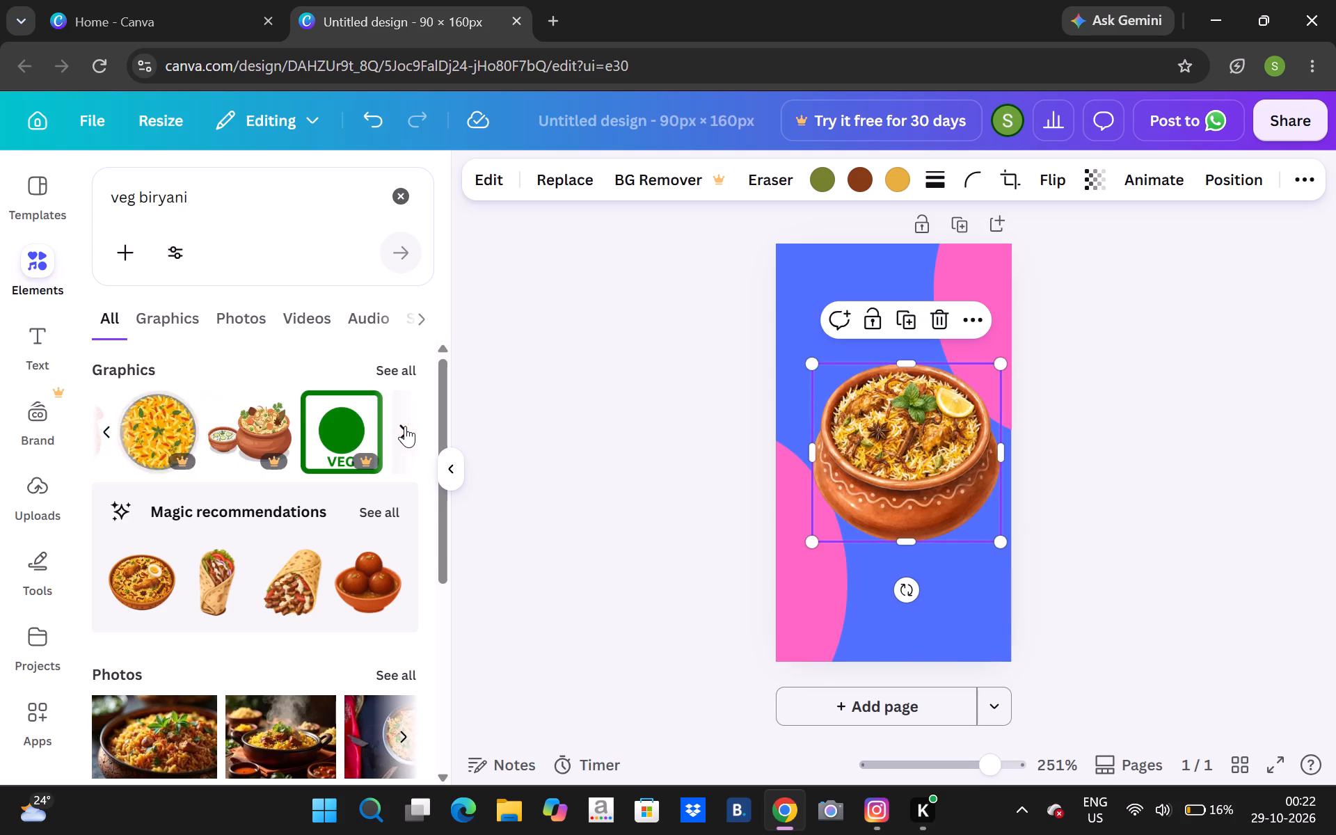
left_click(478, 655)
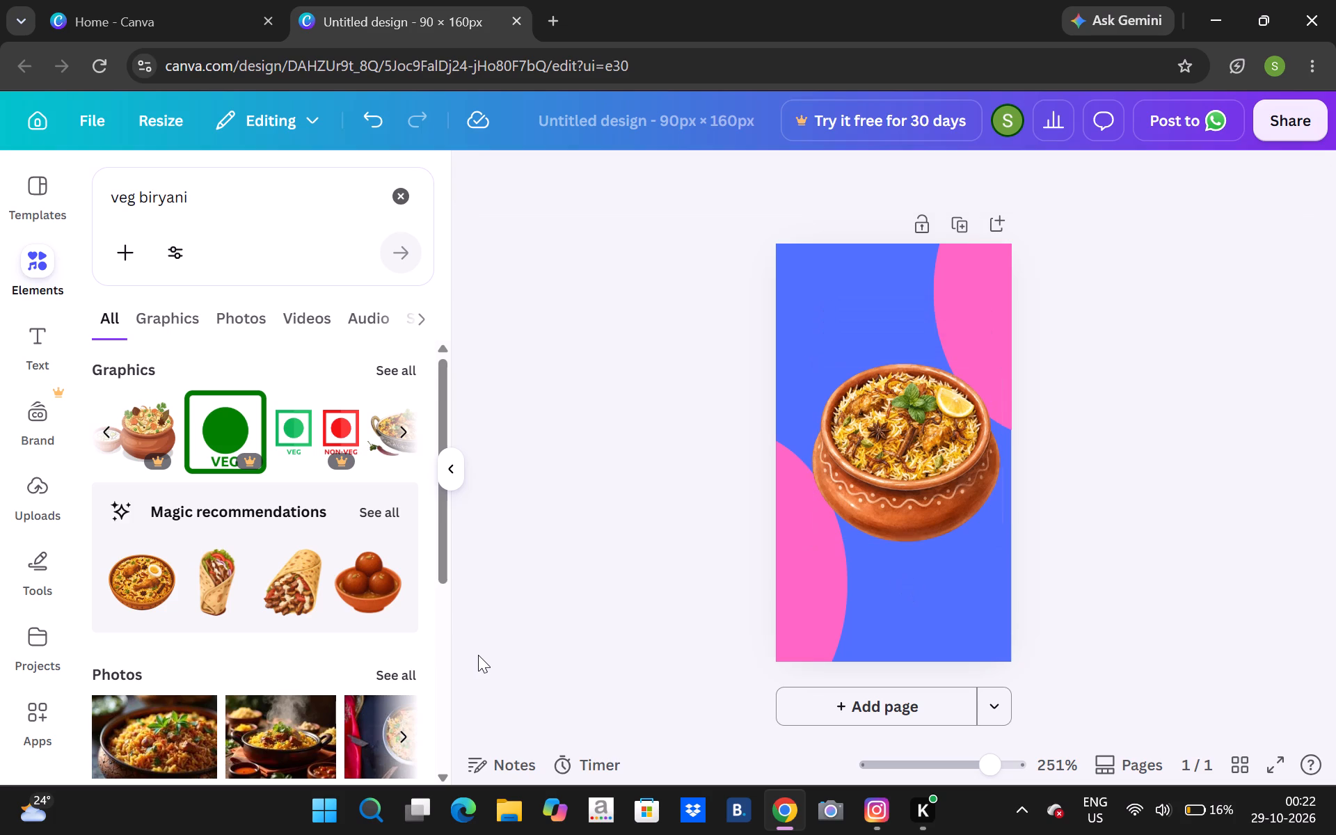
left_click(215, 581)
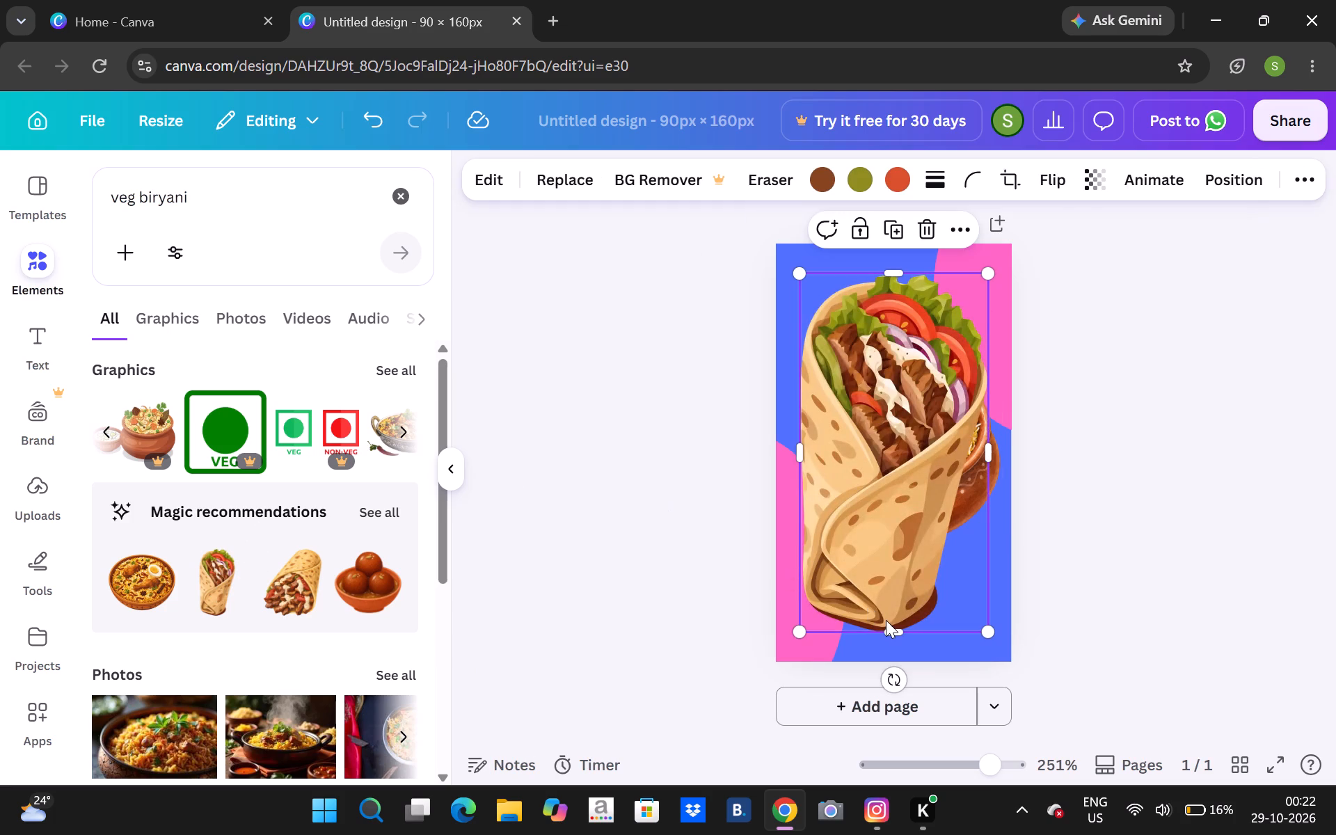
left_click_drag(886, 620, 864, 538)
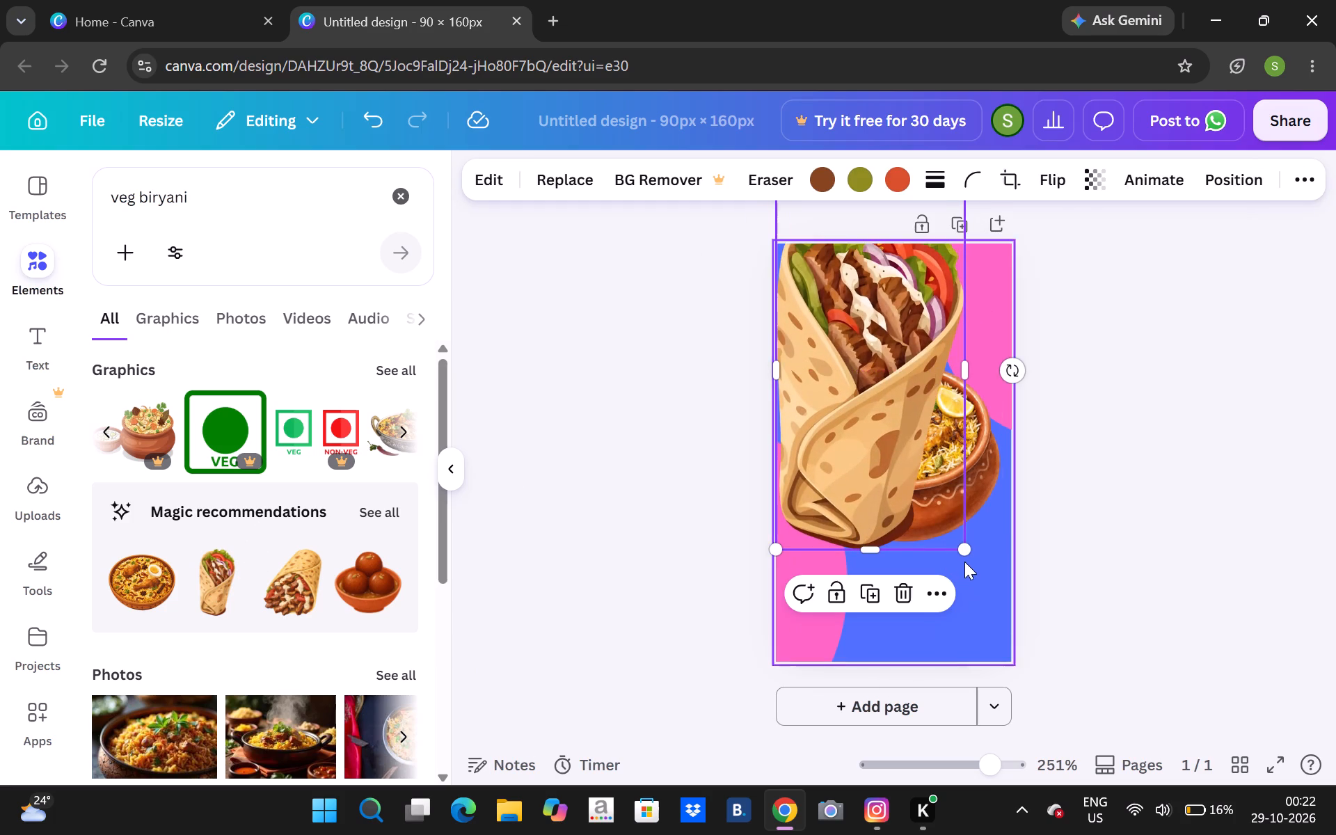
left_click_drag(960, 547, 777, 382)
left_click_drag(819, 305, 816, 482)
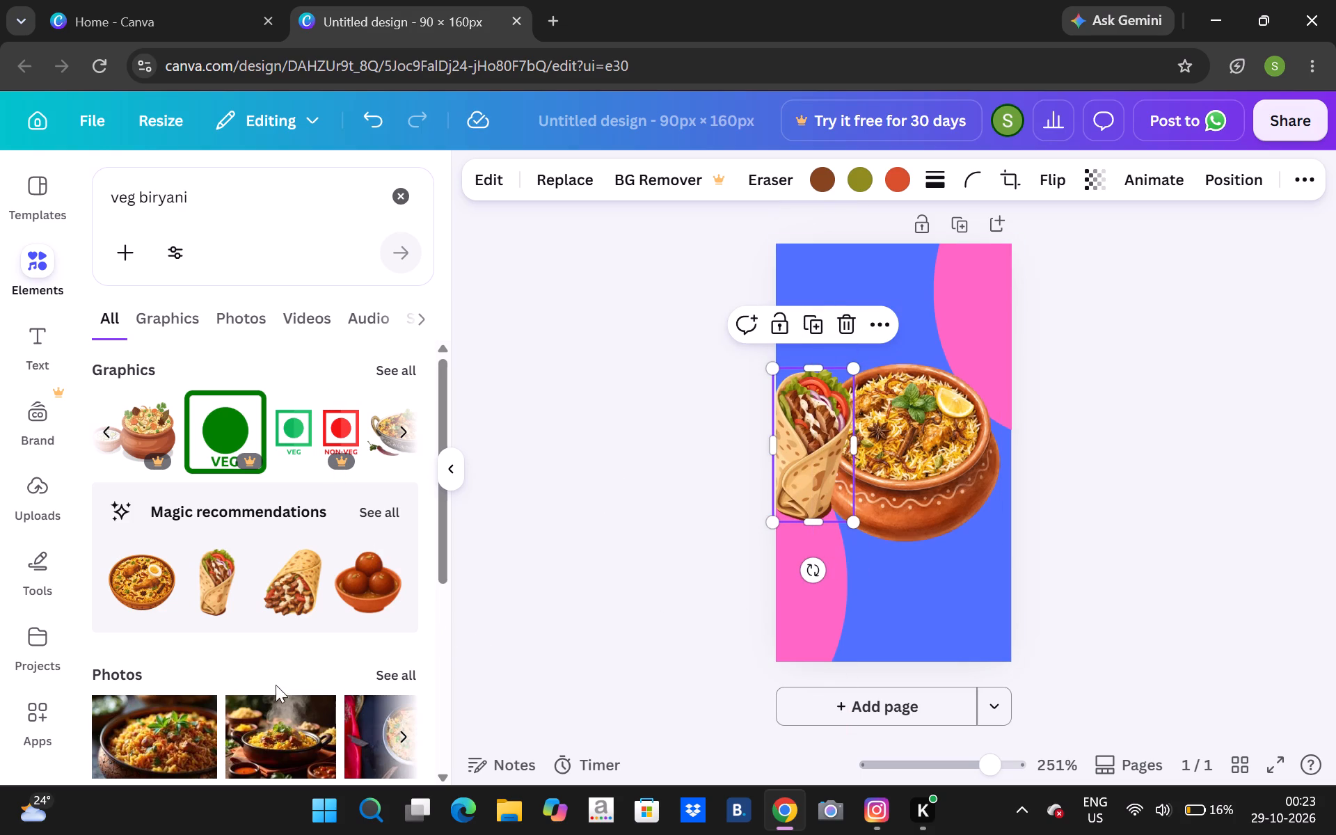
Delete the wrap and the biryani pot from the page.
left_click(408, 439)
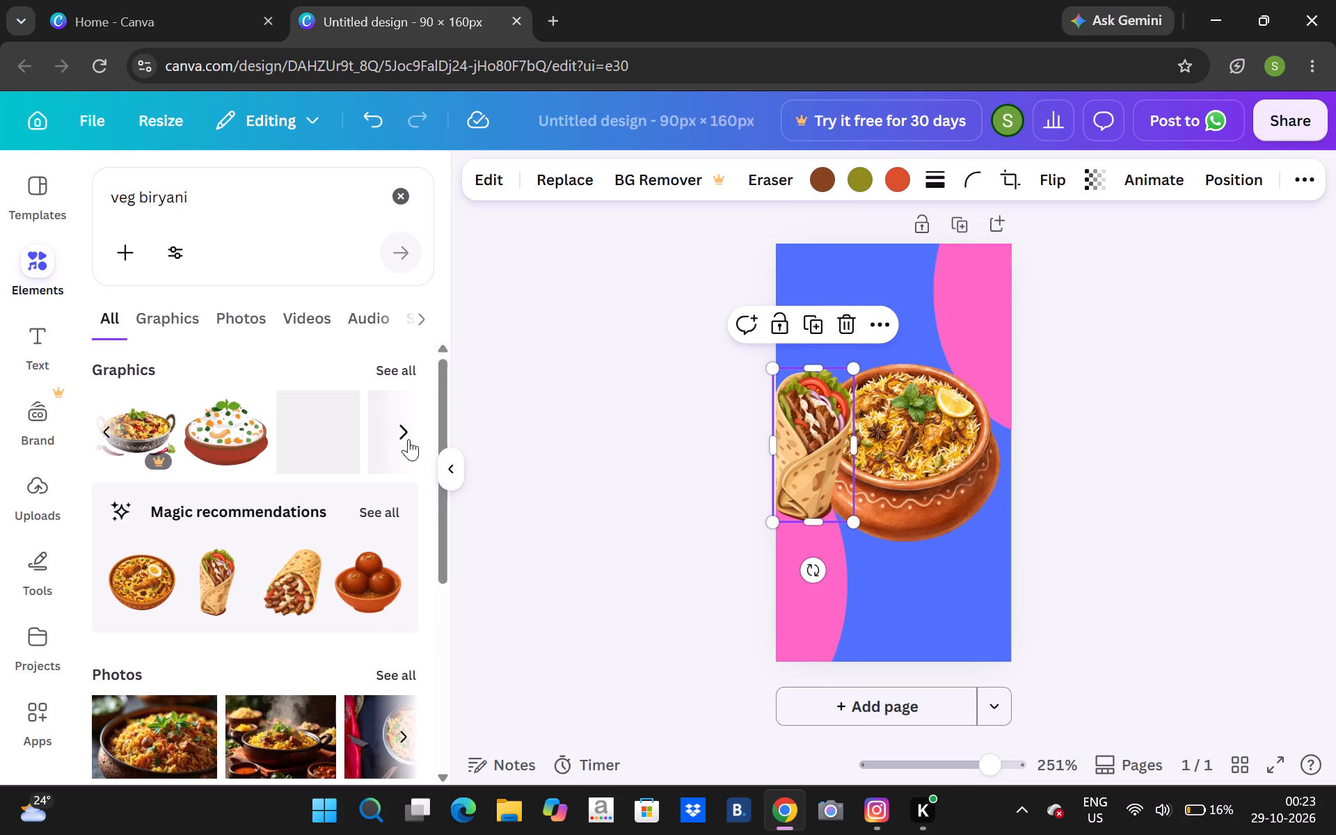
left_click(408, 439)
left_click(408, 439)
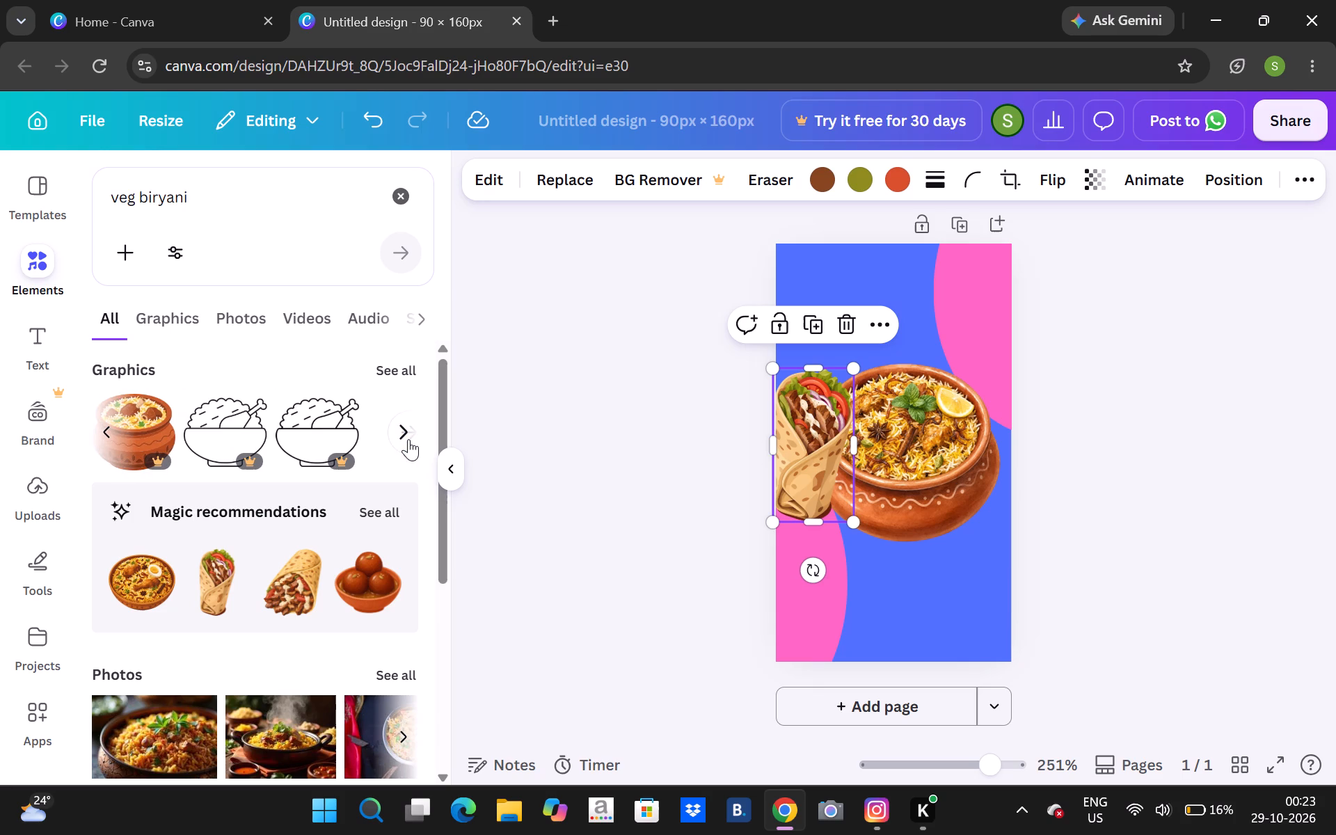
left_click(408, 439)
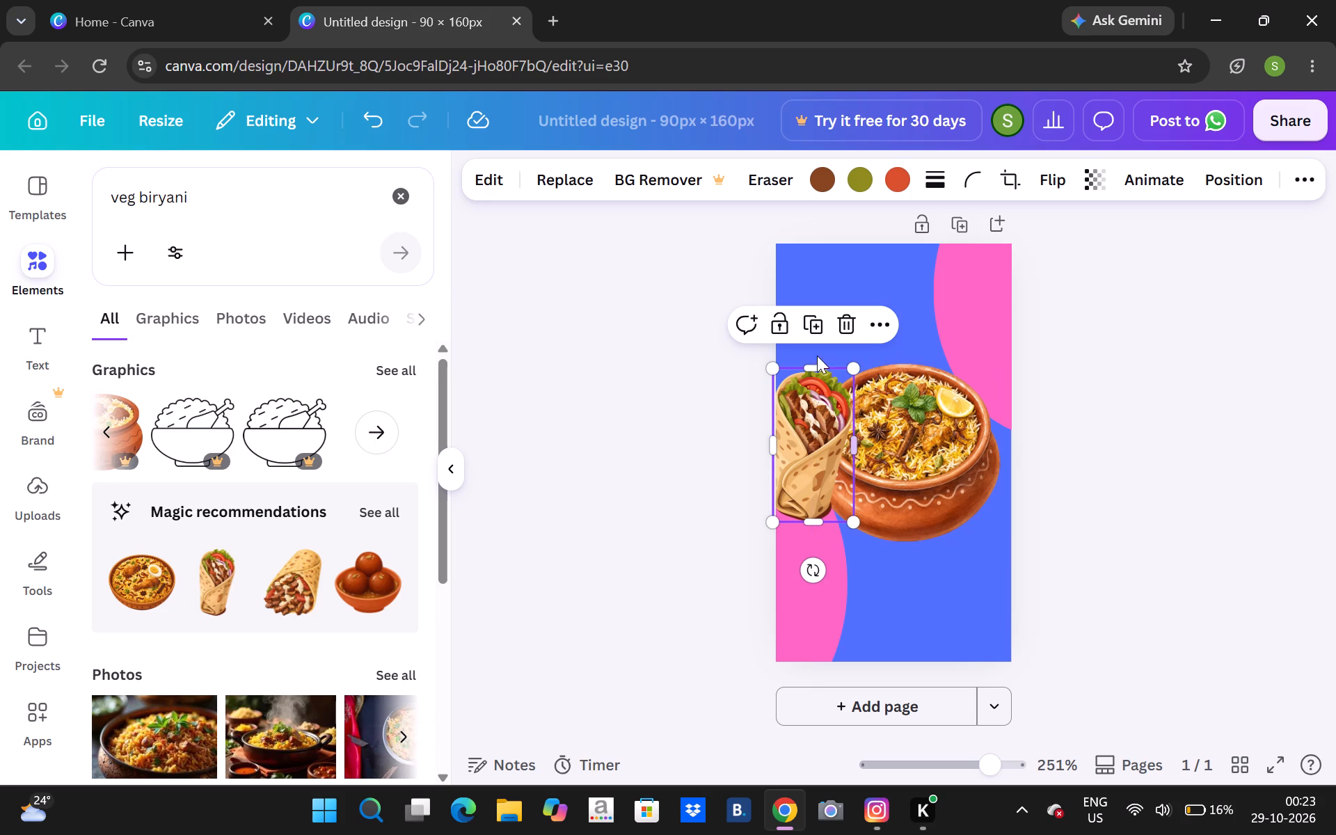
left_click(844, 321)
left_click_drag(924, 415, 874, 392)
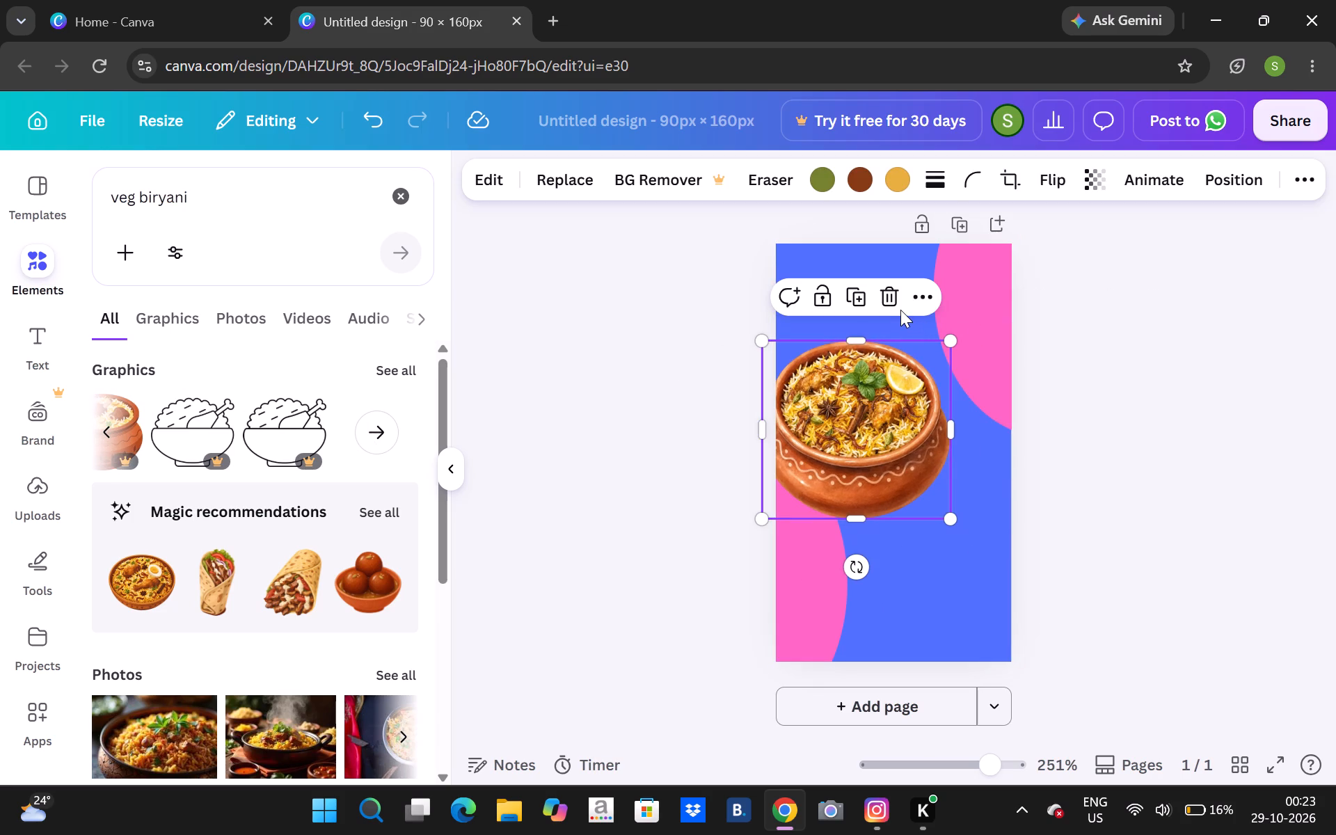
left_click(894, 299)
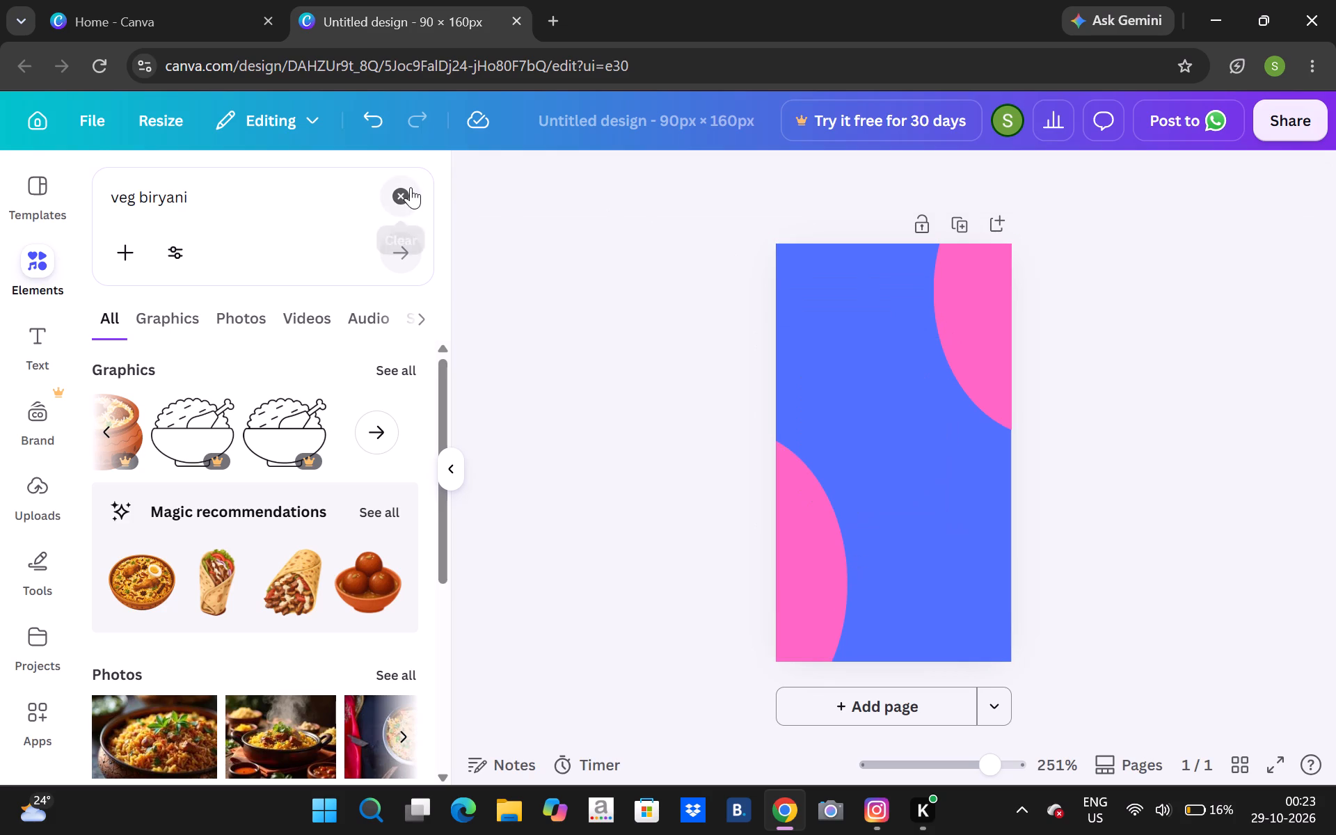
Search the elements for pizza and add the photo of the sliced pizza on a round wooden board.
left_click_drag(411, 187, 388, 201)
left_click(388, 201)
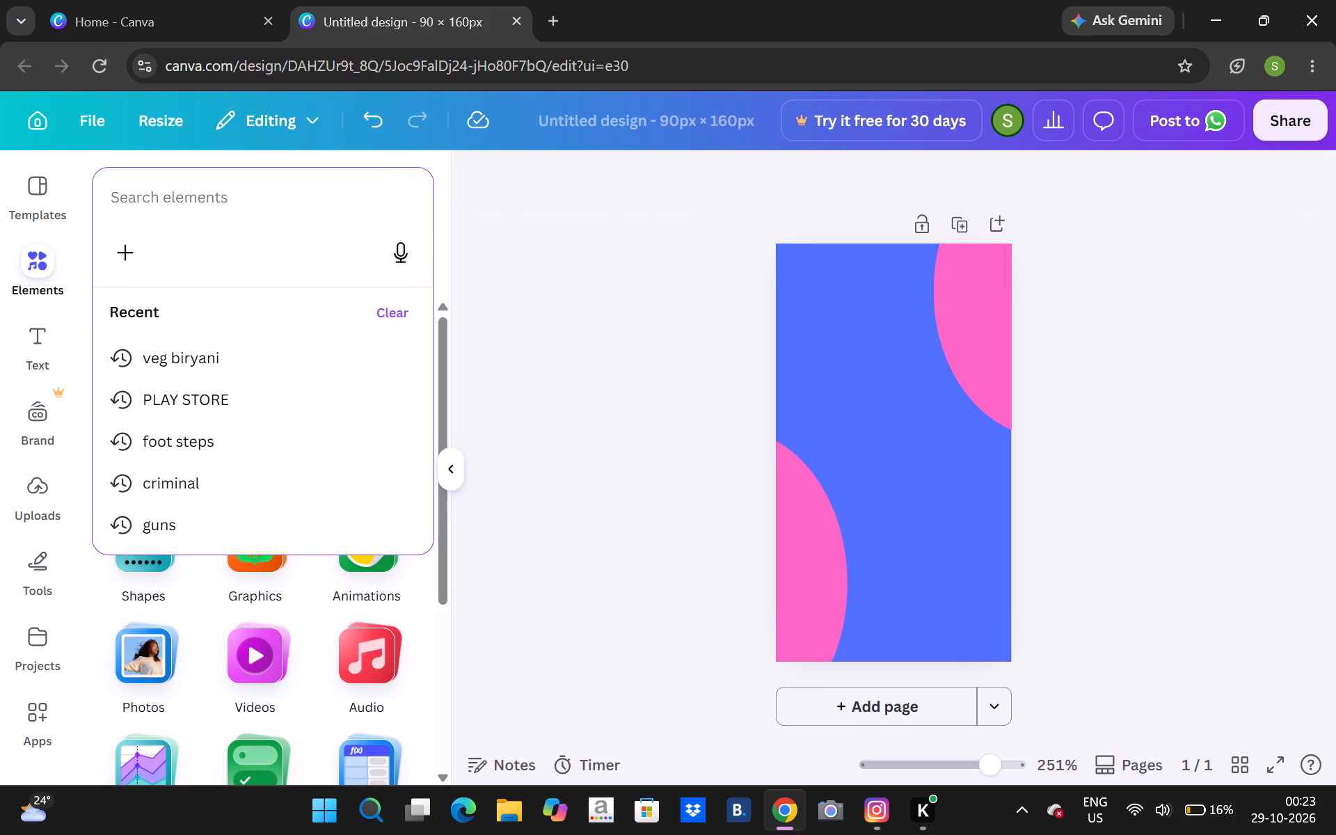
key("p")
type("izza")
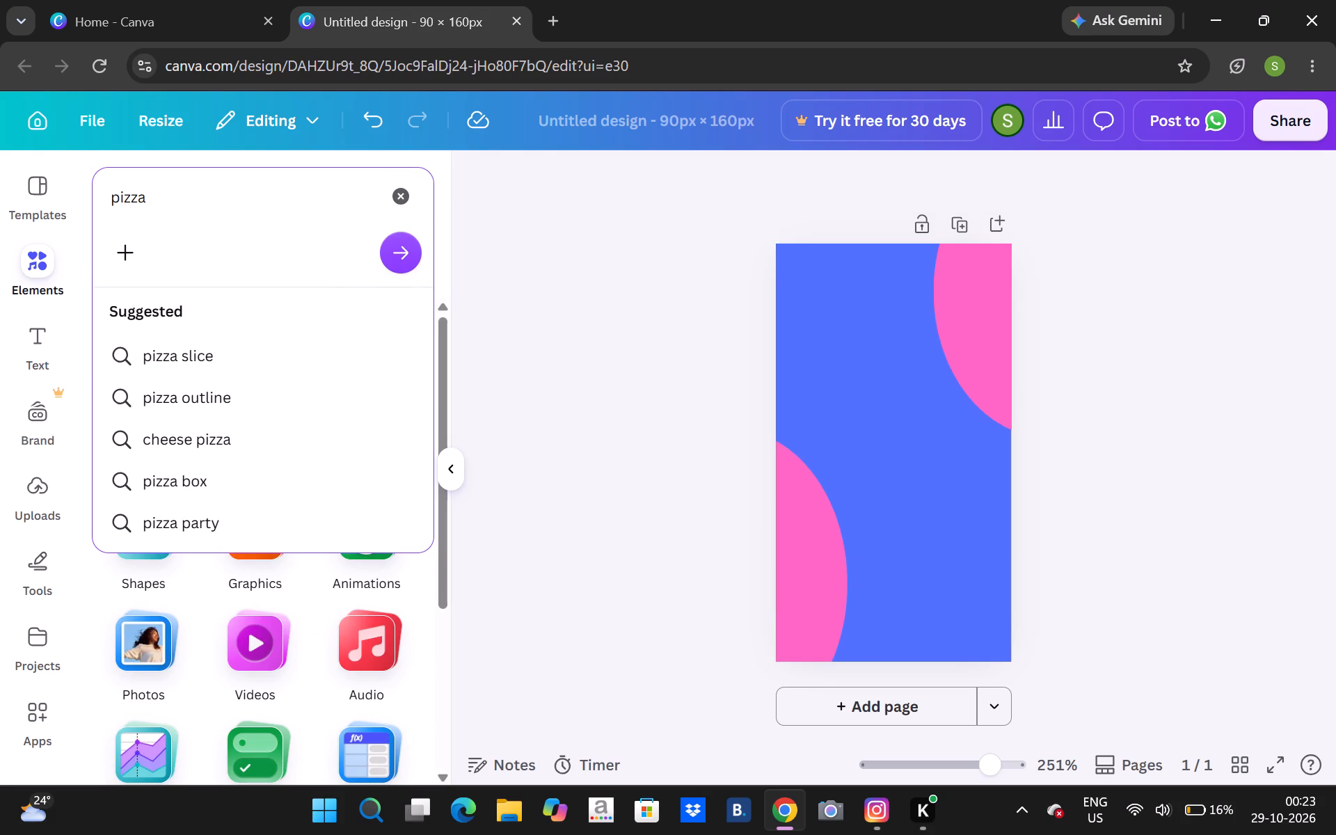
left_click(393, 254)
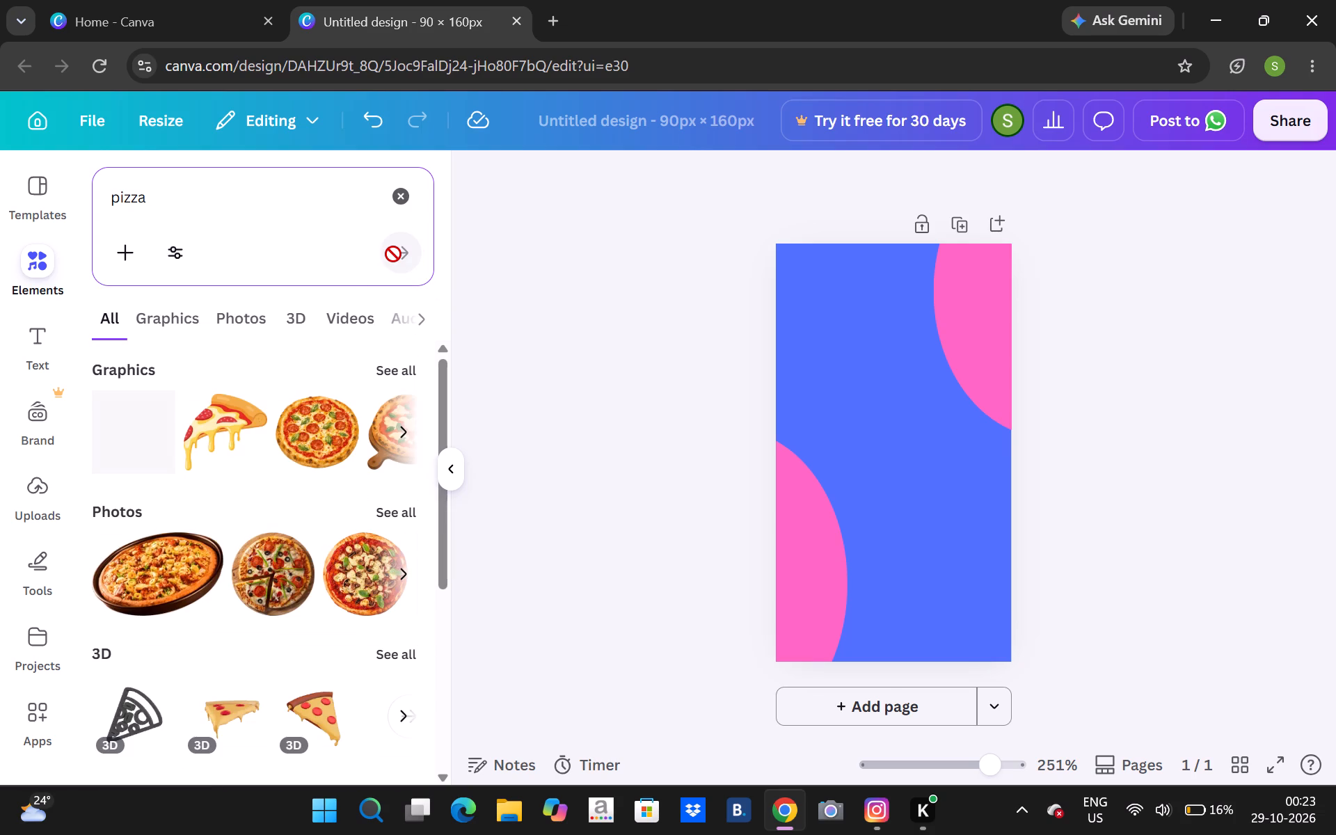
left_click(290, 587)
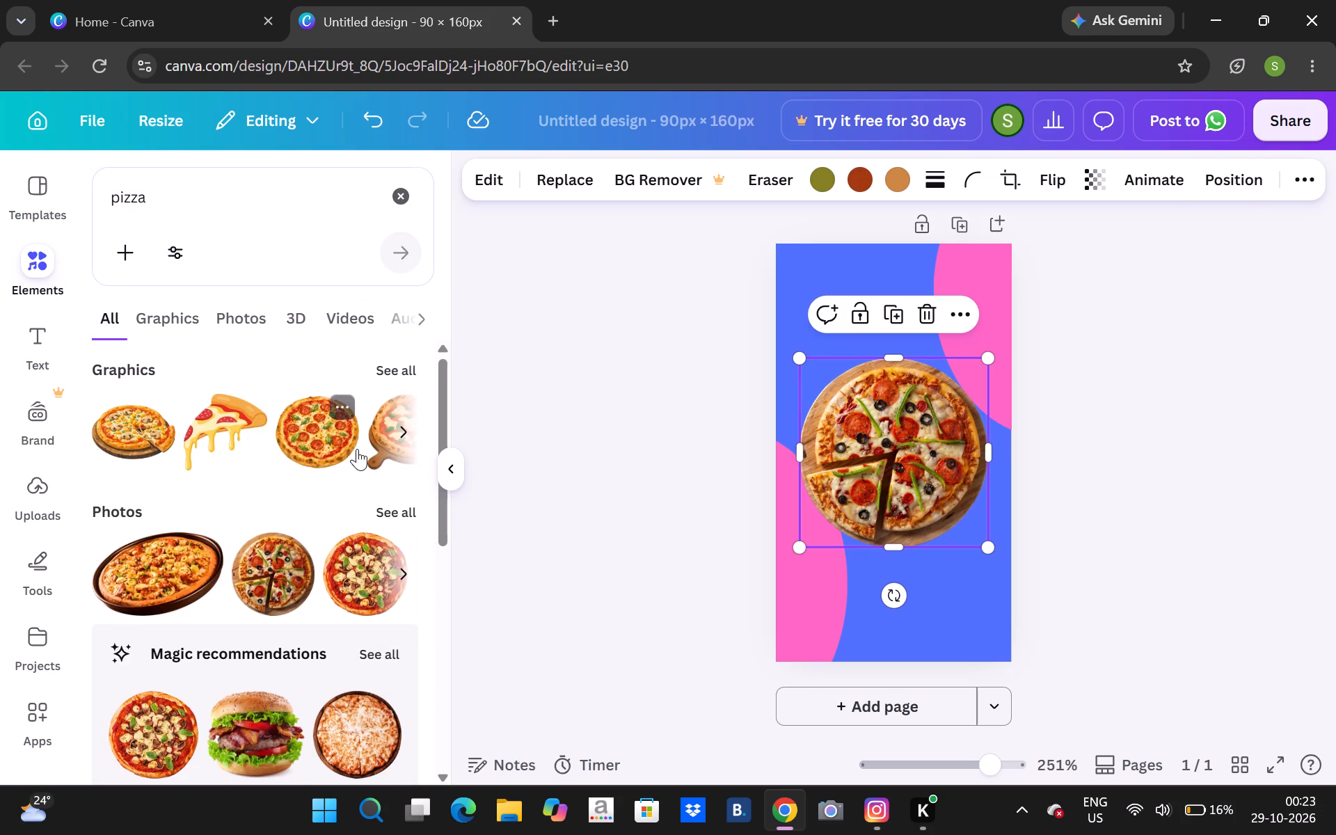
left_click(400, 438)
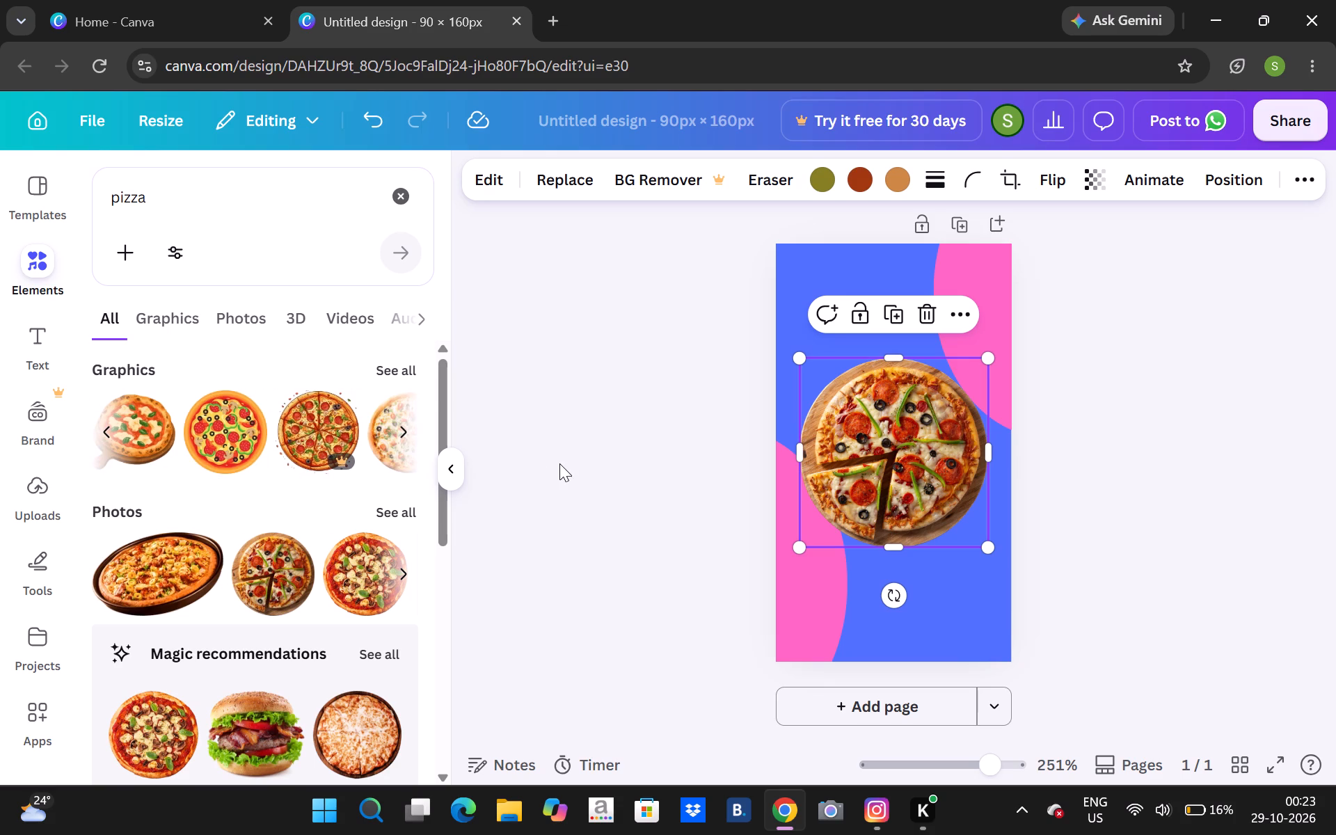
Search the elements for cold drink, add the iced cola glass with the lemon slice, and shrink it to about half size.
left_click(415, 193)
type("coold")
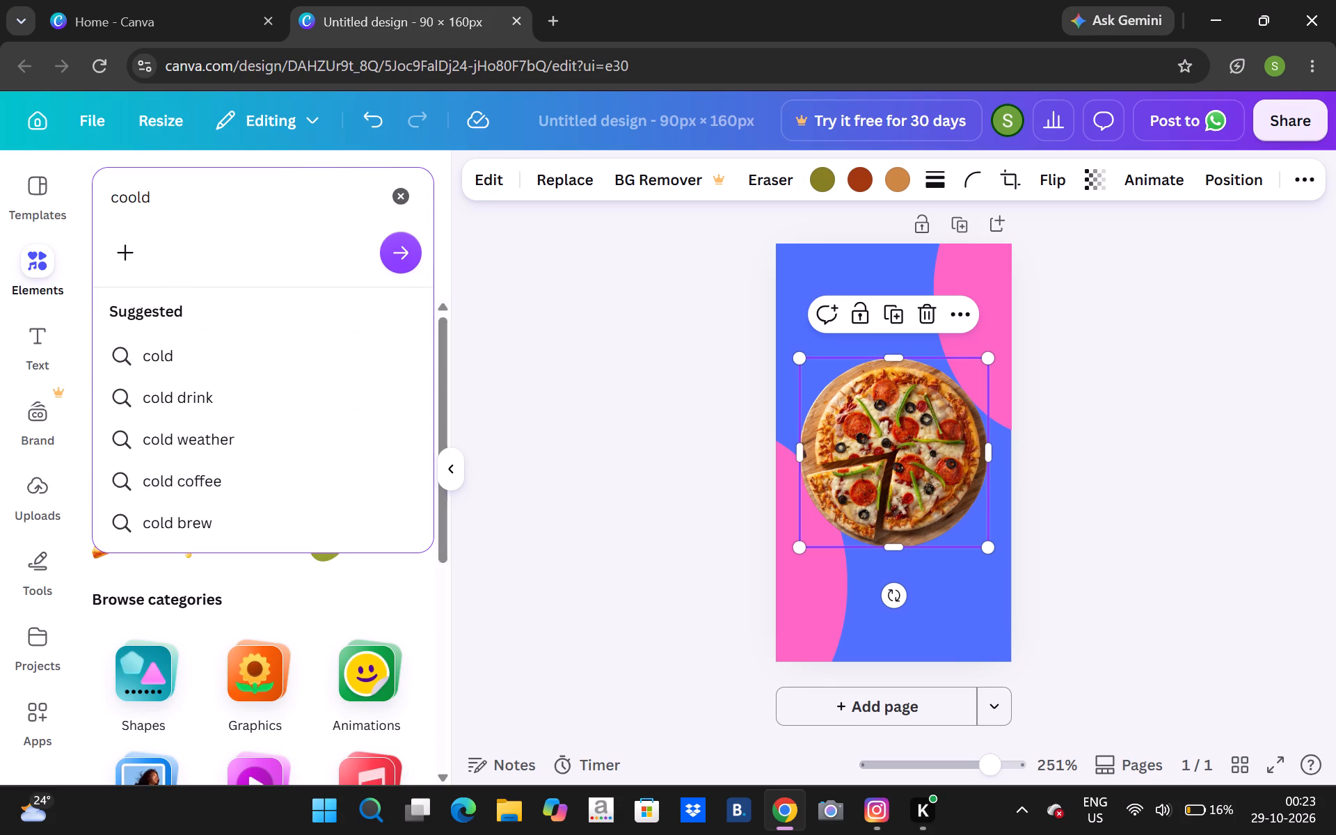
left_click(219, 404)
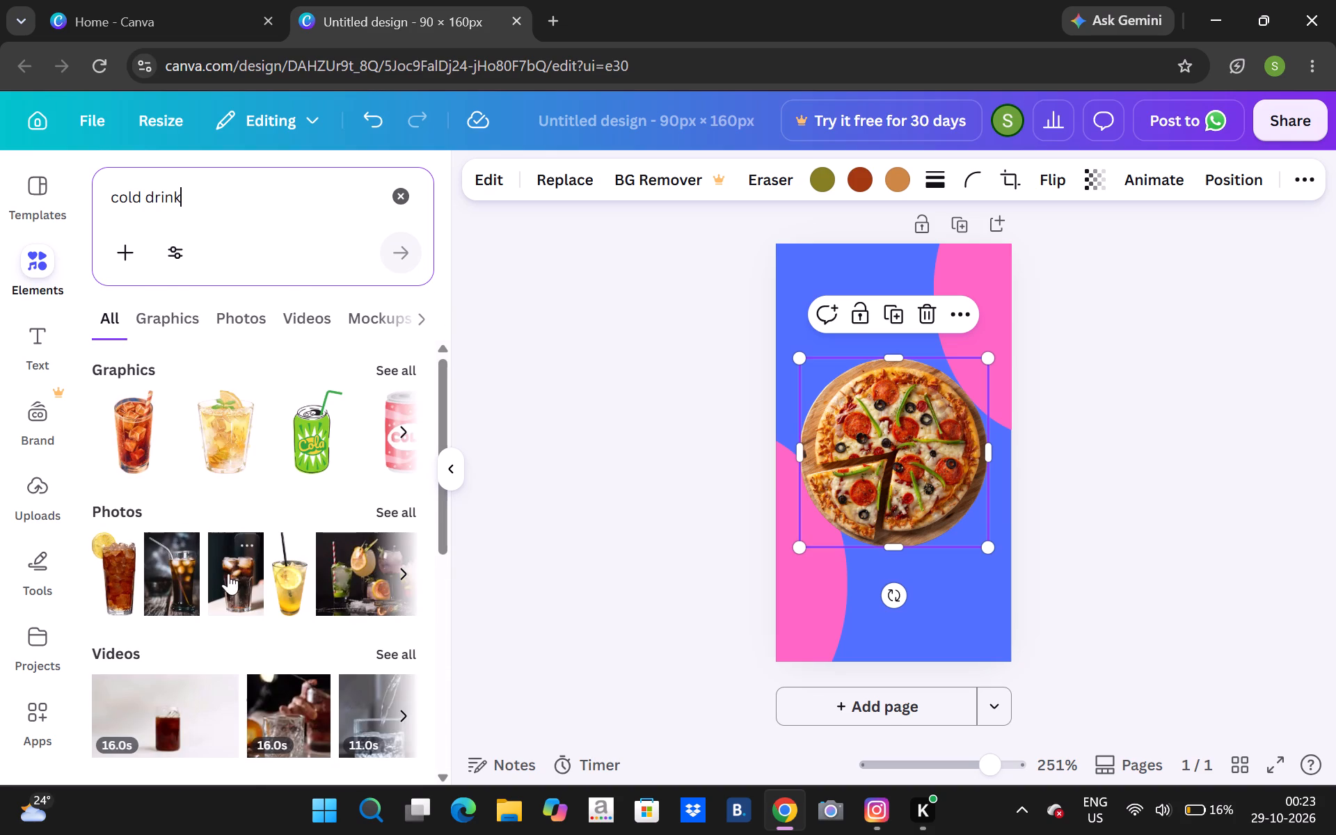
left_click(124, 564)
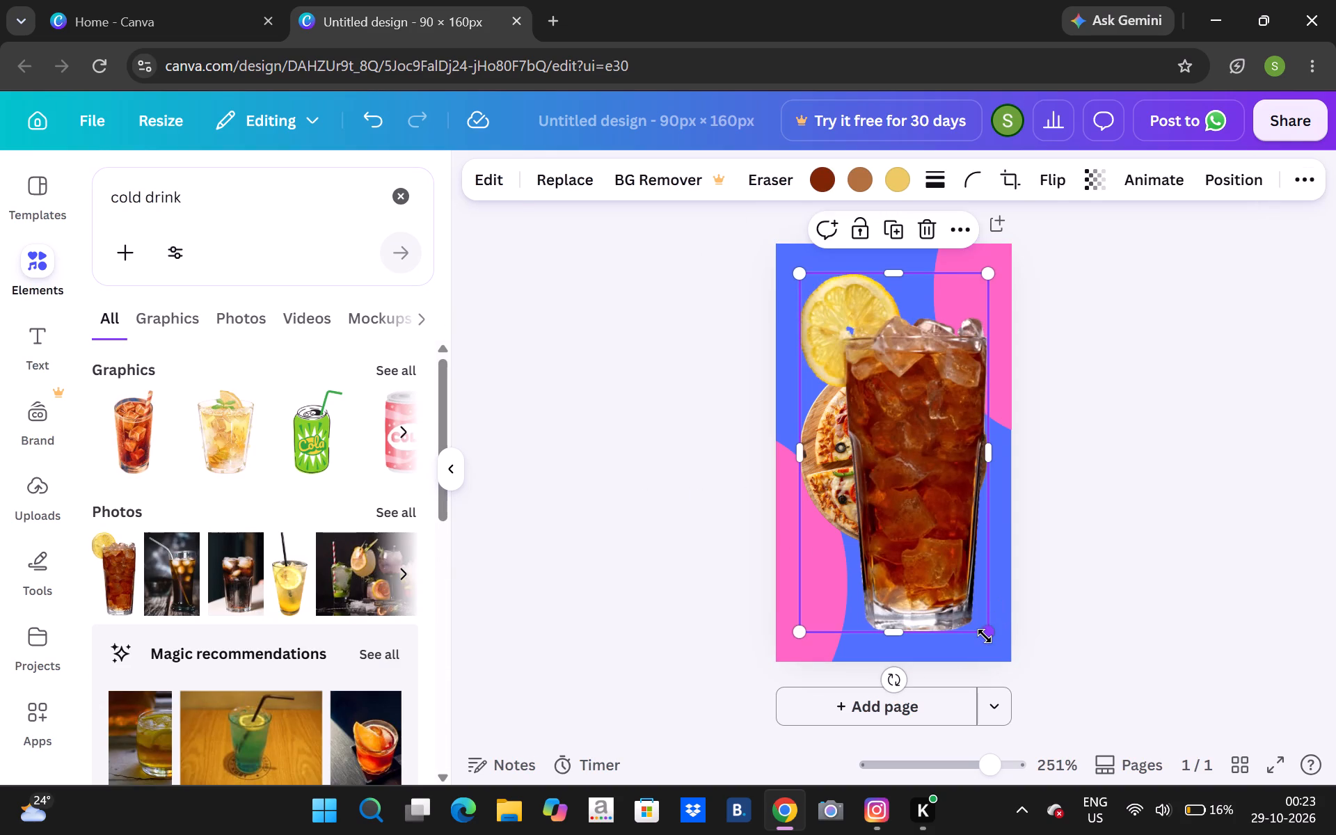
left_click_drag(985, 636, 859, 470)
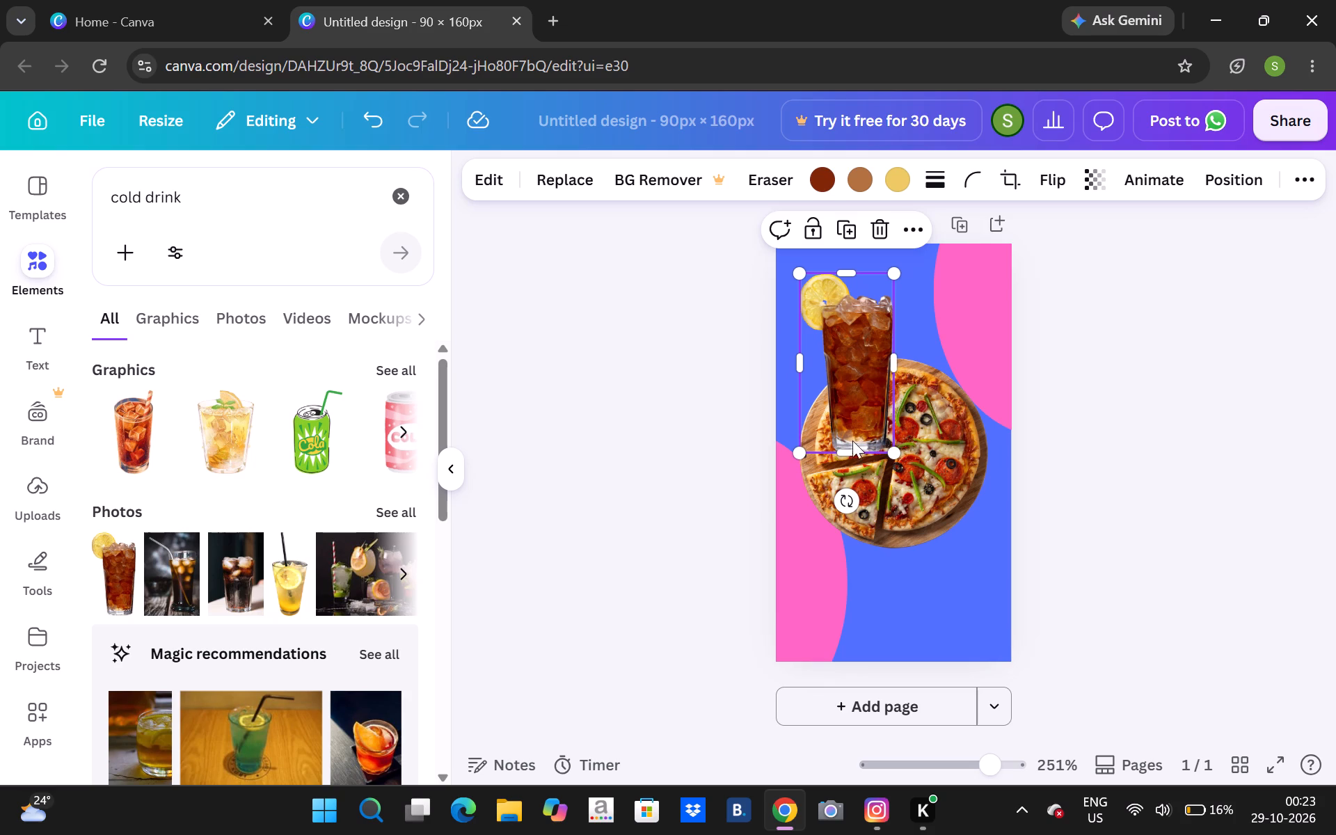
left_click(847, 446)
Shrink the pizza to about two thirds of its size and place it against the page's right edge, beside the drink.
left_click_drag(932, 452, 954, 450)
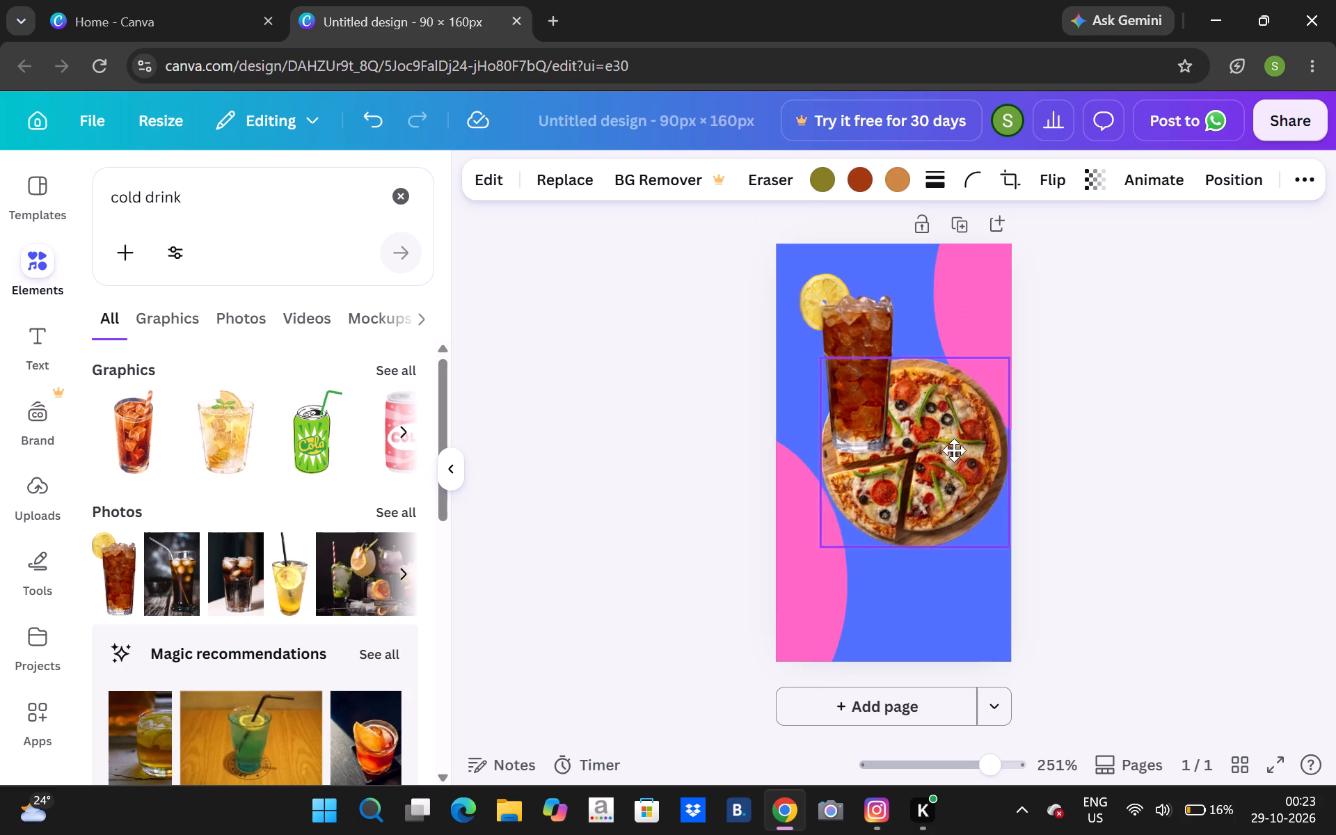
left_click_drag(954, 450, 948, 431)
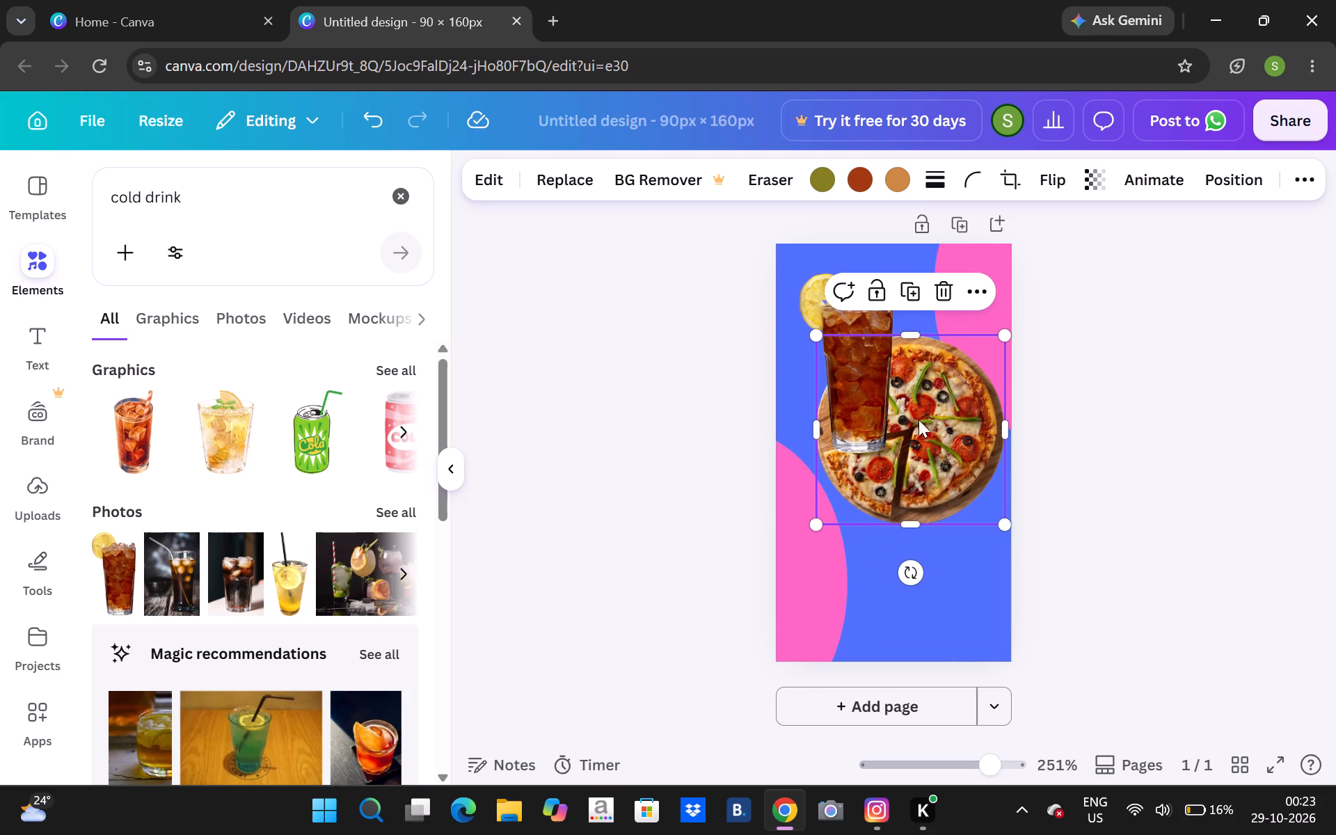
left_click(867, 404)
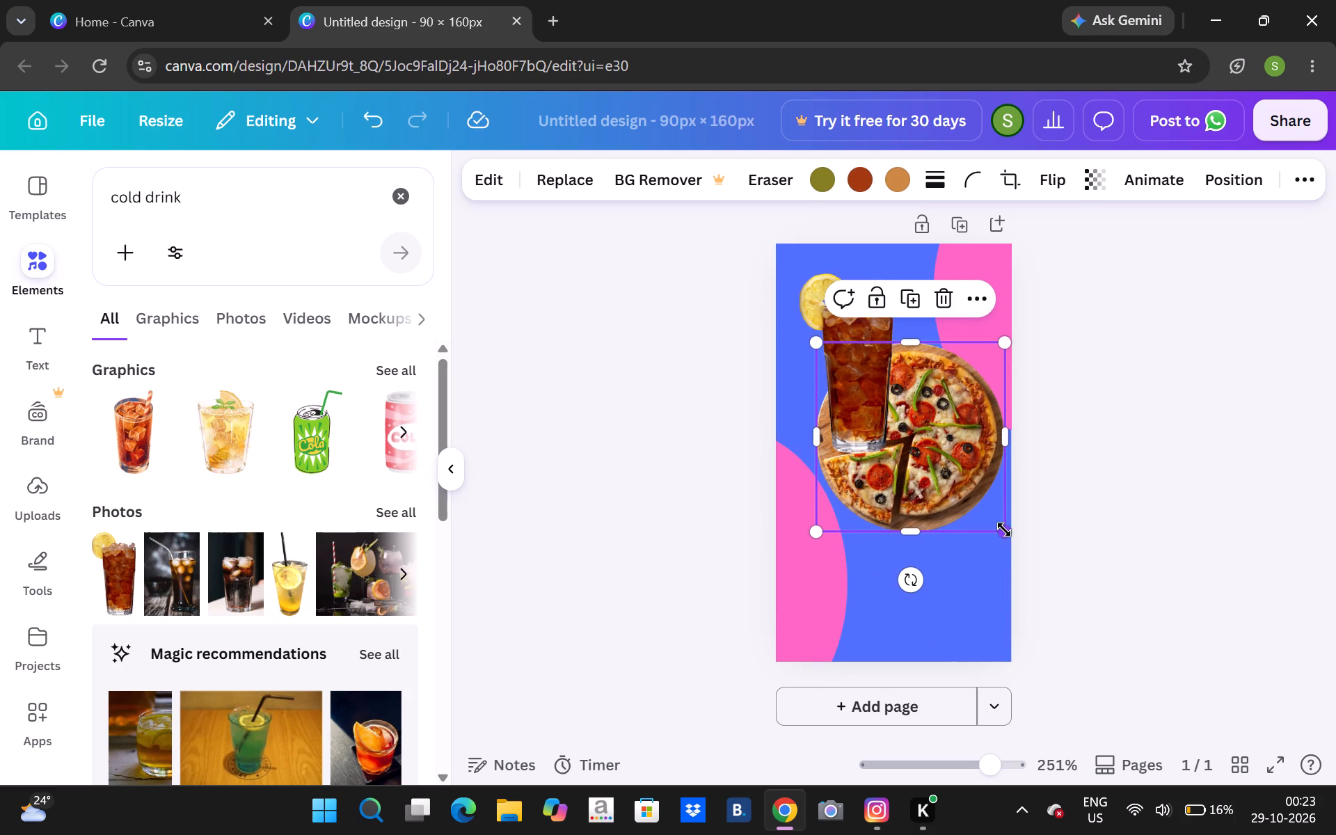
left_click_drag(1003, 521, 1019, 491)
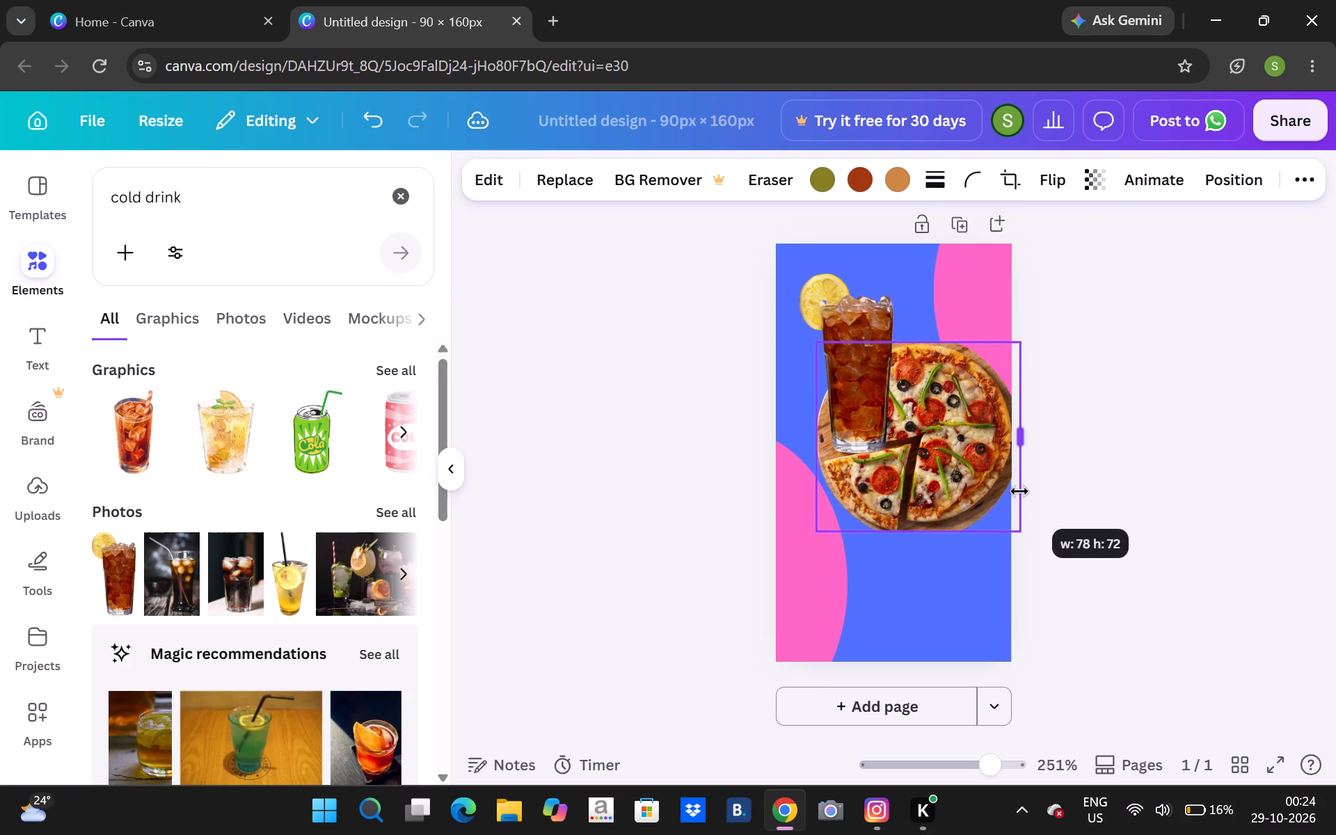
left_click_drag(1019, 491, 1009, 488)
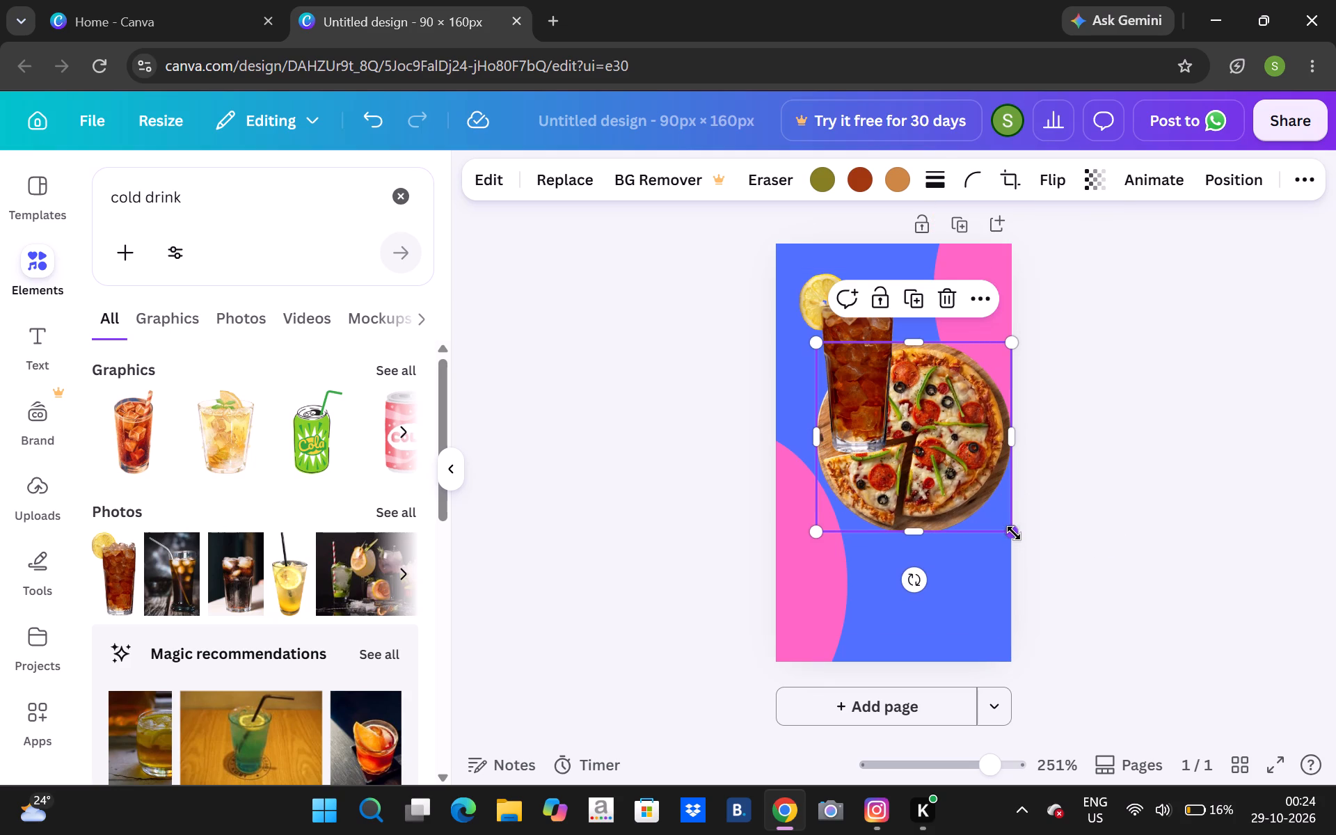
left_click_drag(1014, 533, 946, 475)
left_click(916, 423)
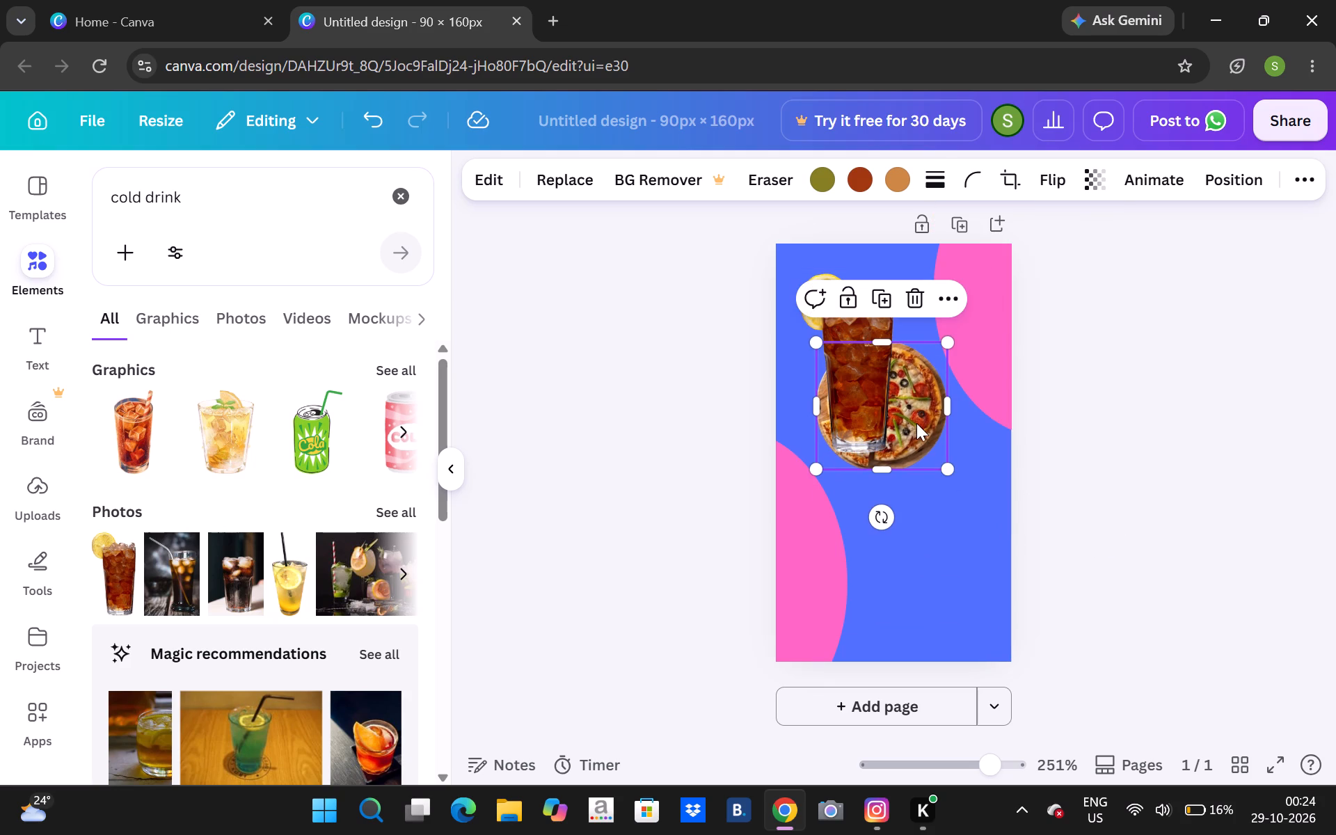
left_click(948, 461)
left_click(894, 399)
left_click_drag(906, 405, 969, 438)
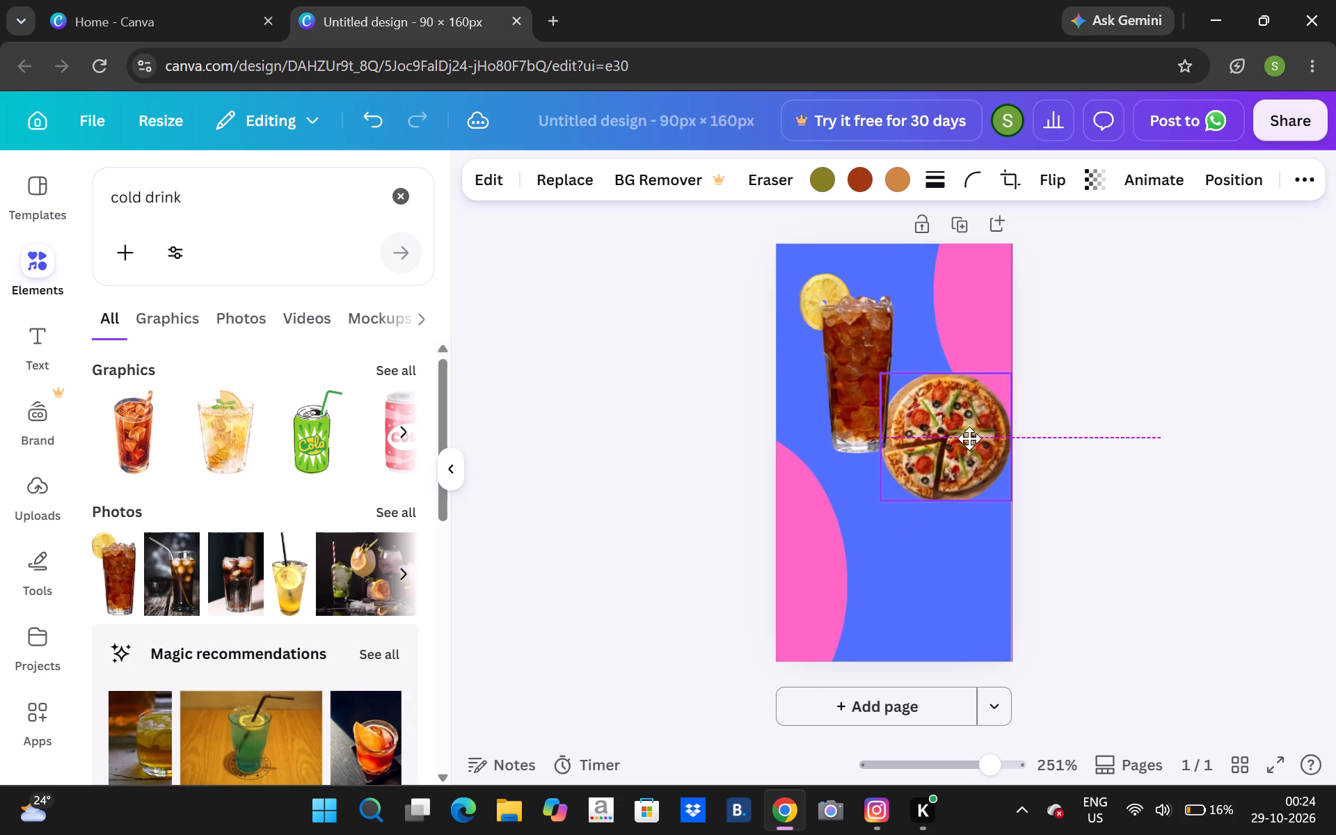
left_click_drag(969, 438, 969, 438)
Move the cola glass down to the left of the pizza and shrink it slightly.
left_click(859, 397)
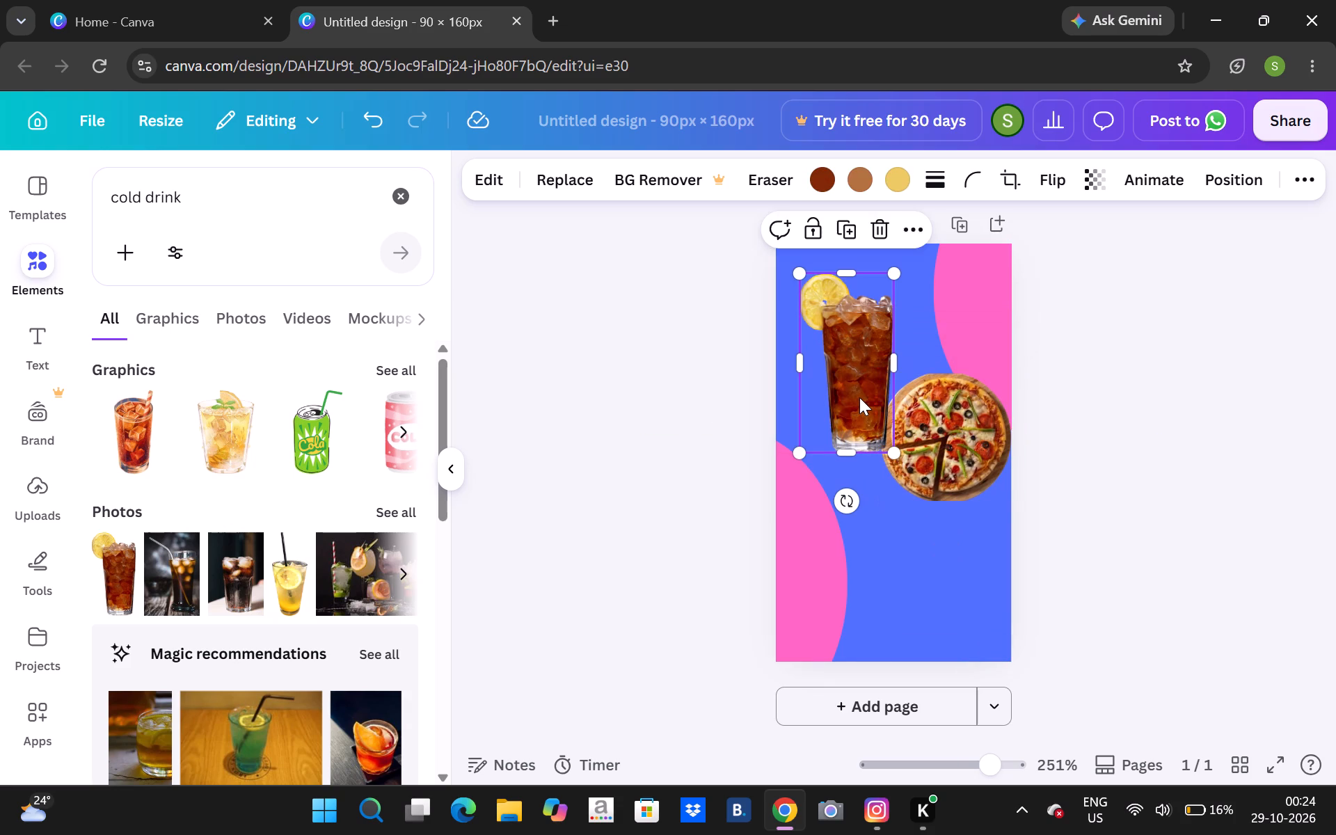
left_click_drag(843, 388, 817, 502)
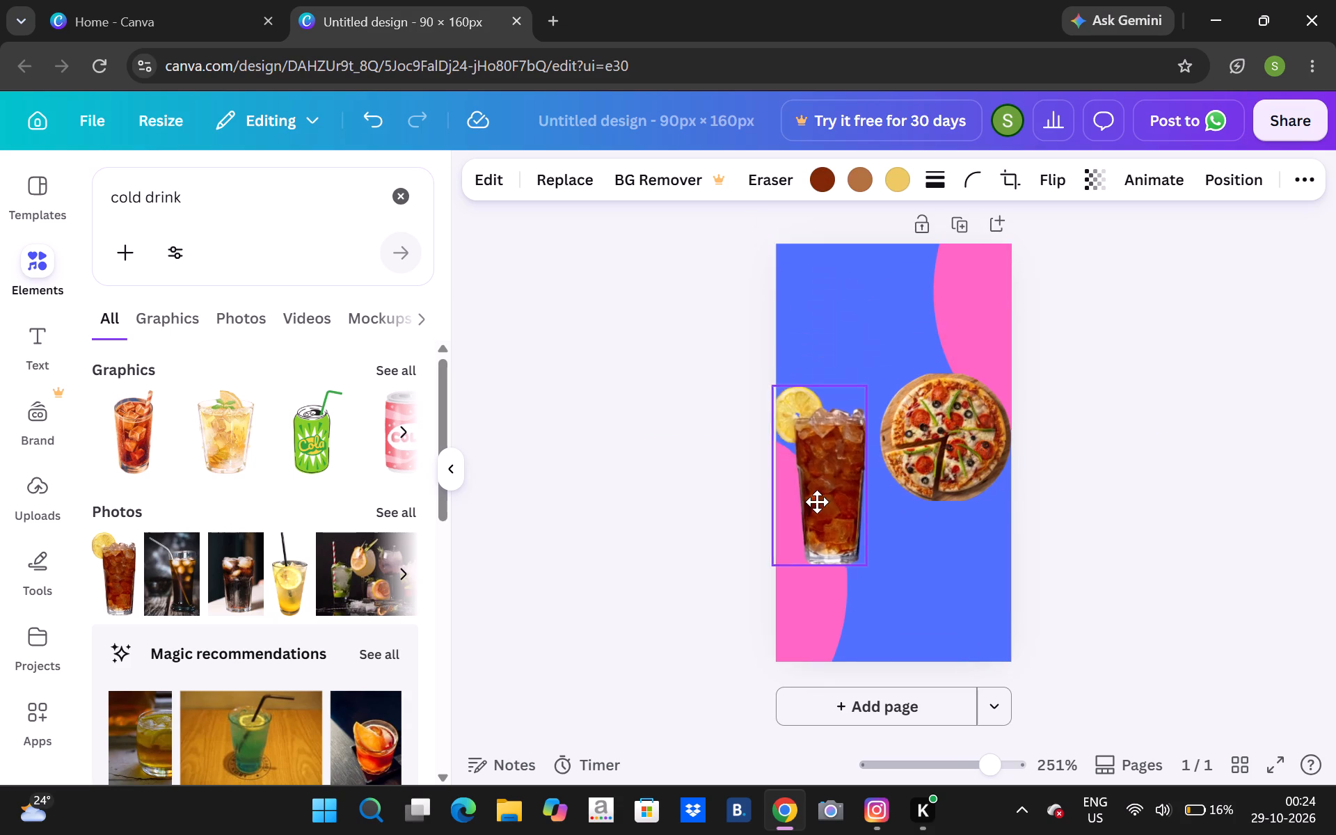
left_click_drag(817, 502, 829, 455)
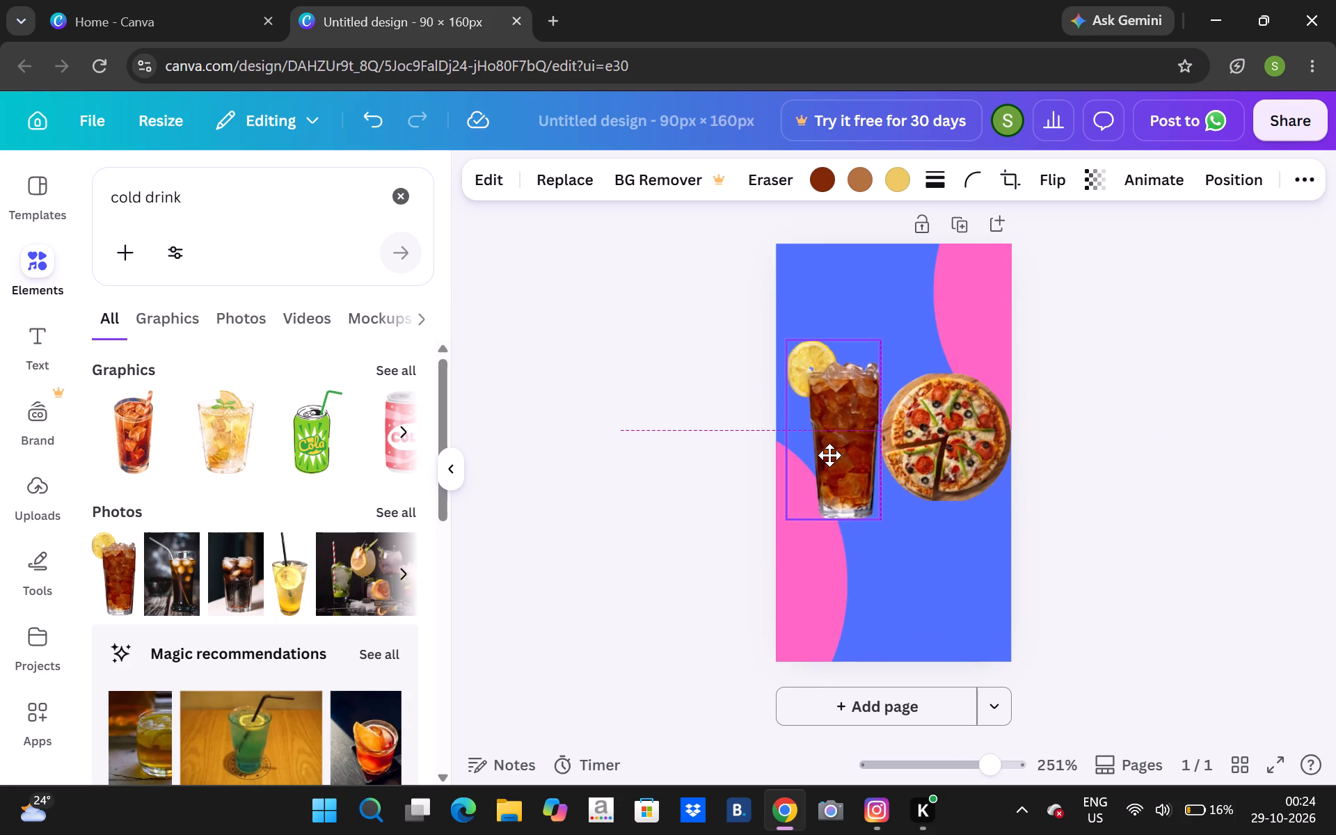
left_click_drag(829, 455, 831, 454)
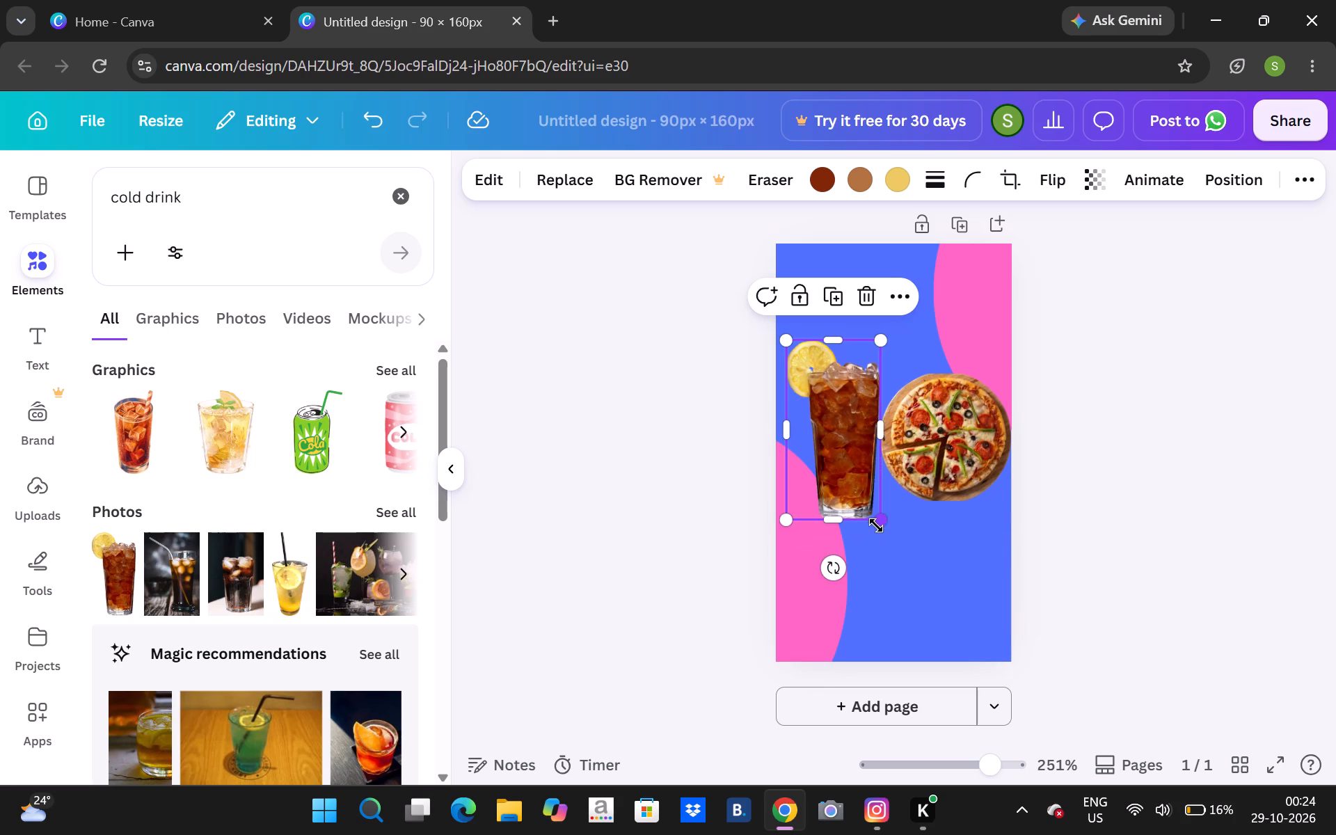
left_click_drag(880, 527, 870, 518)
left_click(850, 461)
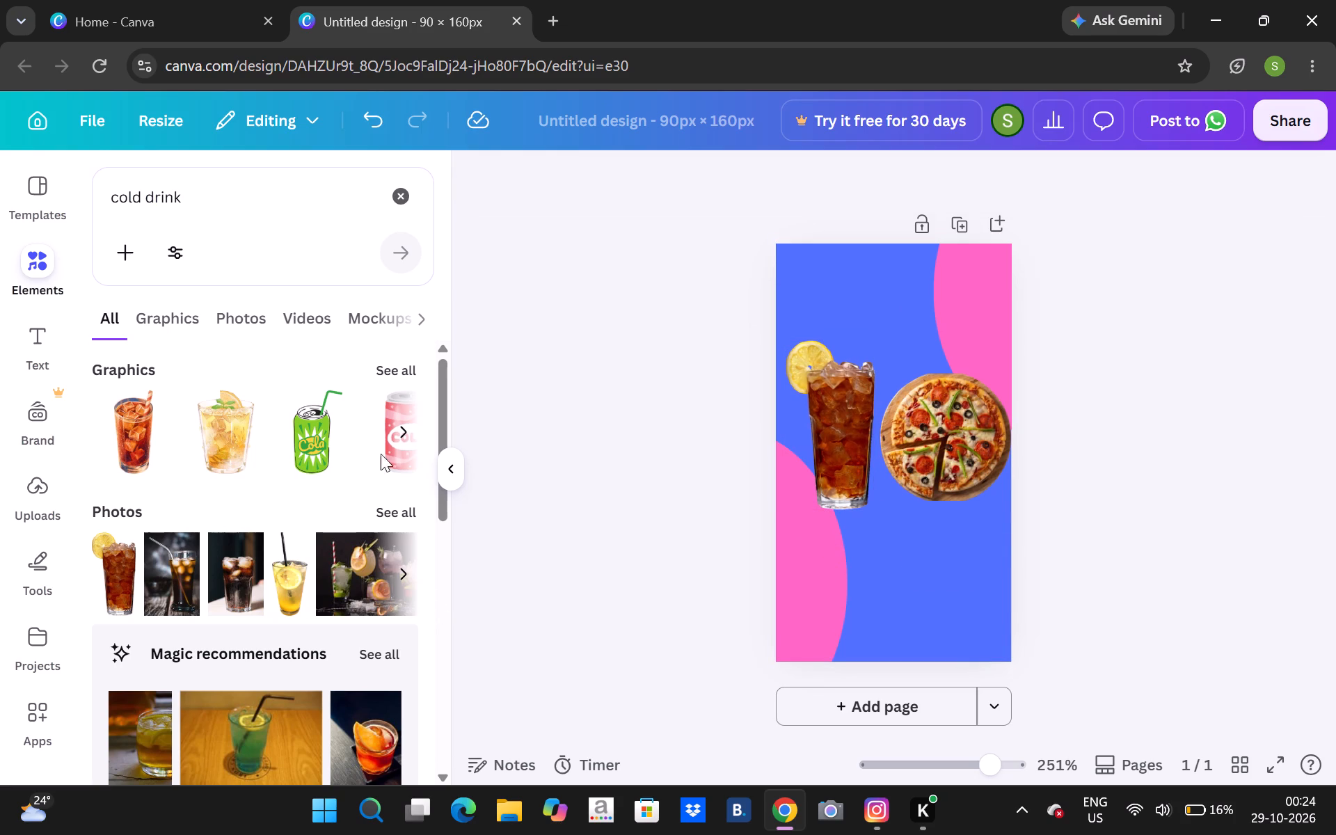
Search the elements for cold drink and pizza, and add the retro Pizza Open 24/7 sign from the graphics results.
left_click(350, 204)
key("space")
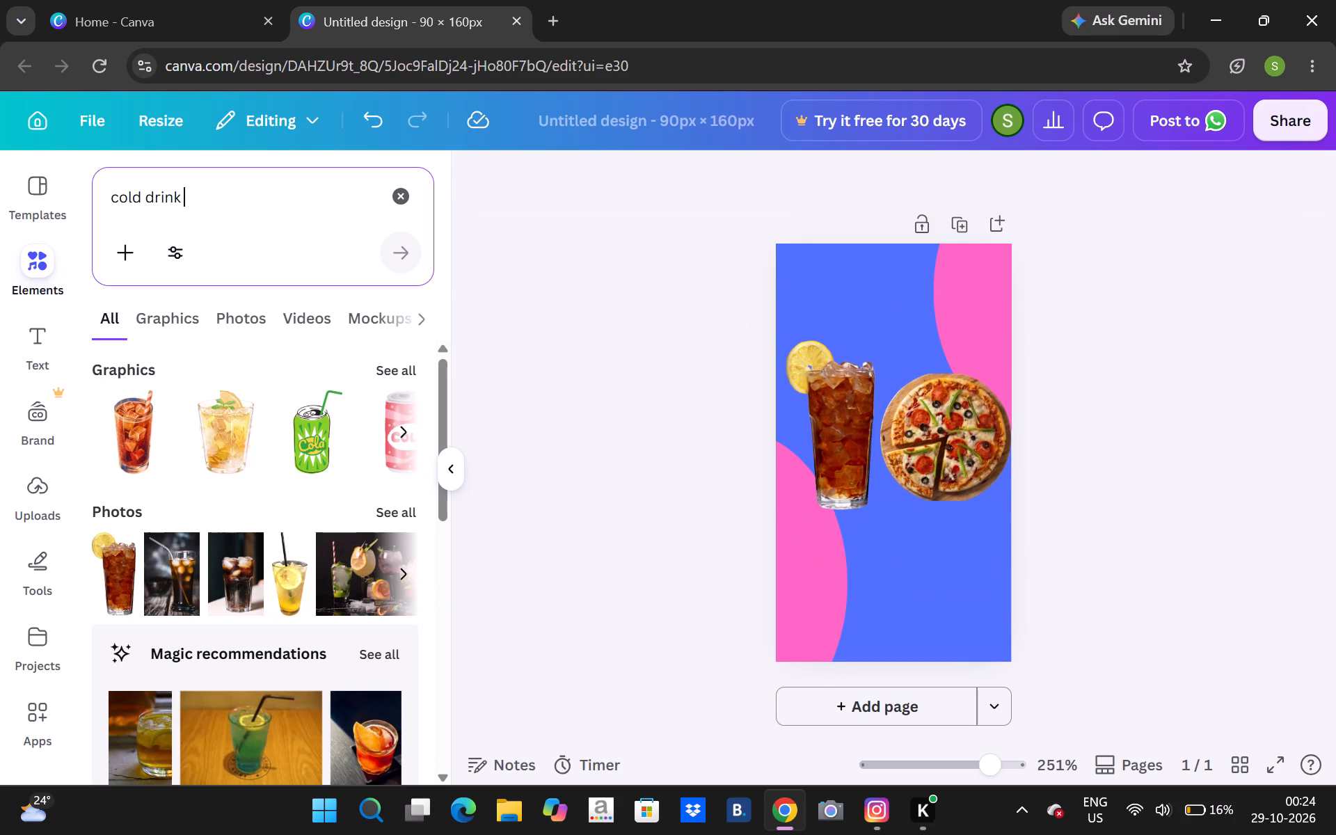
type("and pizza")
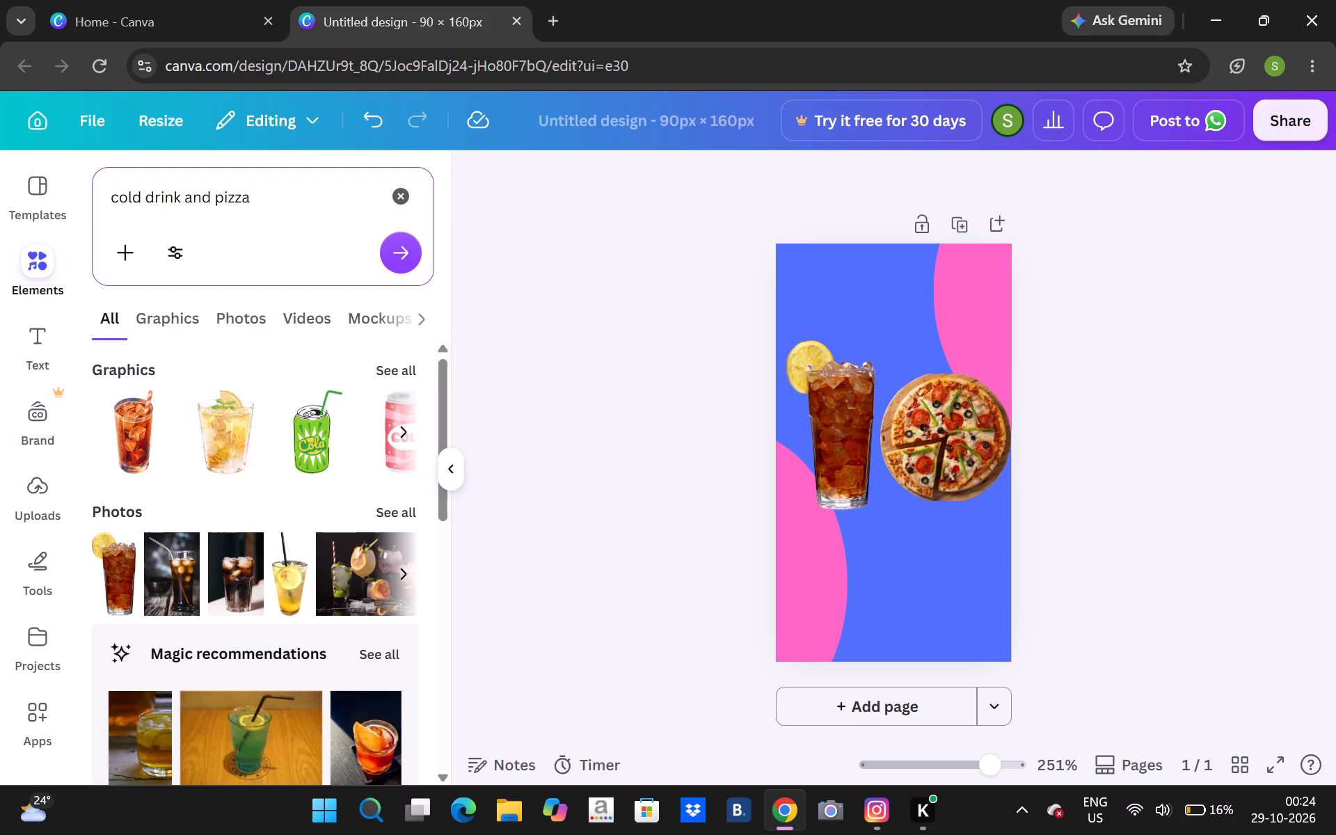
left_click(397, 257)
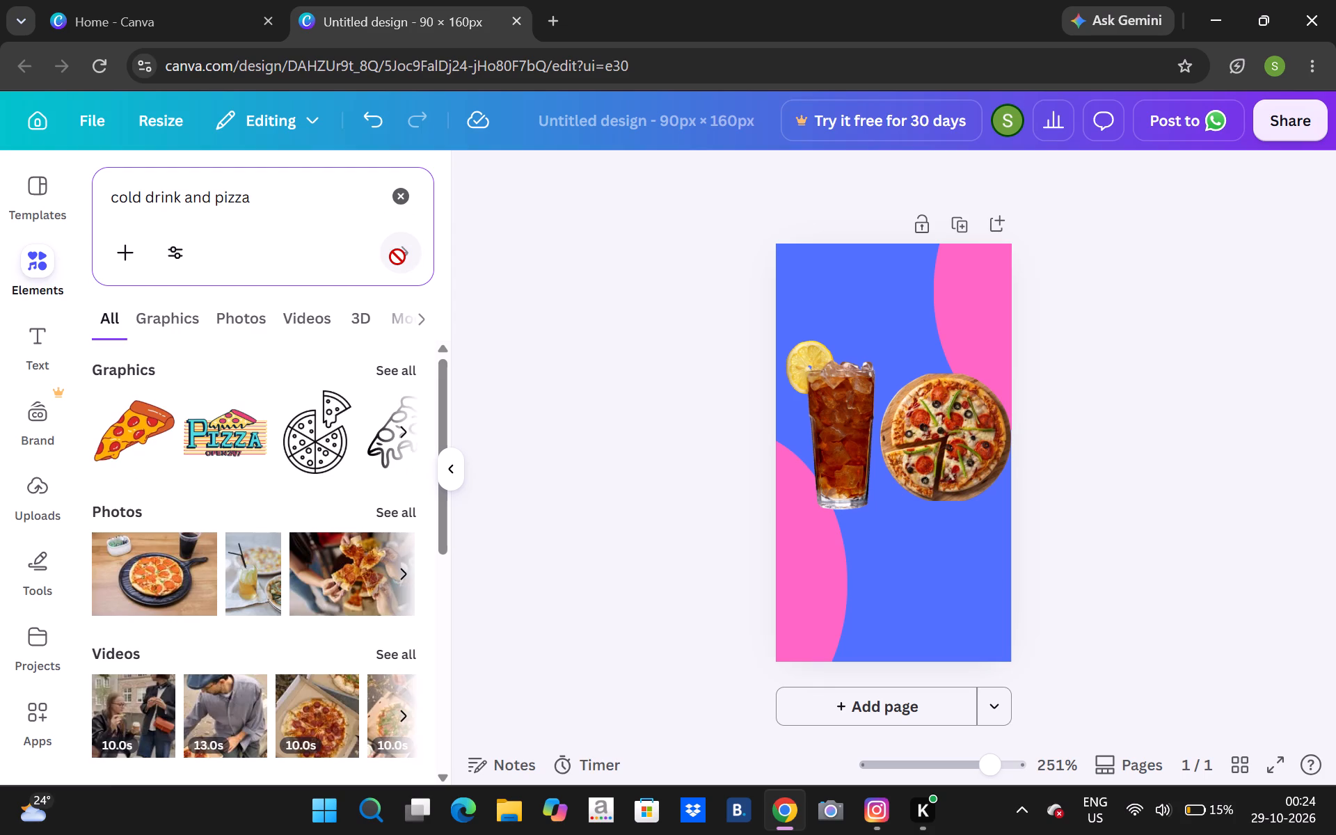
left_click(389, 371)
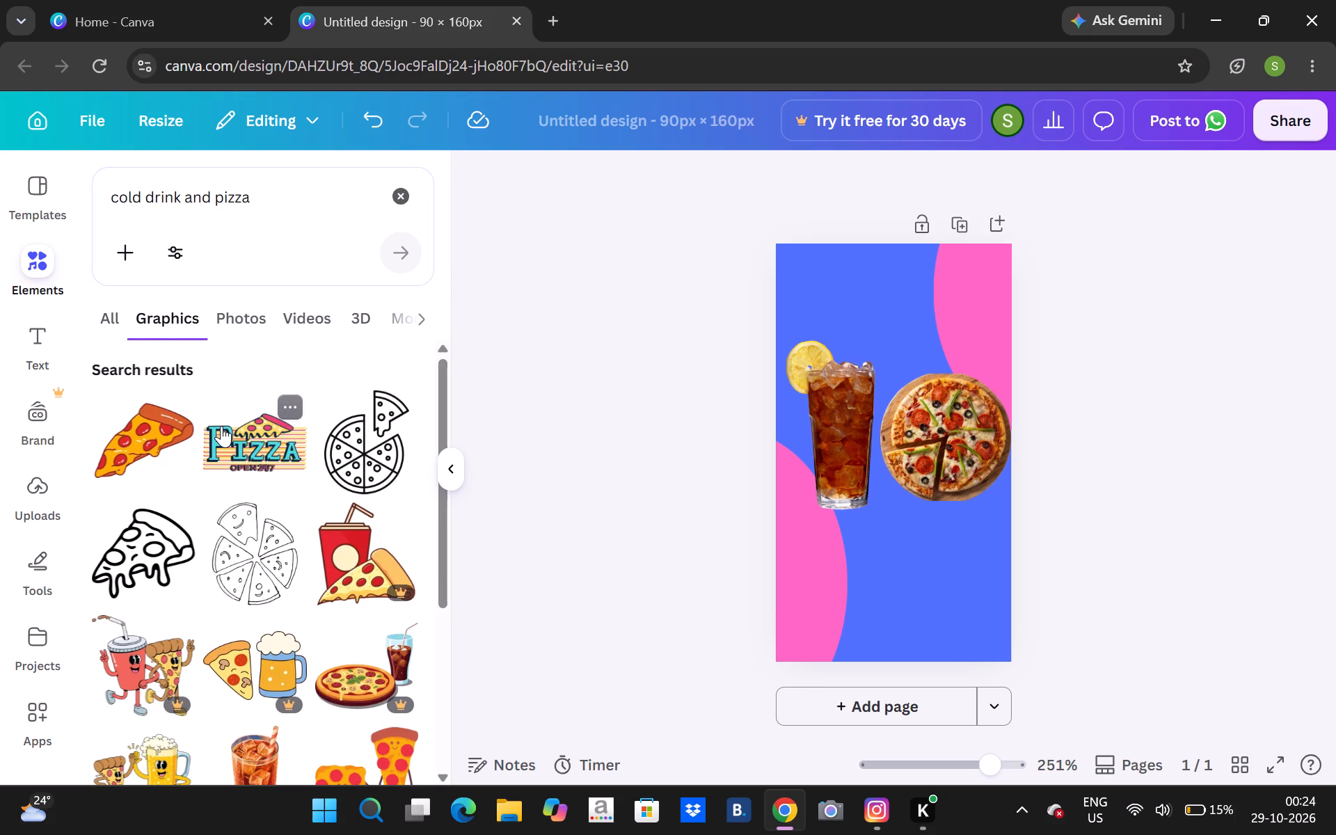
left_click(282, 455)
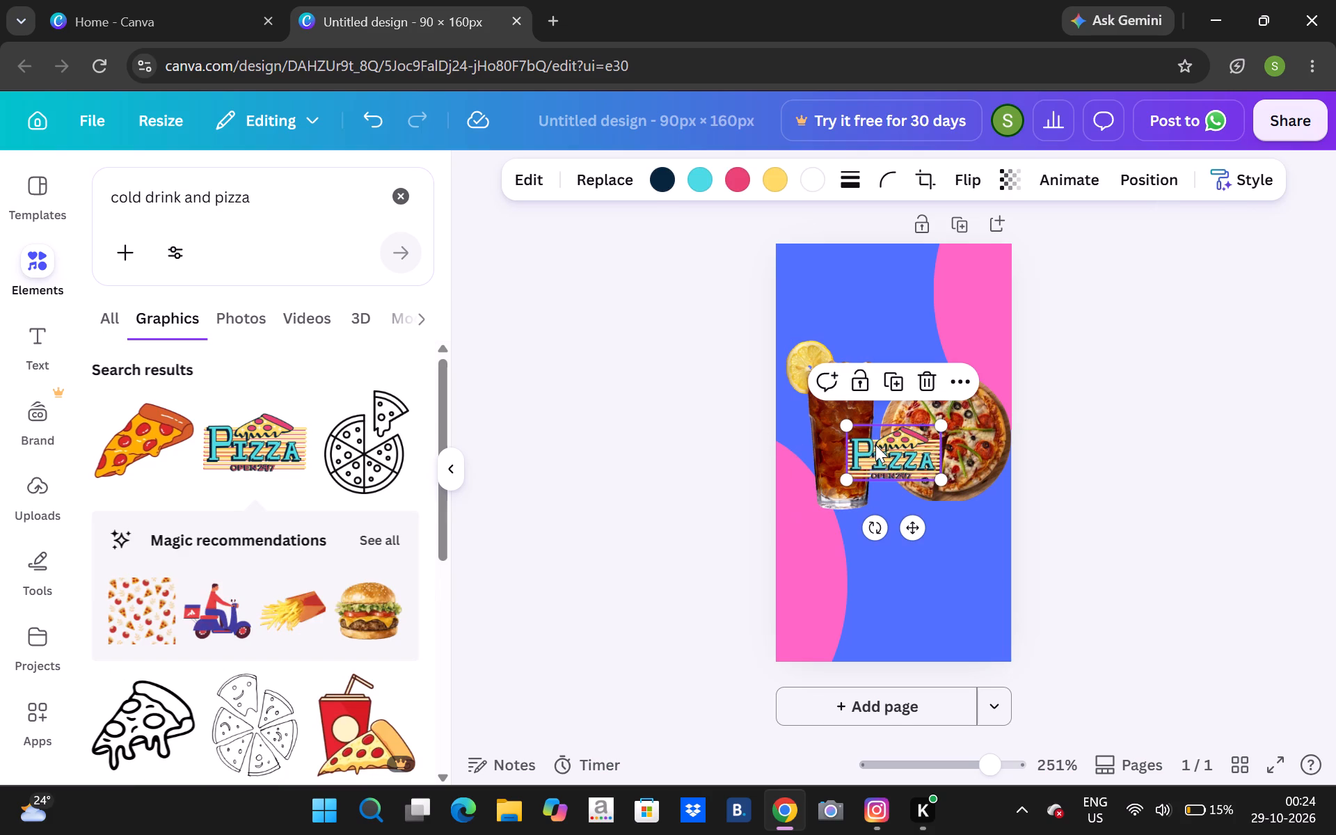
Place the Pizza sign at the top of the page, above the food, and enlarge it slightly.
left_click_drag(875, 445, 897, 334)
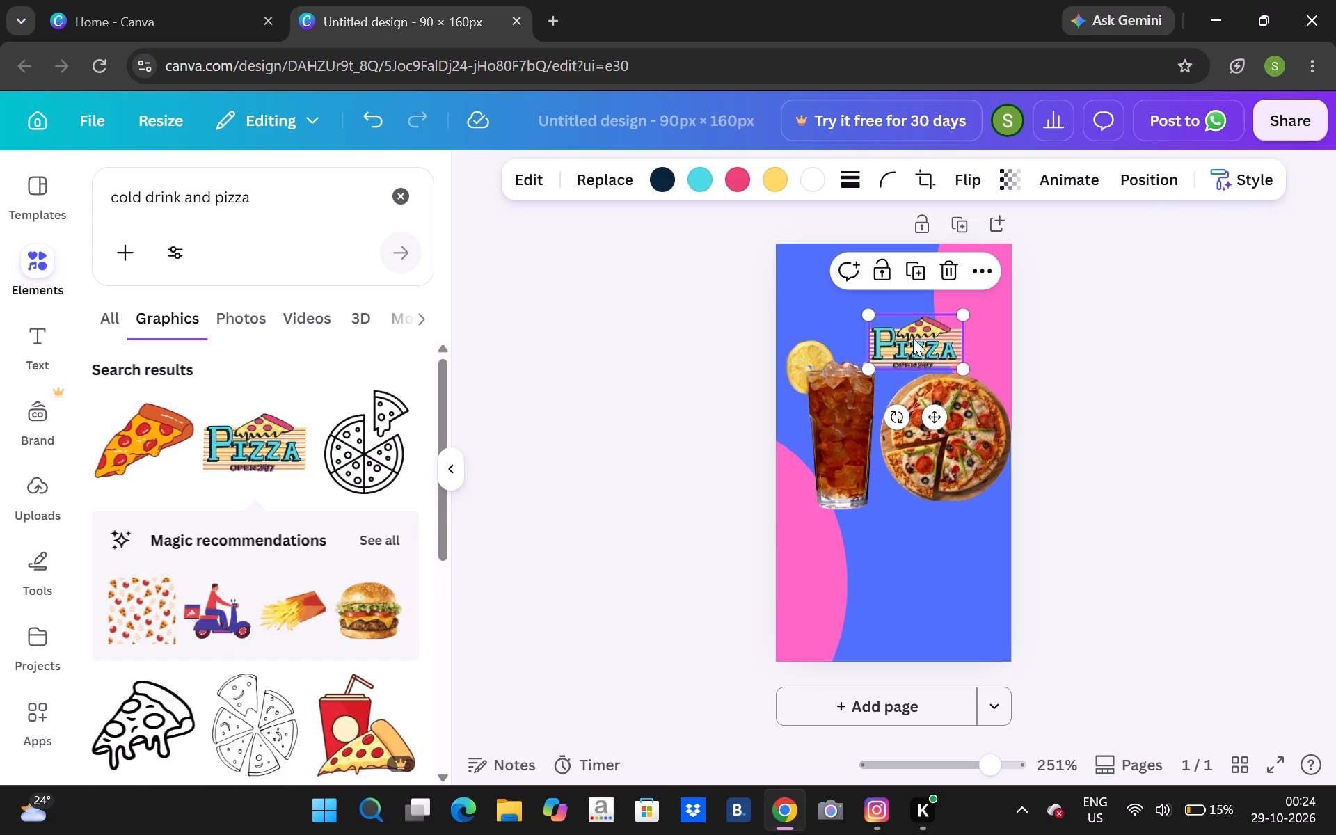
left_click_drag(939, 333, 909, 264)
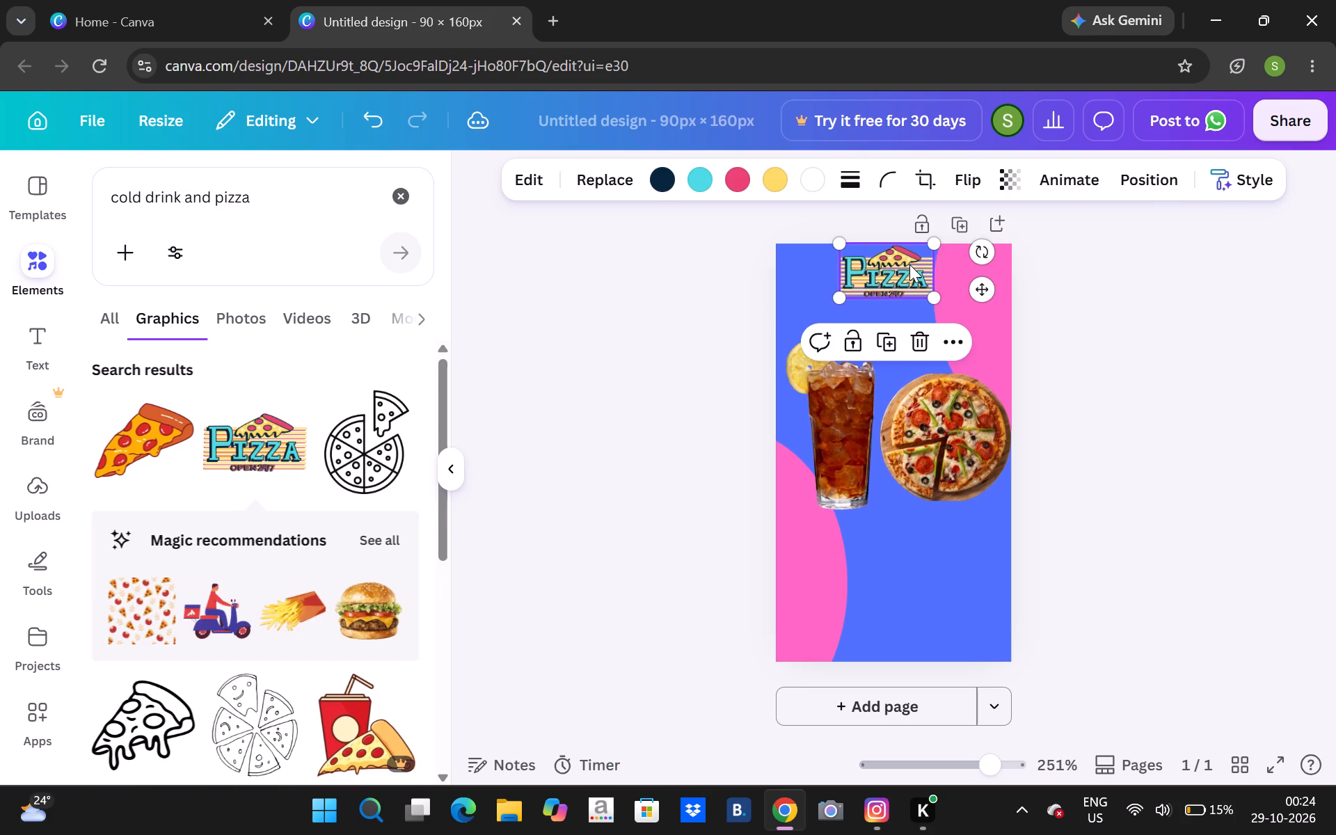
left_click_drag(930, 303, 944, 310)
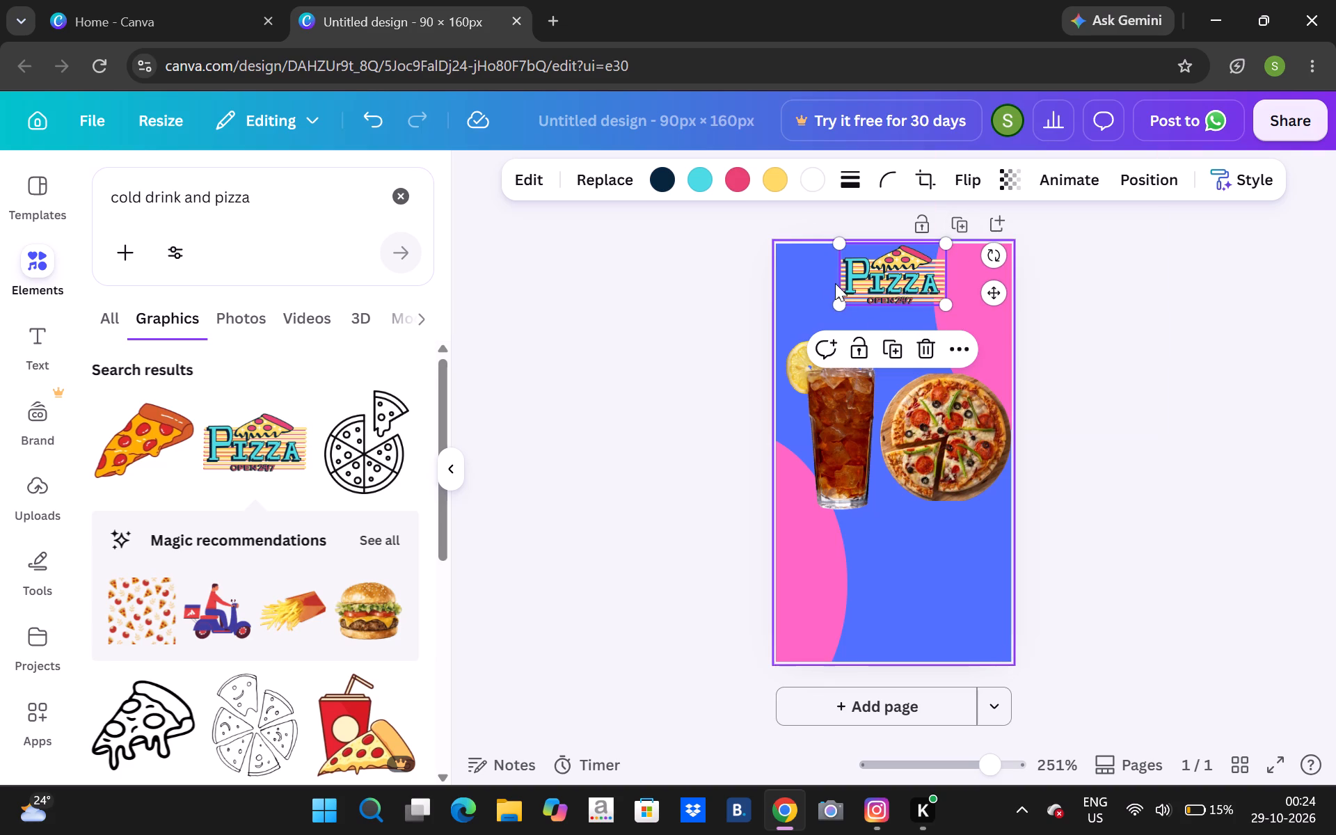
left_click_drag(836, 276, 878, 292)
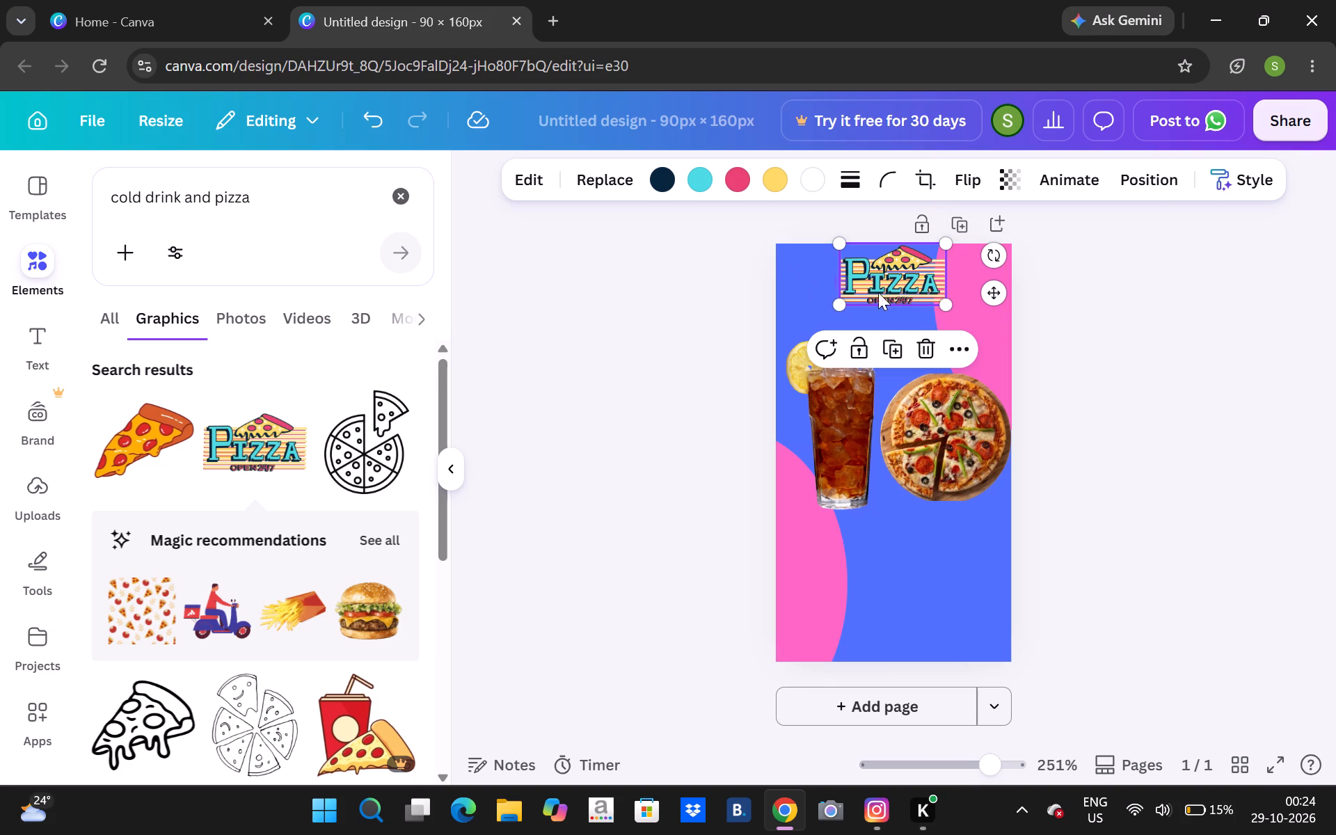
left_click_drag(878, 292, 1010, 313)
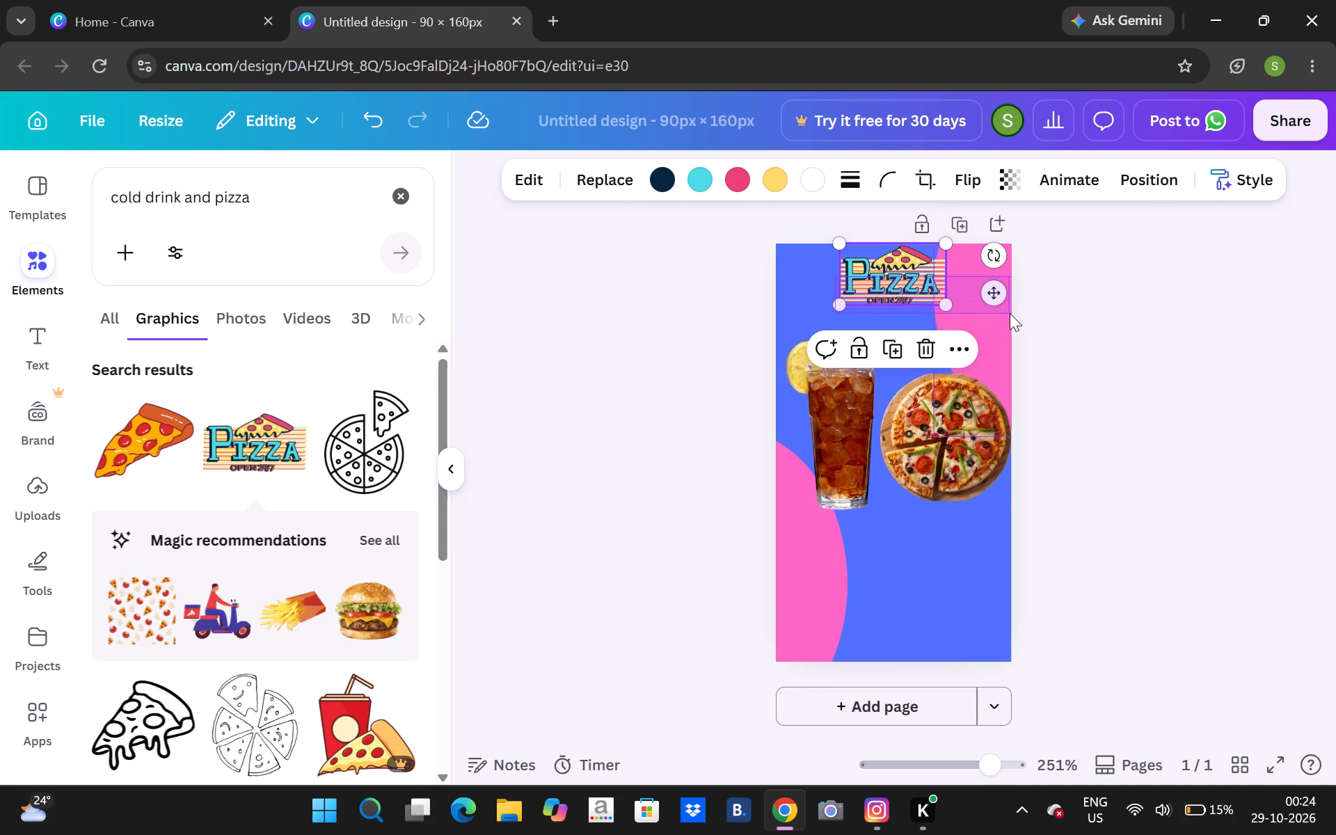
left_click_drag(1010, 313, 1170, 502)
left_click(1170, 502)
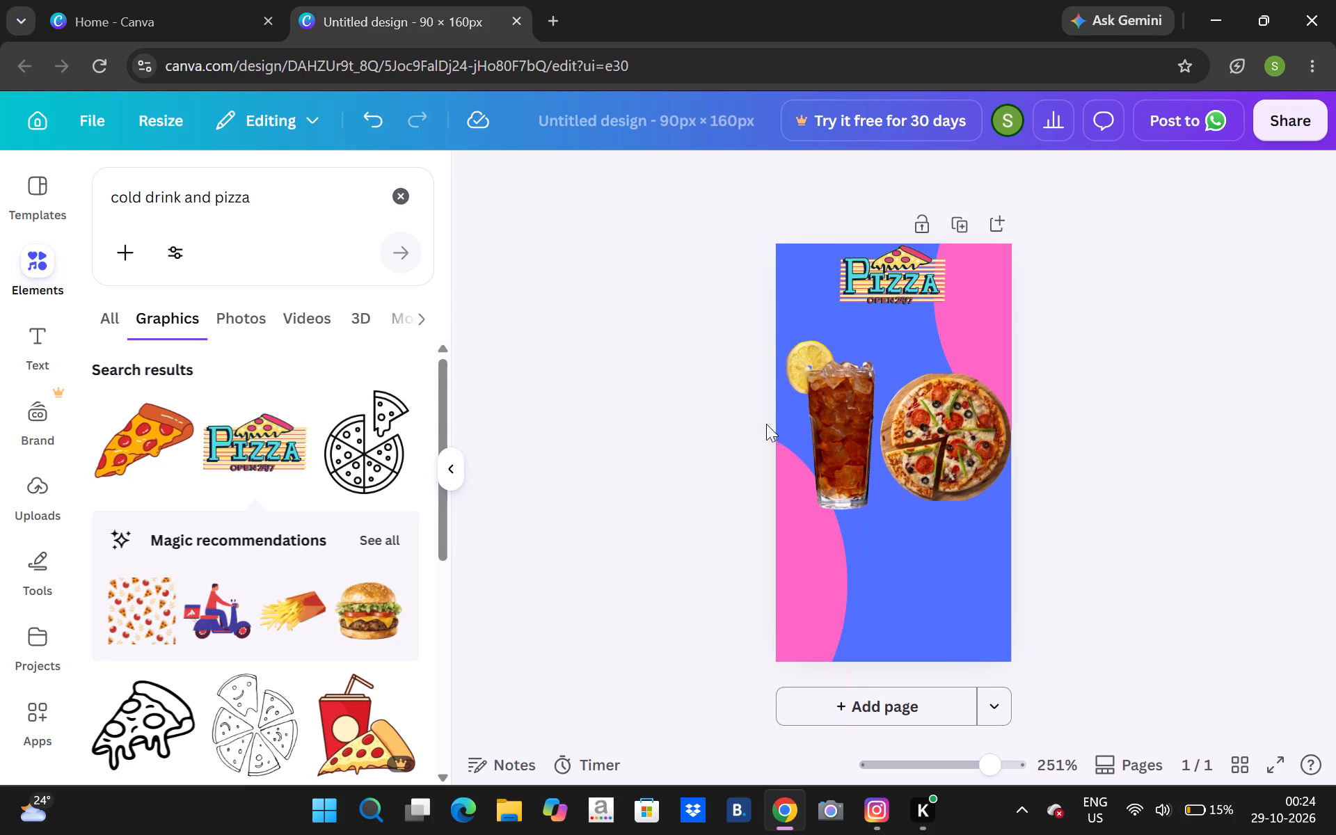
Add a subheading text box to the page and replace its placeholder text with "in".
left_click_drag(408, 206, 195, 252)
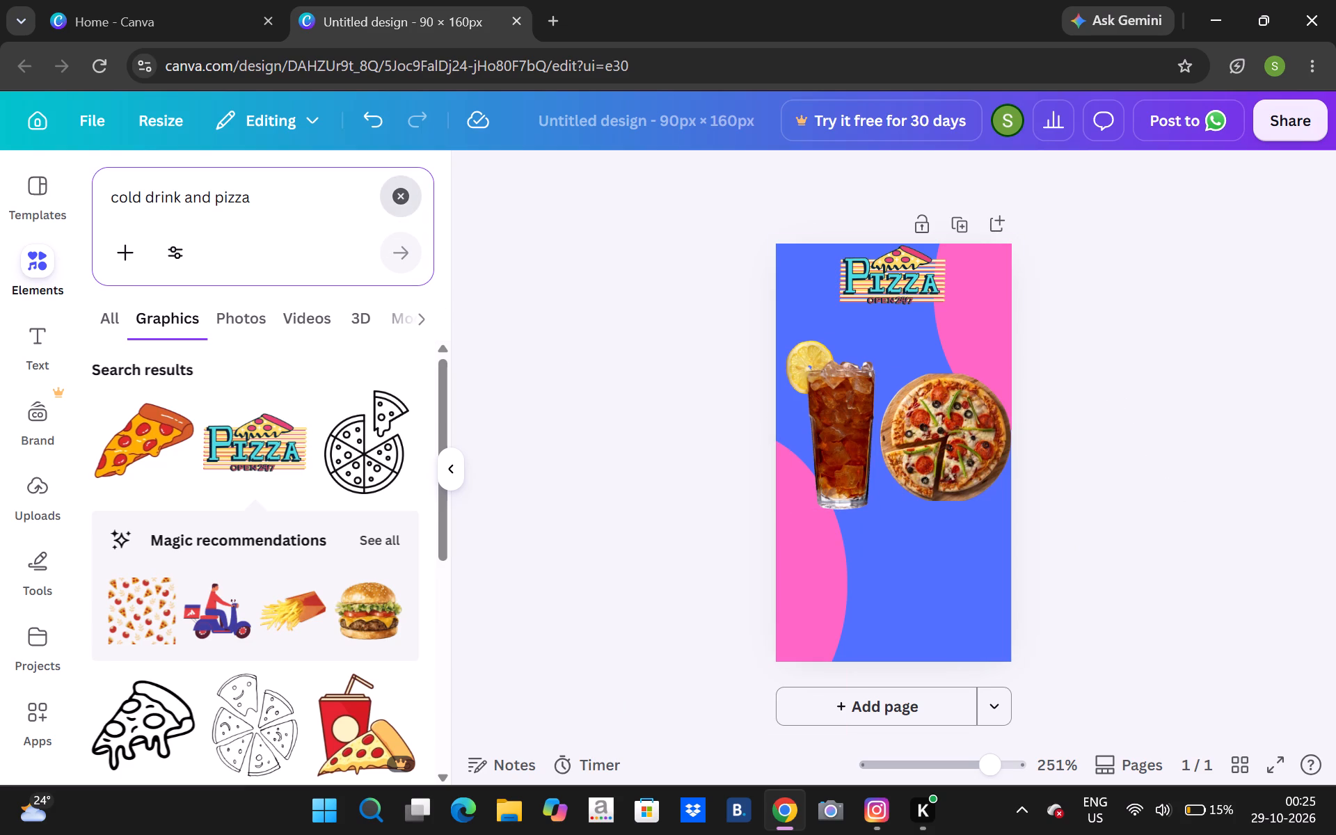
left_click_drag(195, 252, 10, 342)
left_click(10, 342)
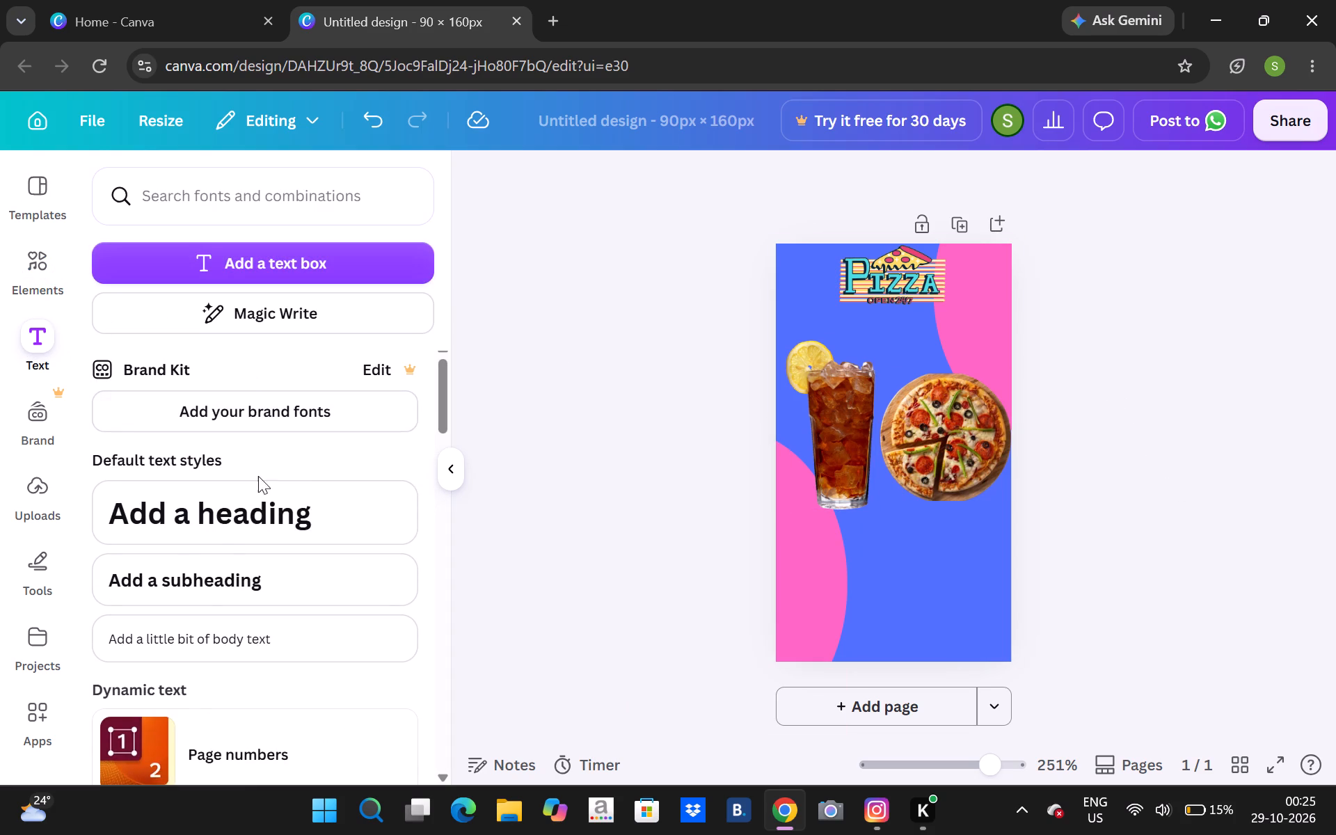
left_click(246, 560)
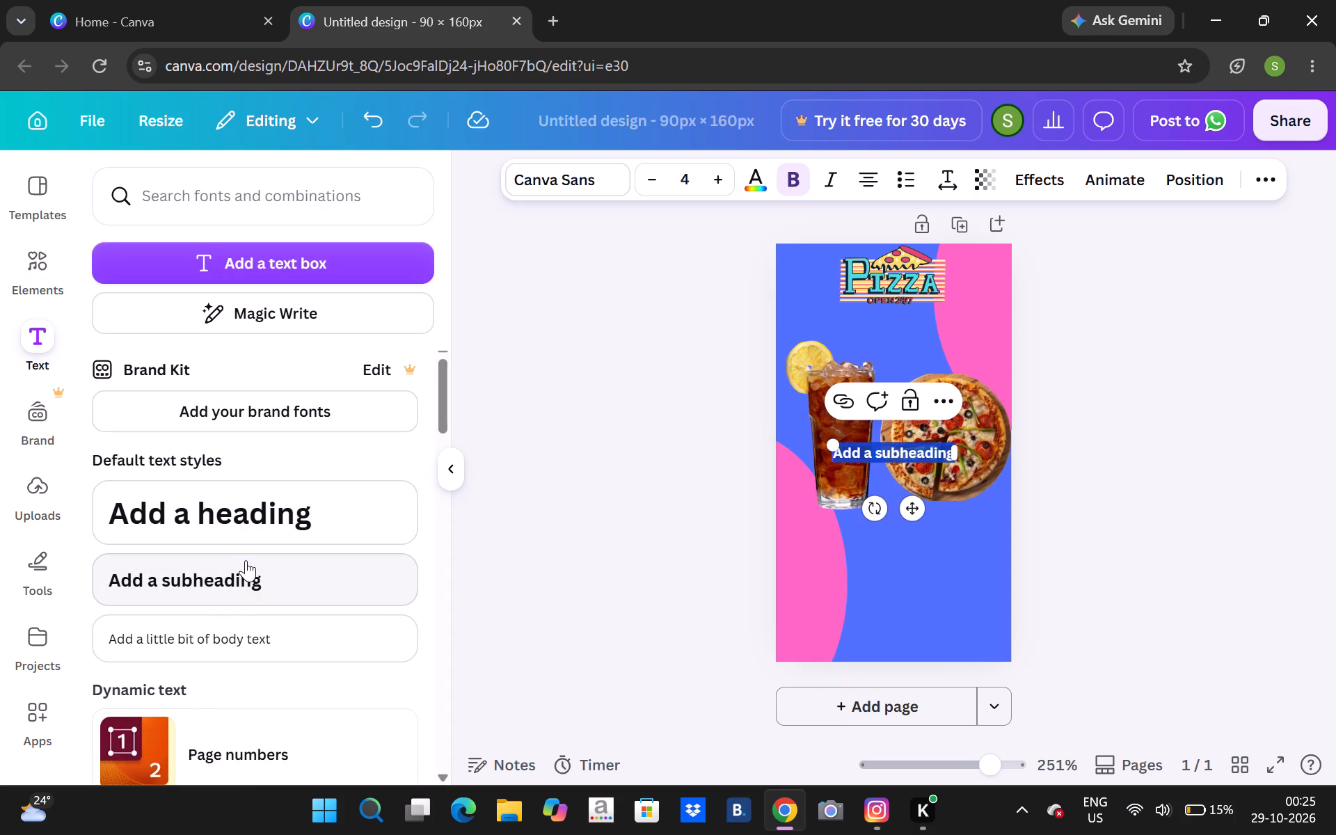
key("BackSpace")
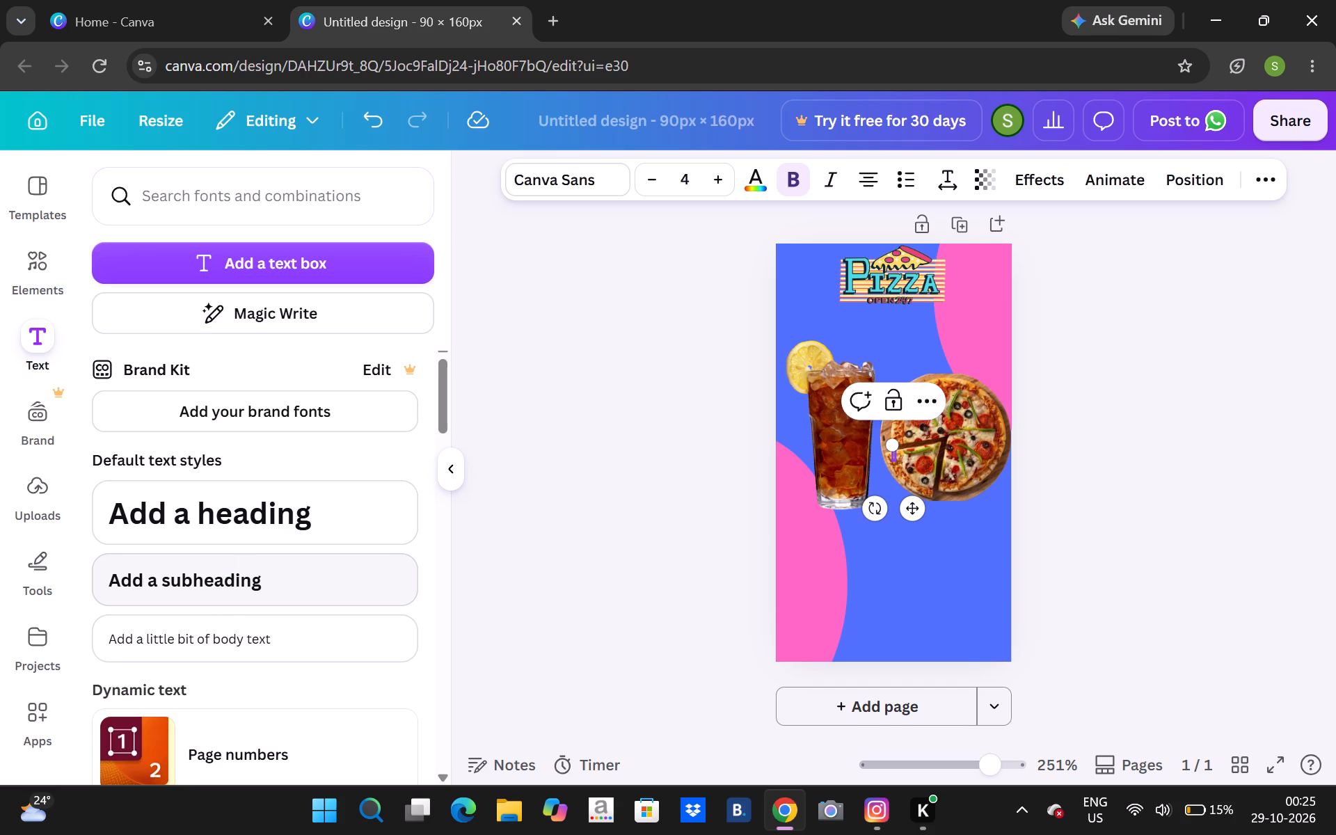
type("in")
key("space")
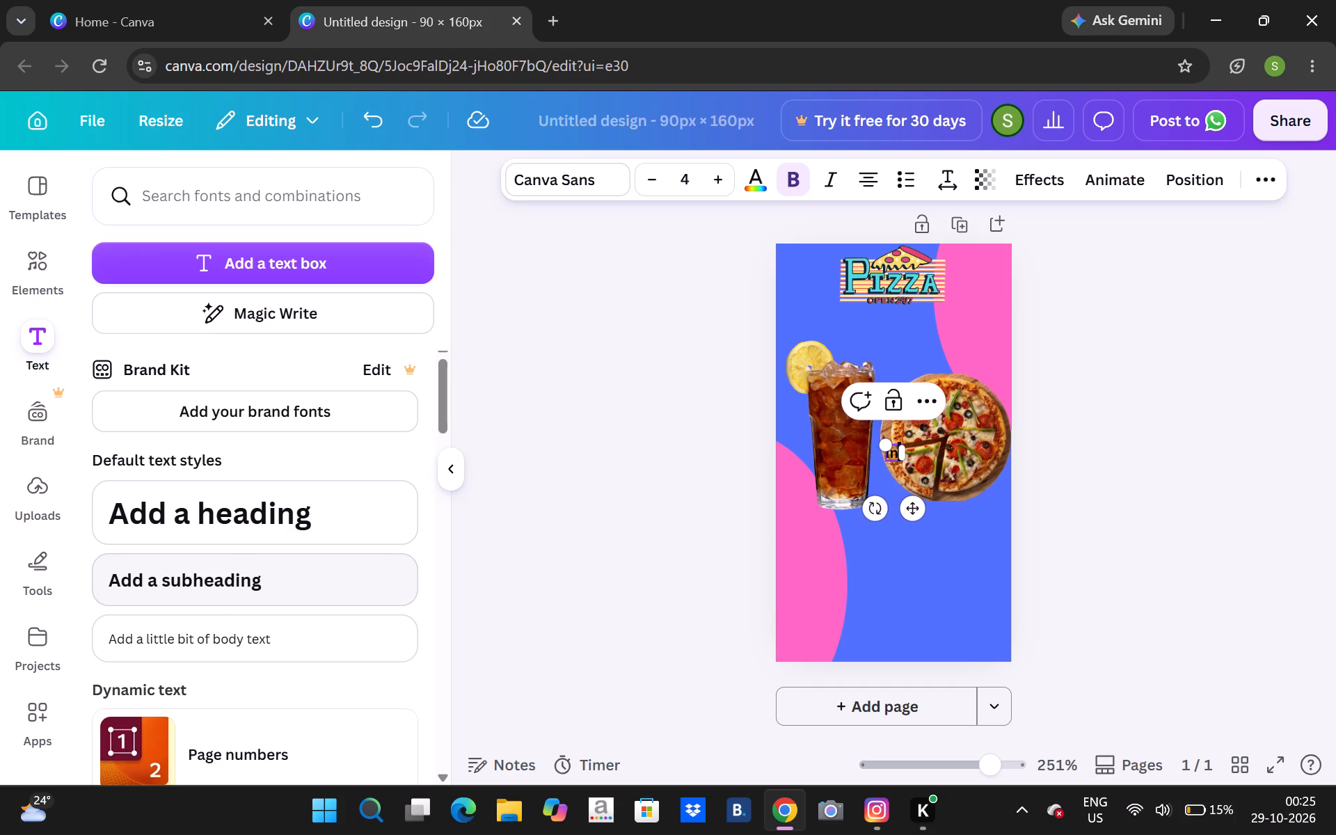
key("BackSpace")
key("BackSpace")
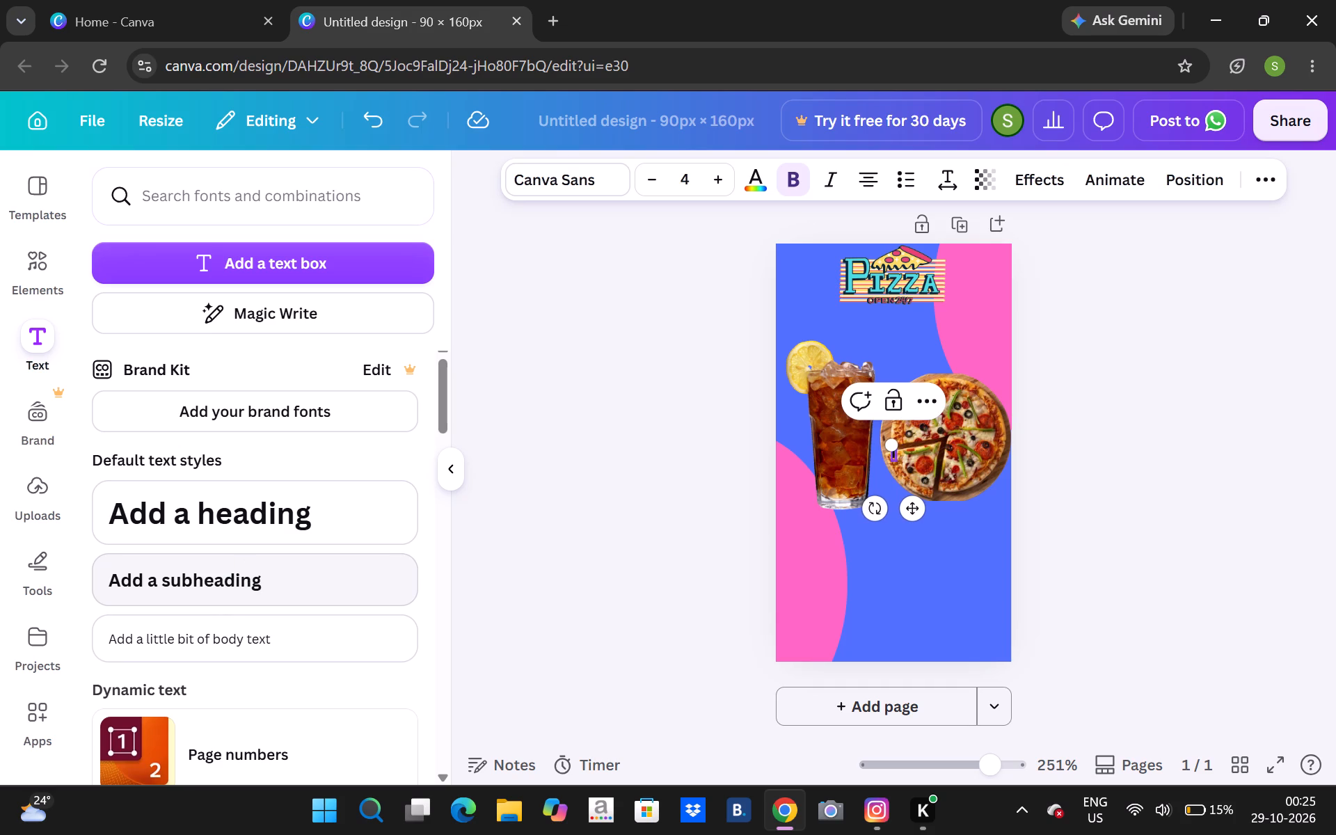
key("shift+i")
type("n")
key("space")
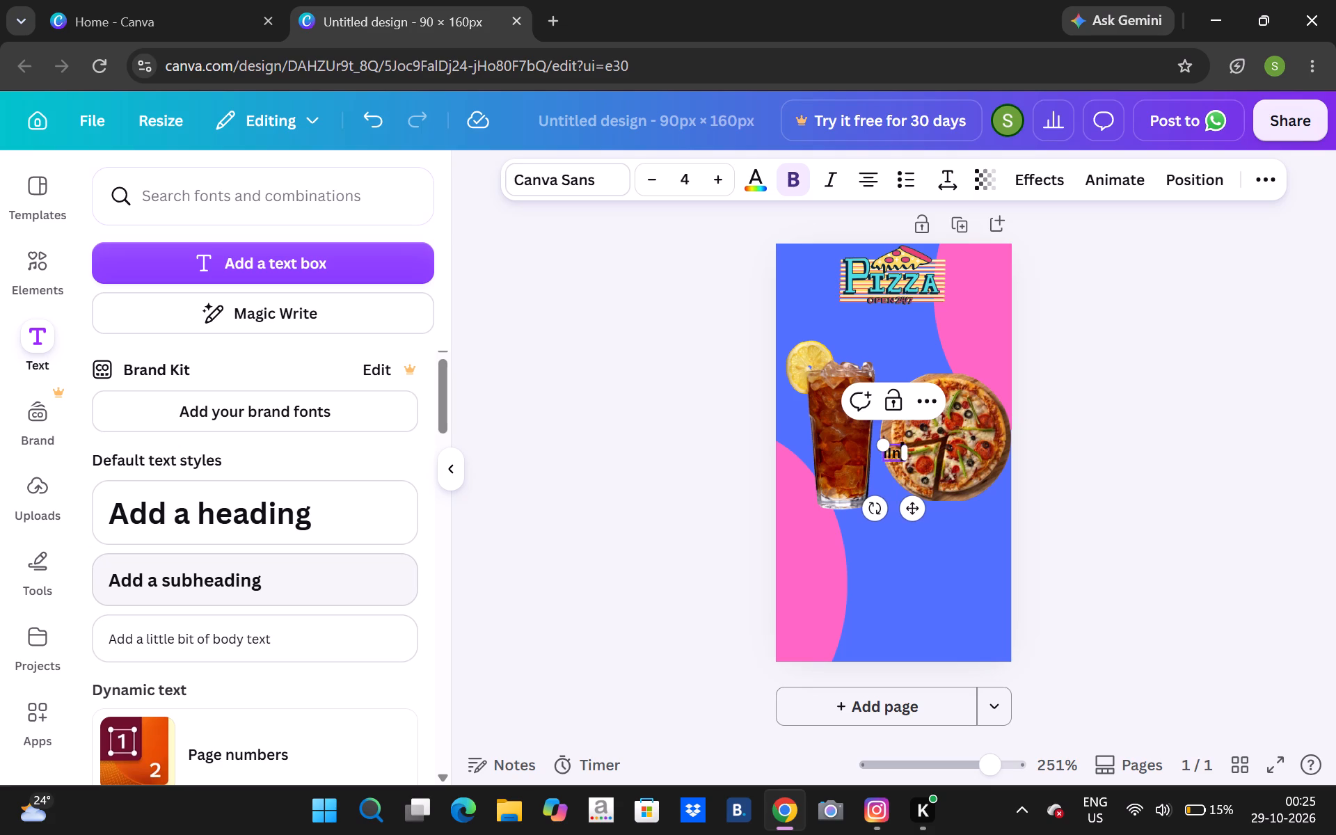
key("BackSpace")
key("BackSpace")
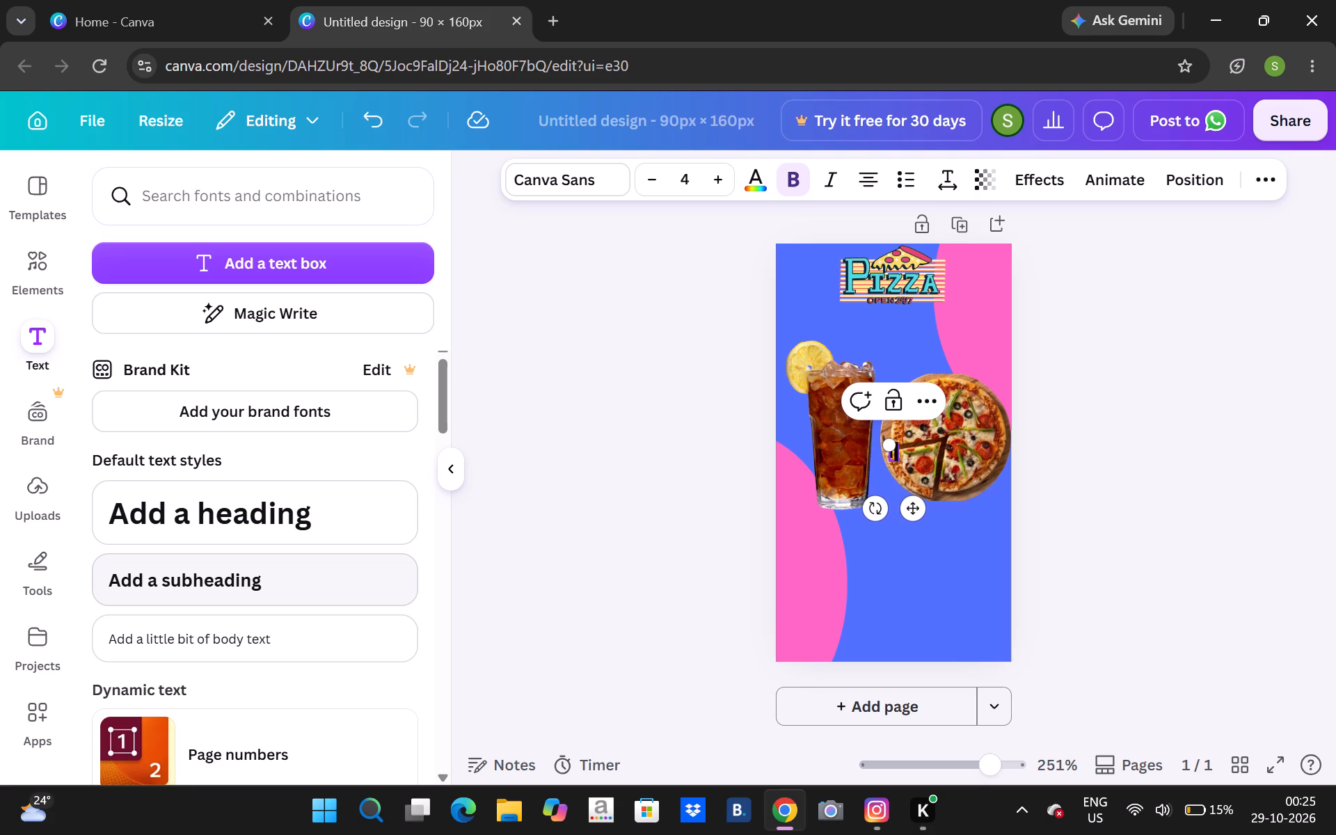
key("BackSpace")
type("n")
key("space")
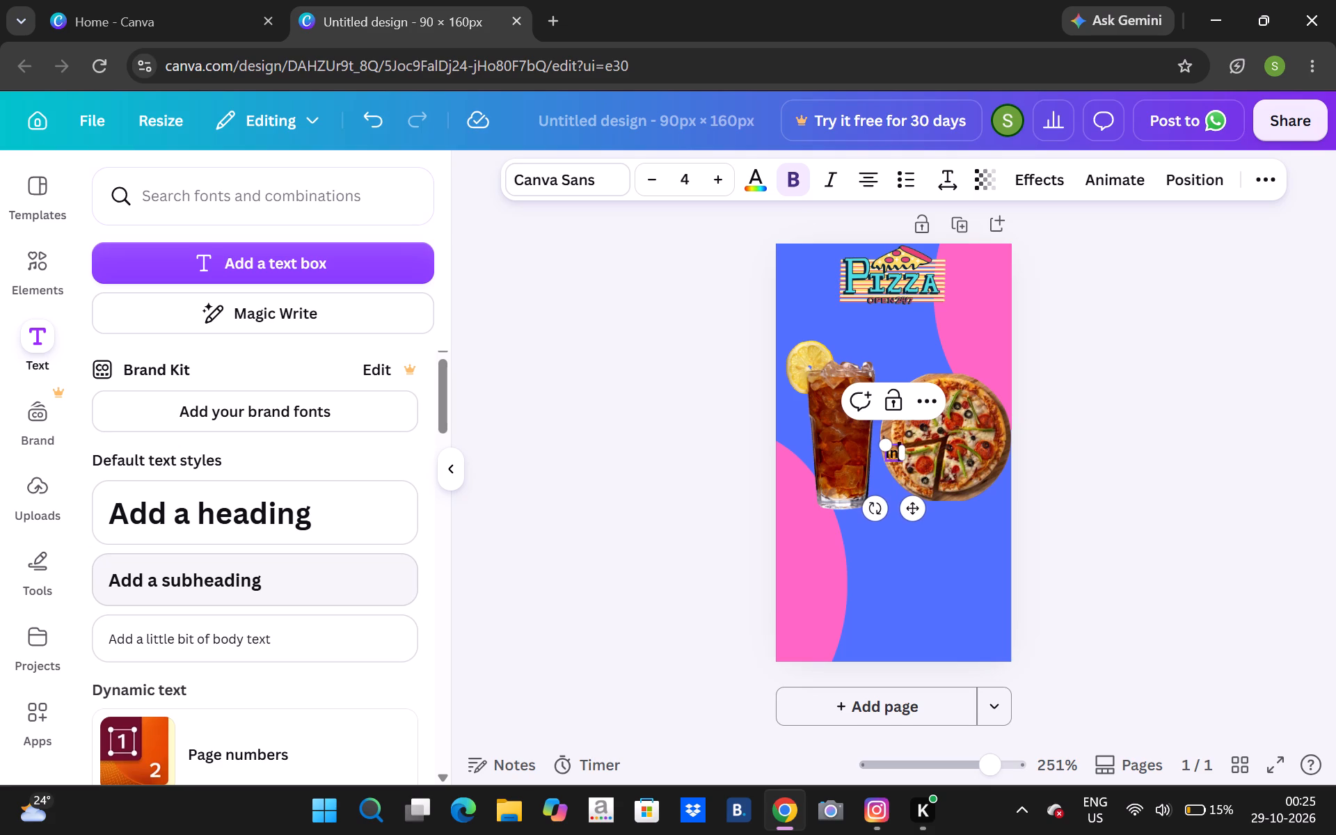
Continue the subheading text with the word "Full".
type("FU")
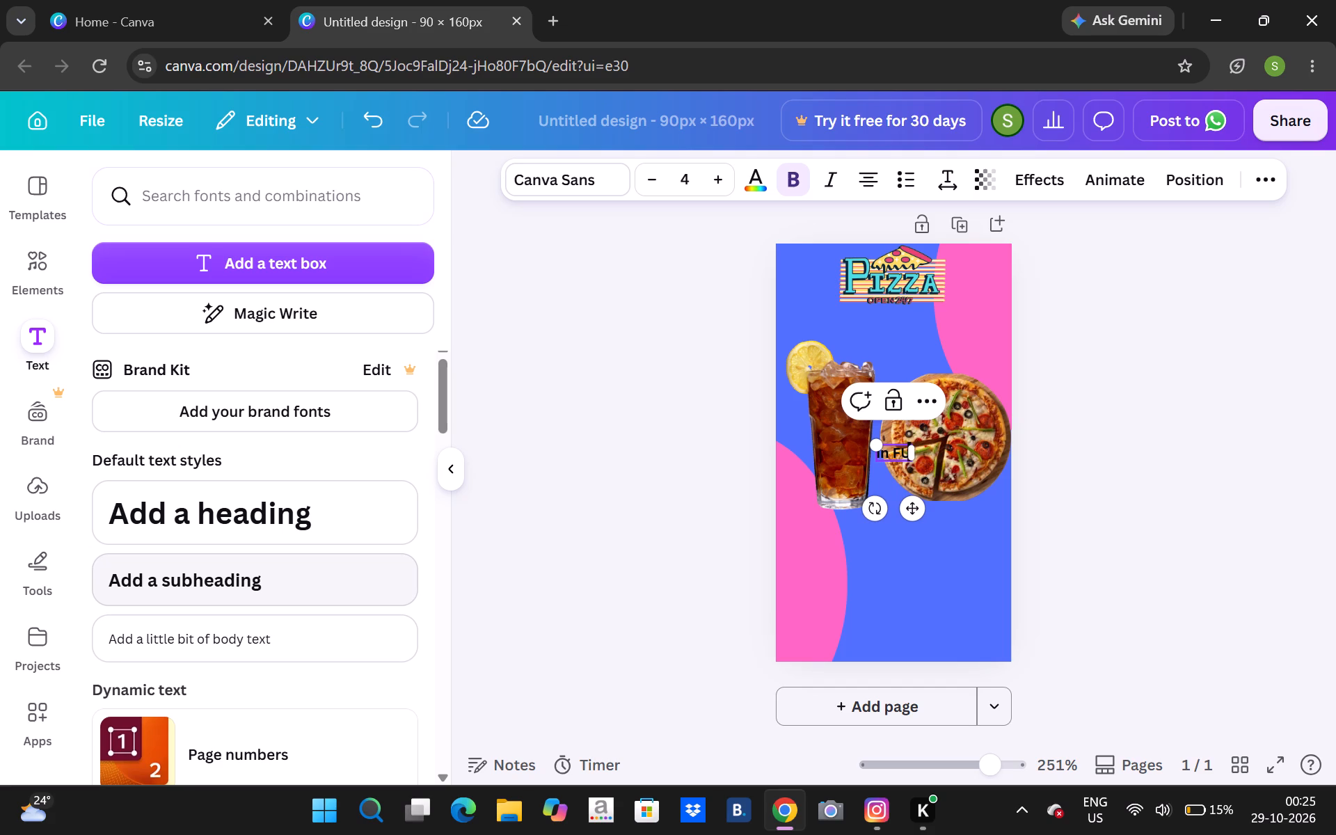
key("BackSpace")
type("luu")
key("space")
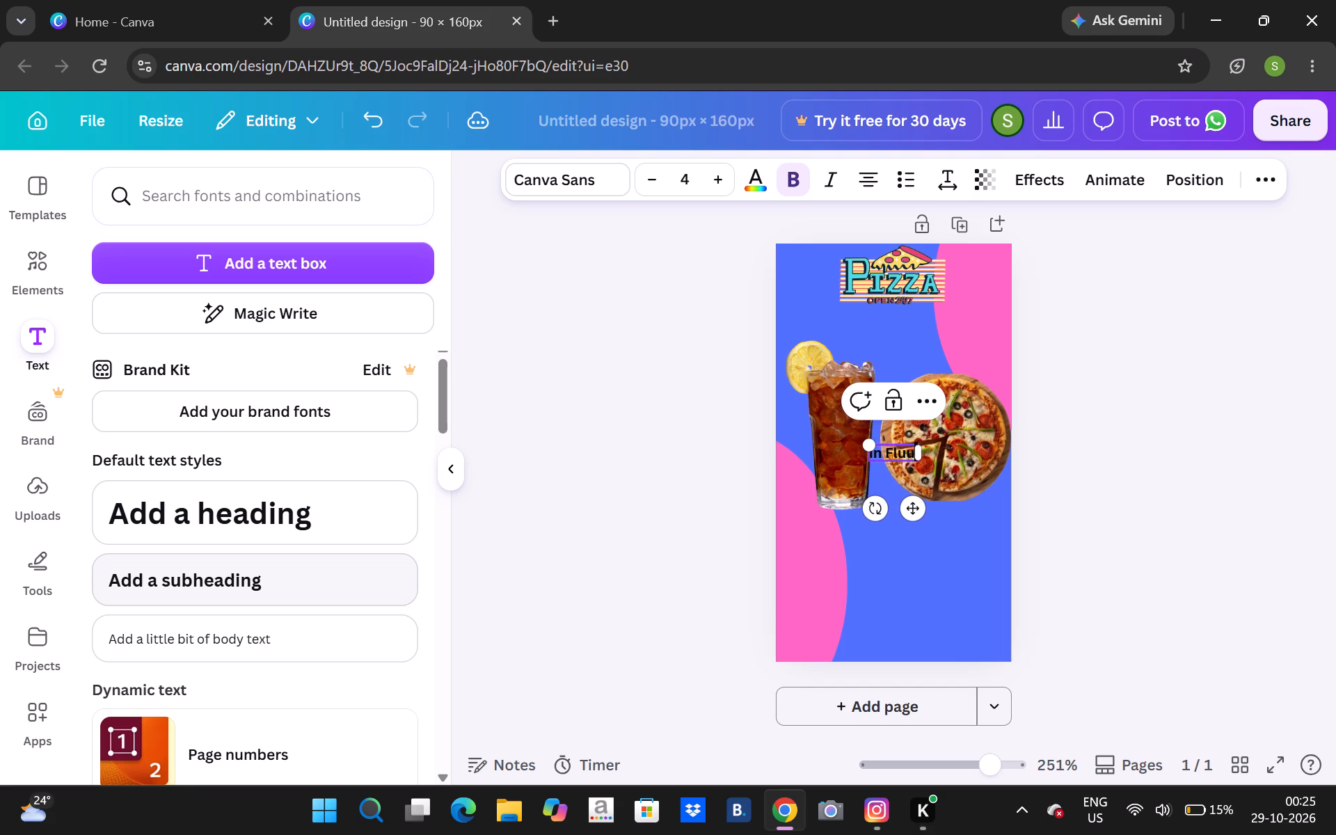
key("Return")
key("Return")
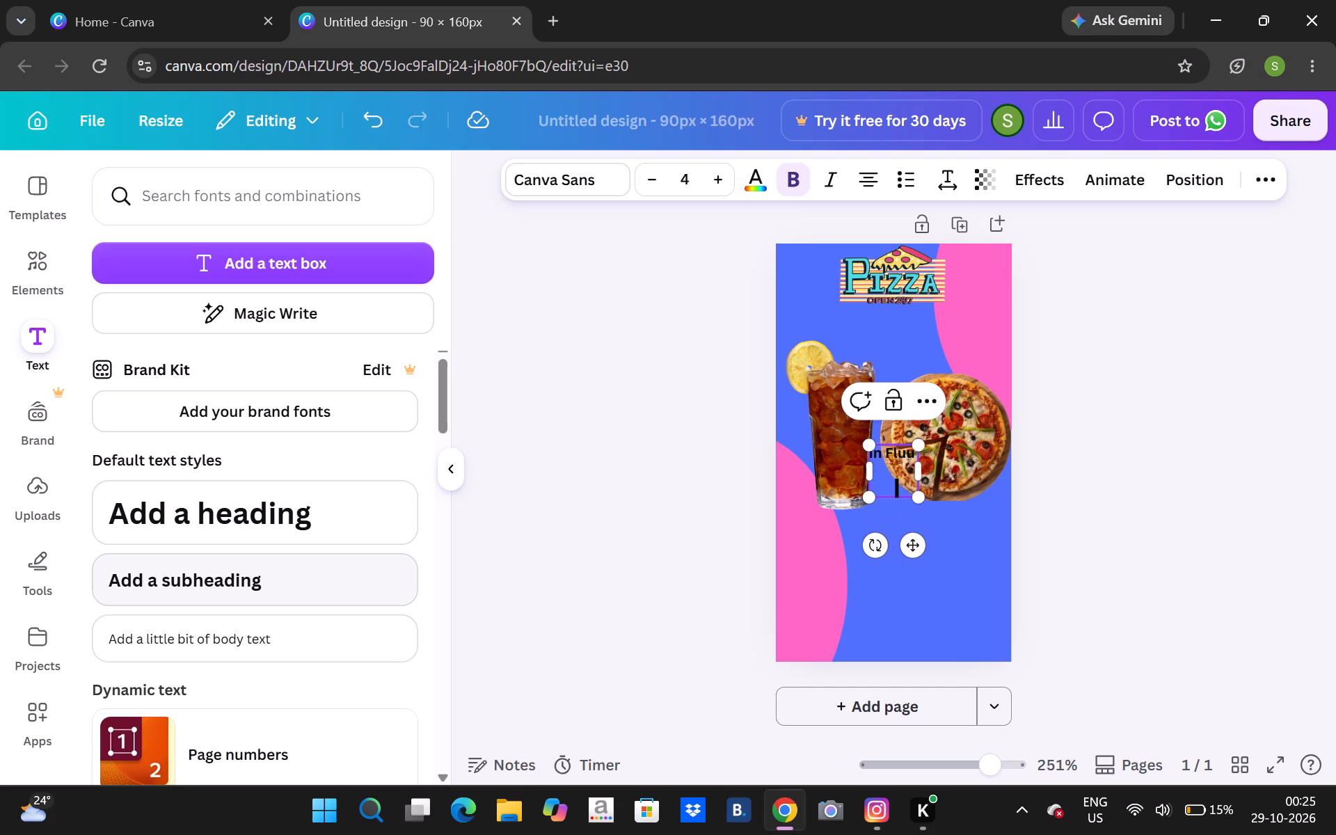
key("BackSpace")
key("BackSpace")
key("BackSpace")
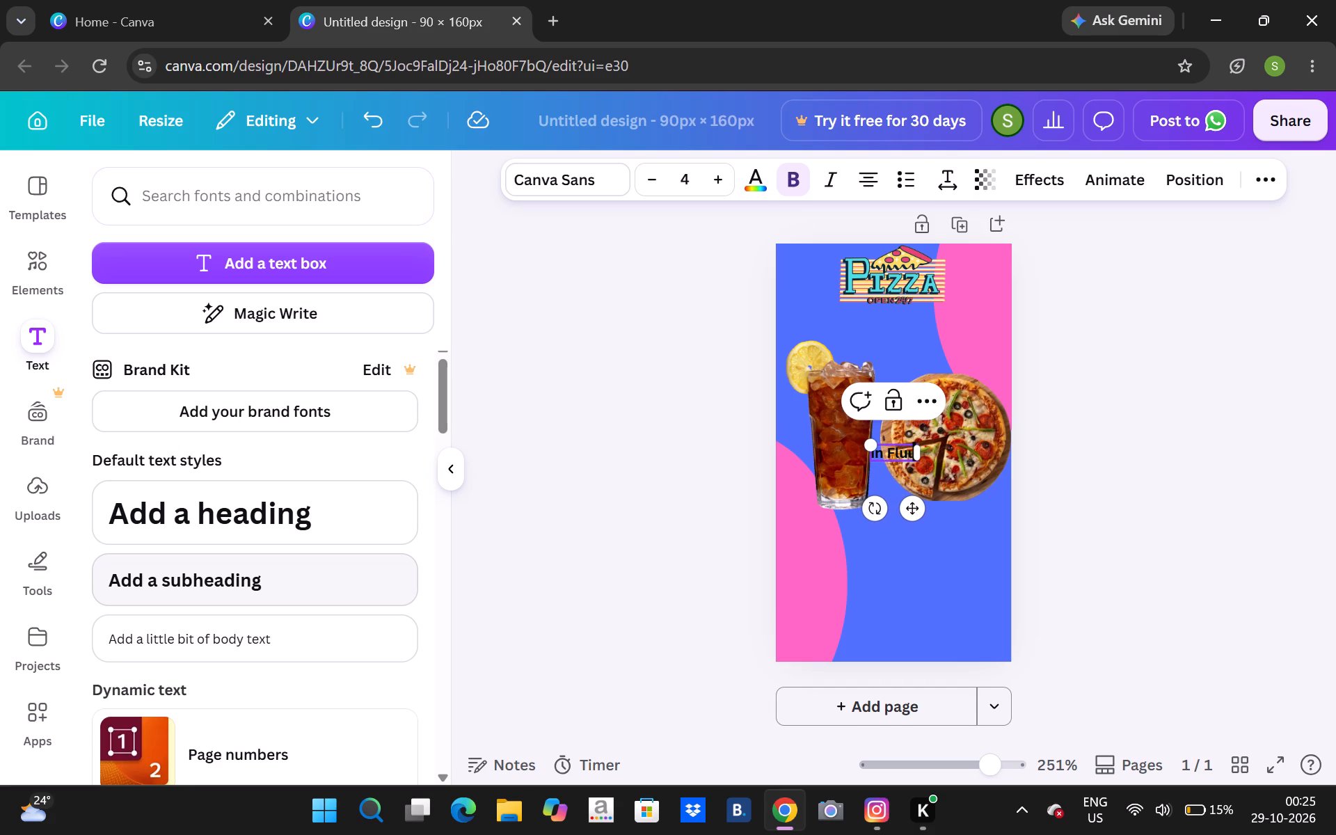
key("BackSpace")
key("BackSpace")
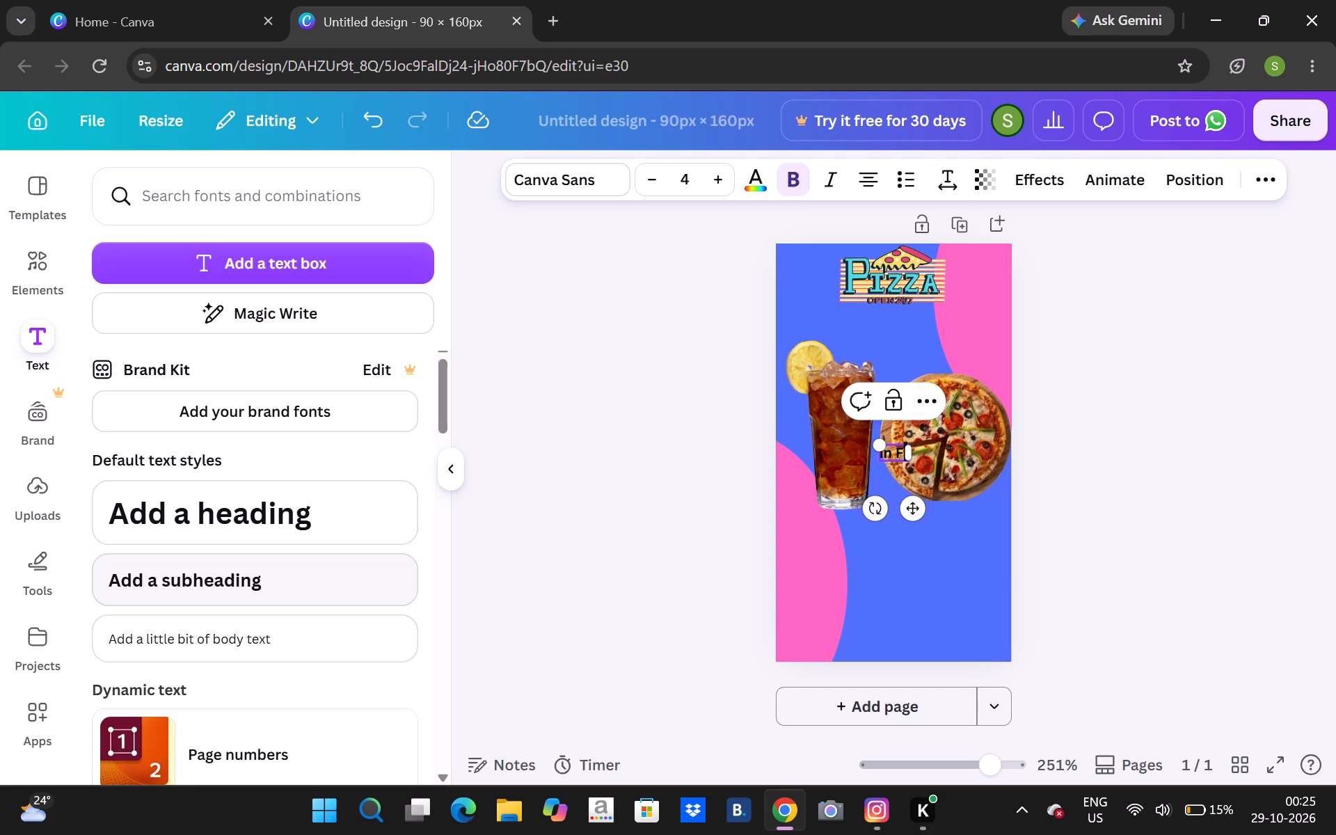
key("l")
type("ul")
key("BackSpace")
key("BackSpace")
key("BackSpace")
type("ull")
key("space")
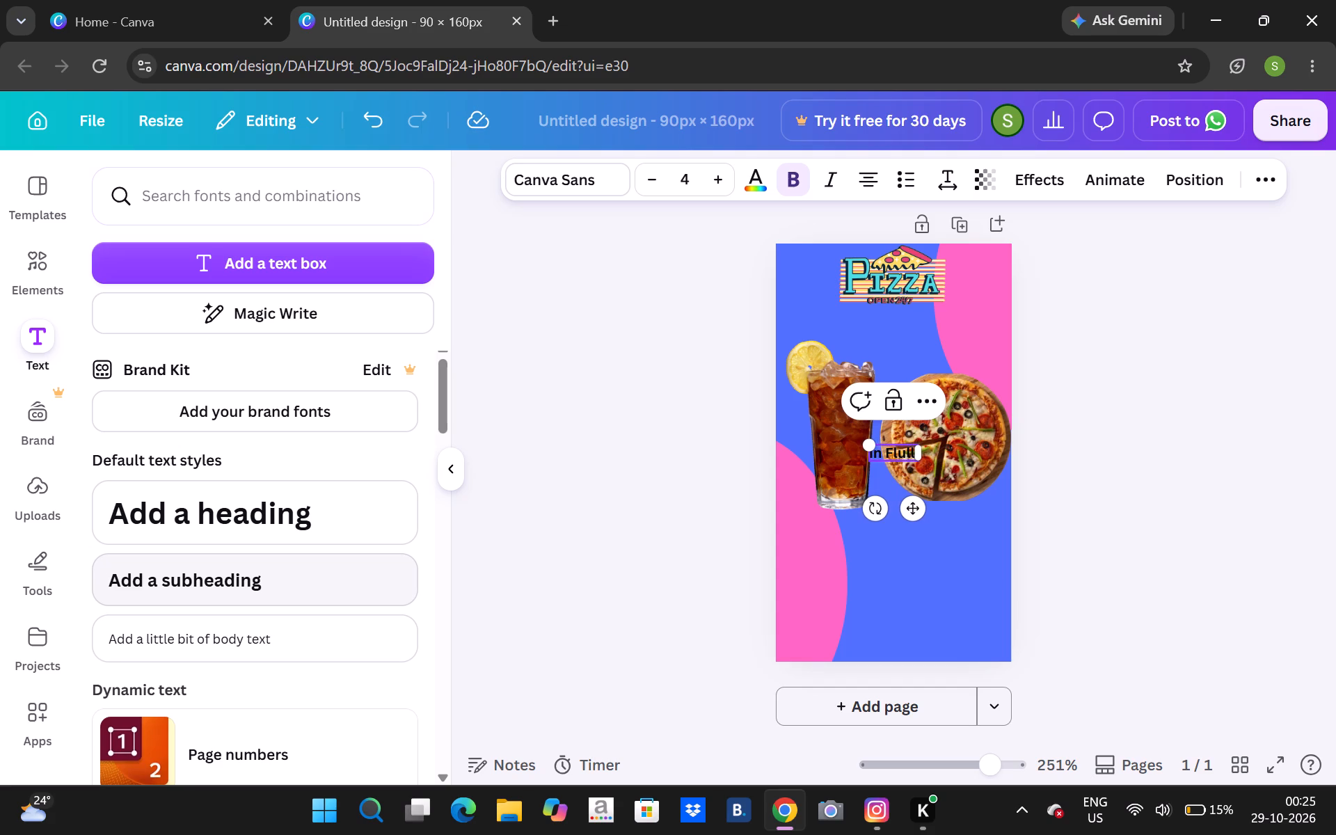
key("BackSpace")
key("BackSpace")
key("BackSpace")
key("BackSpace")
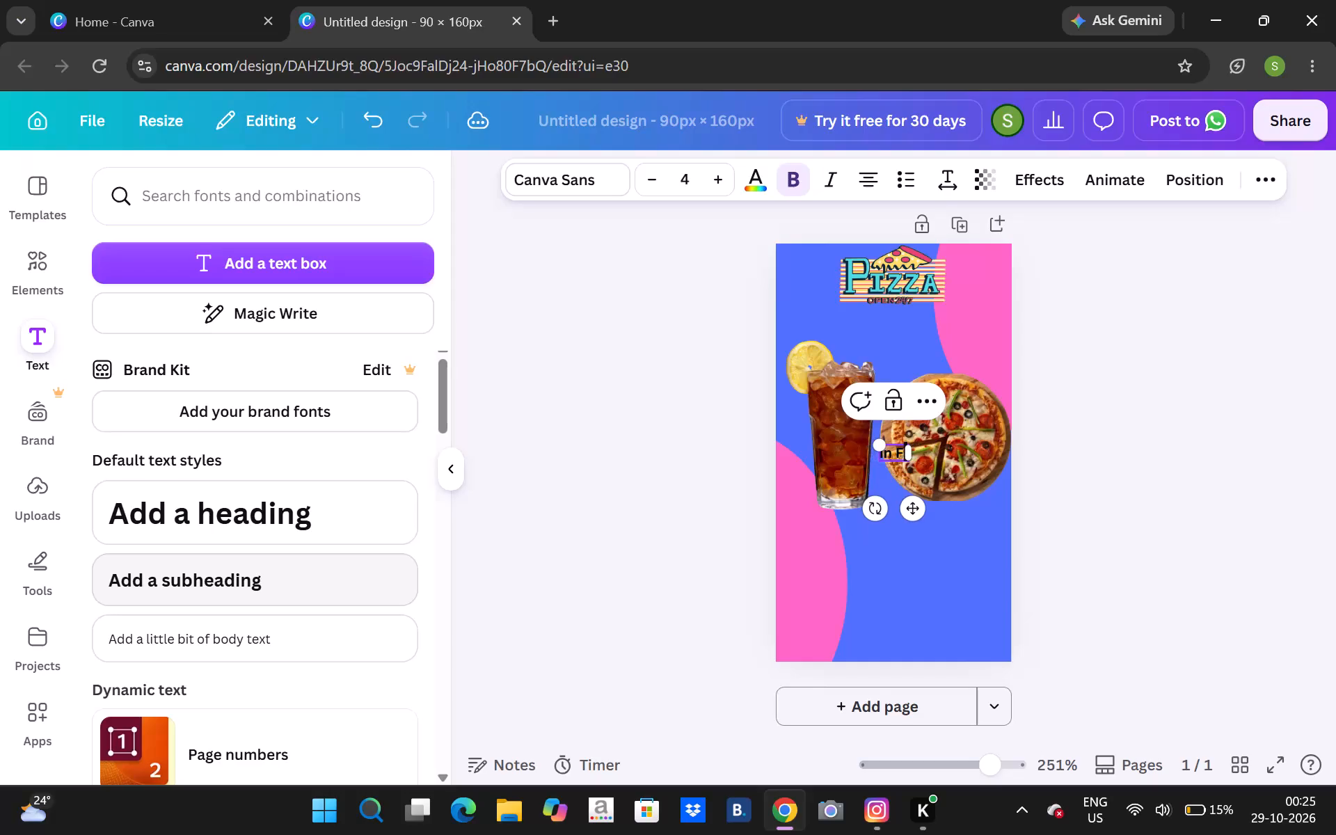
key("u")
key("BackSpace")
key("BackSpace")
type("ull")
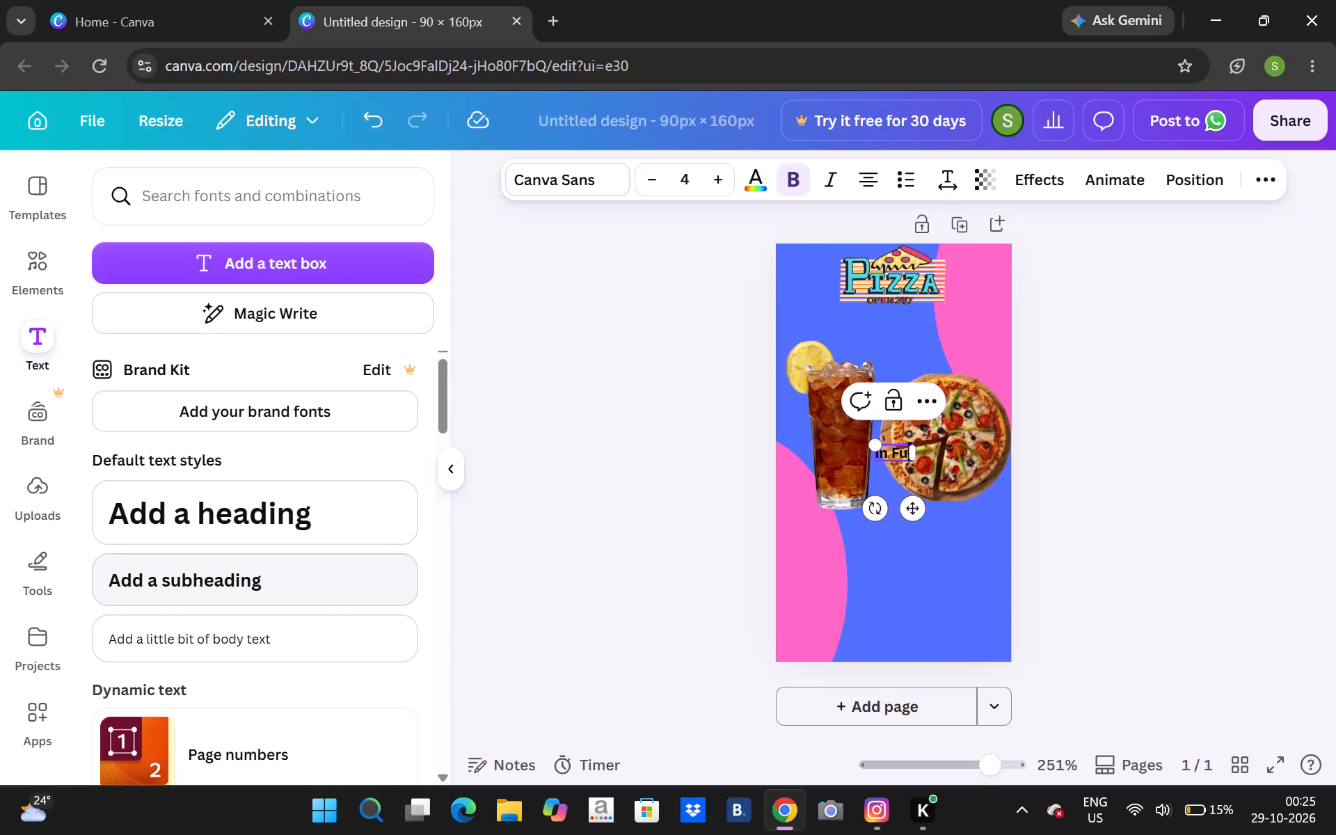
key("space")
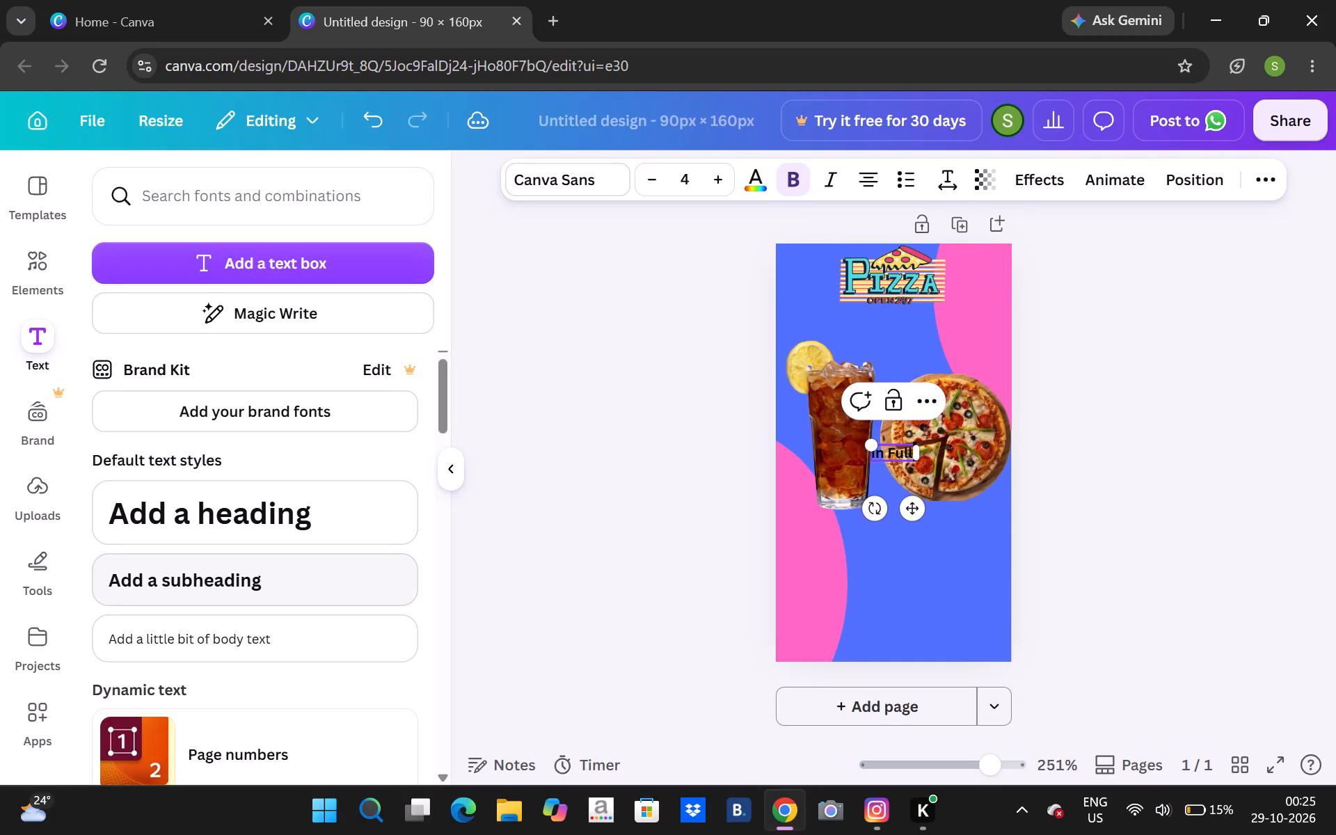
Complete the subheading text with "PIZZA One COOl DRINk FReee".
type("PIZZA")
key("space")
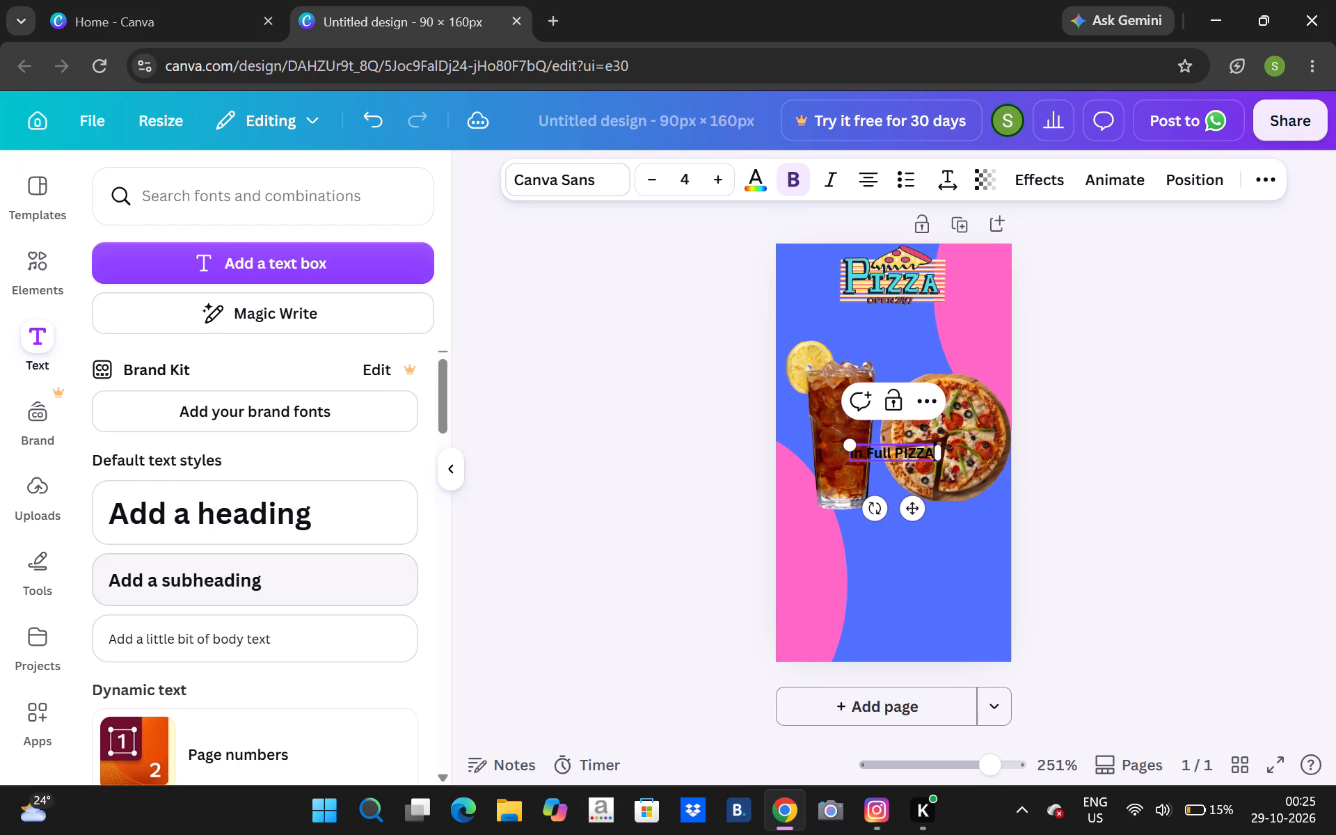
type("One")
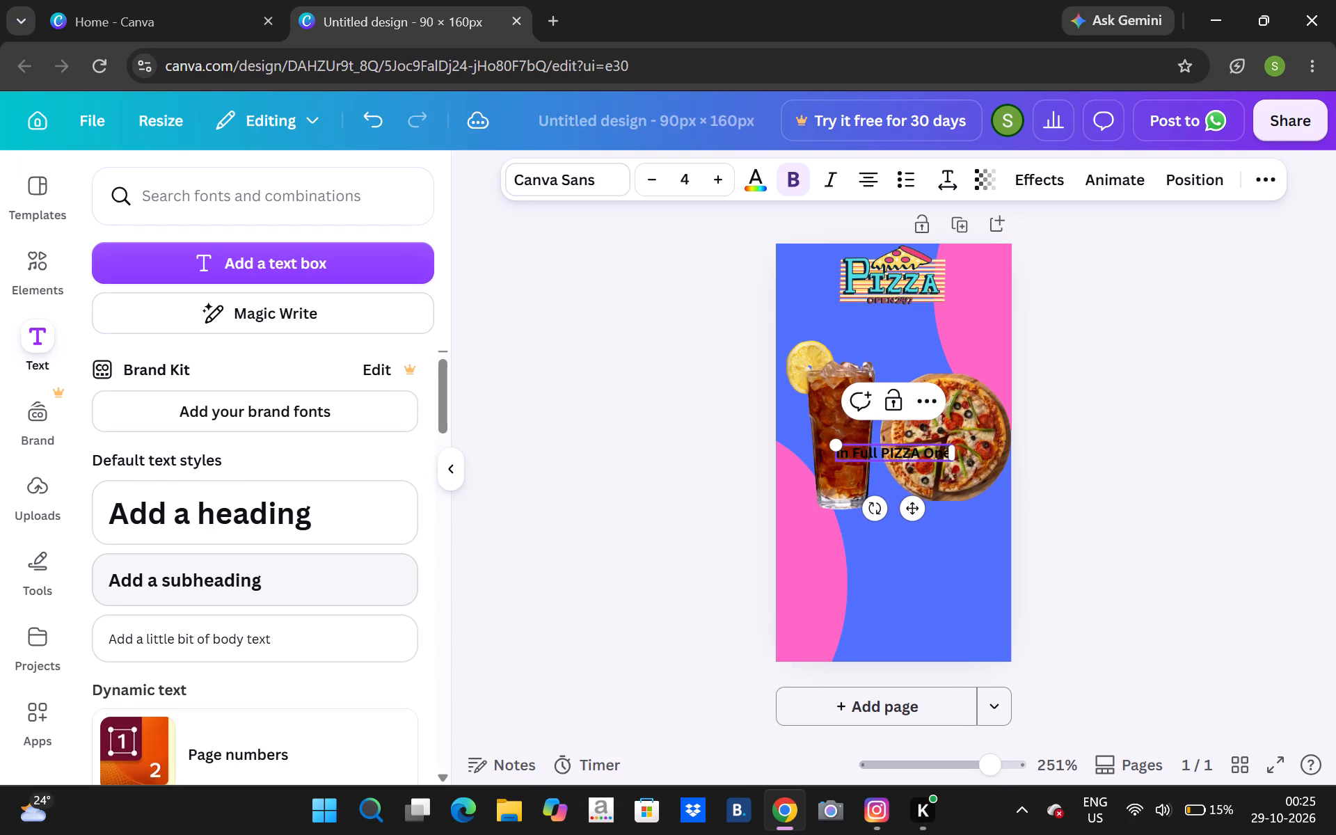
key("space")
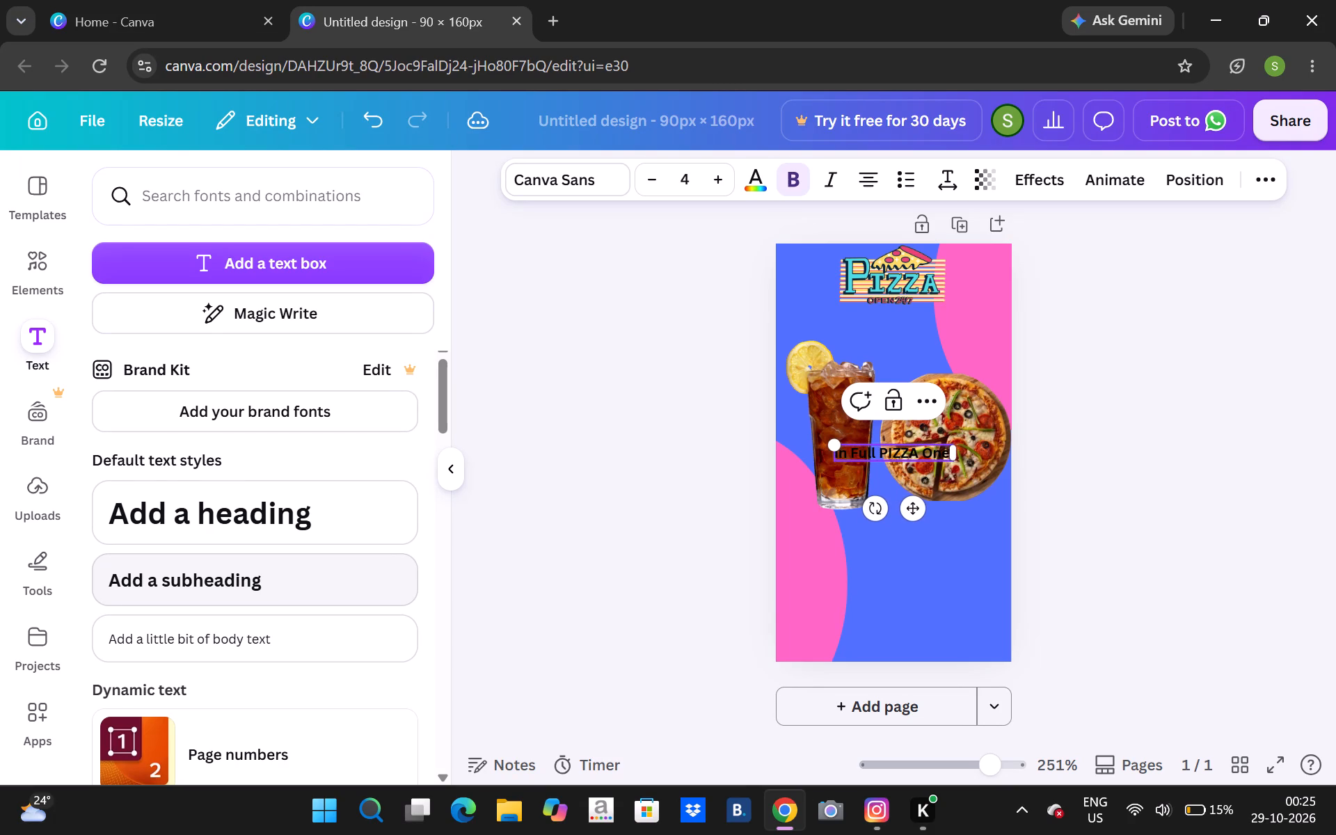
key("shift+c")
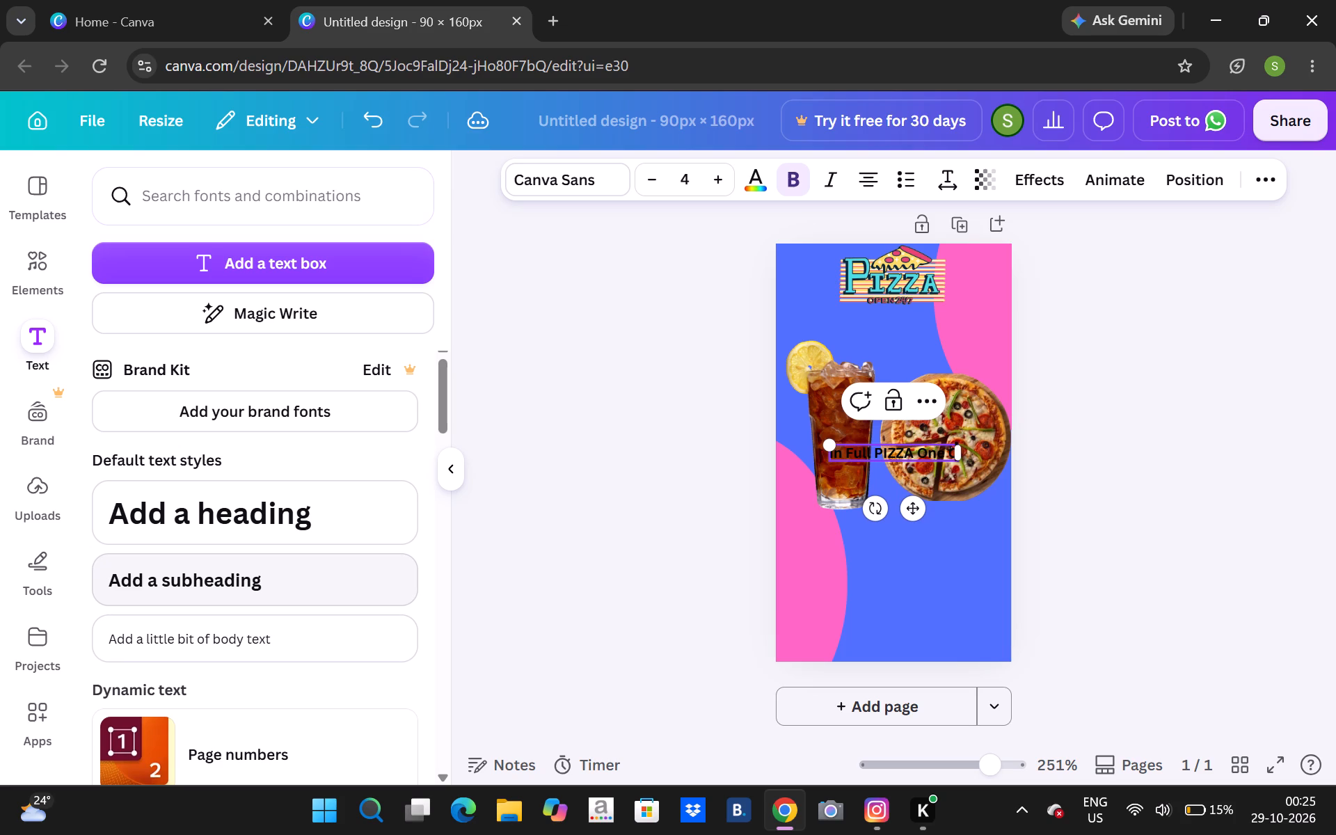
key("BackSpace")
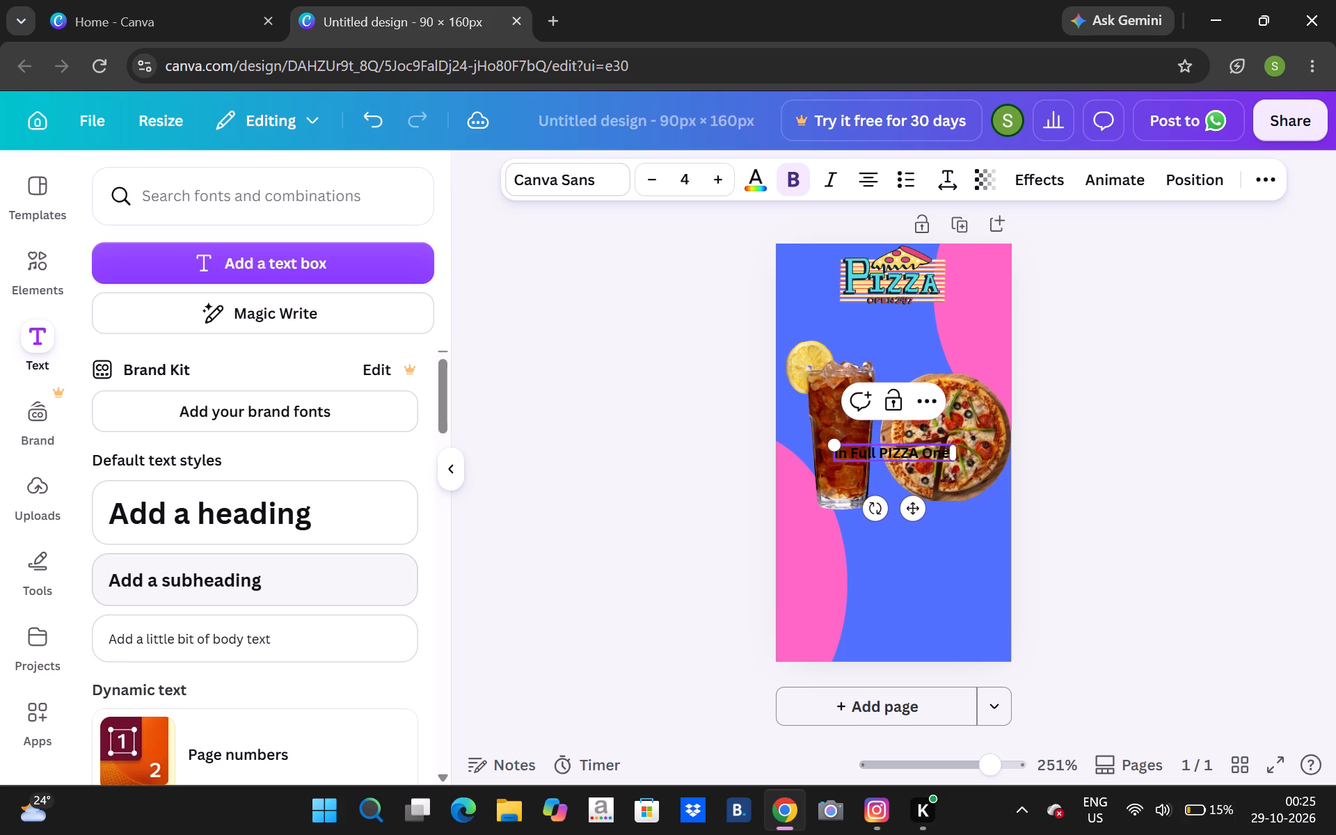
key("space")
type("COOl")
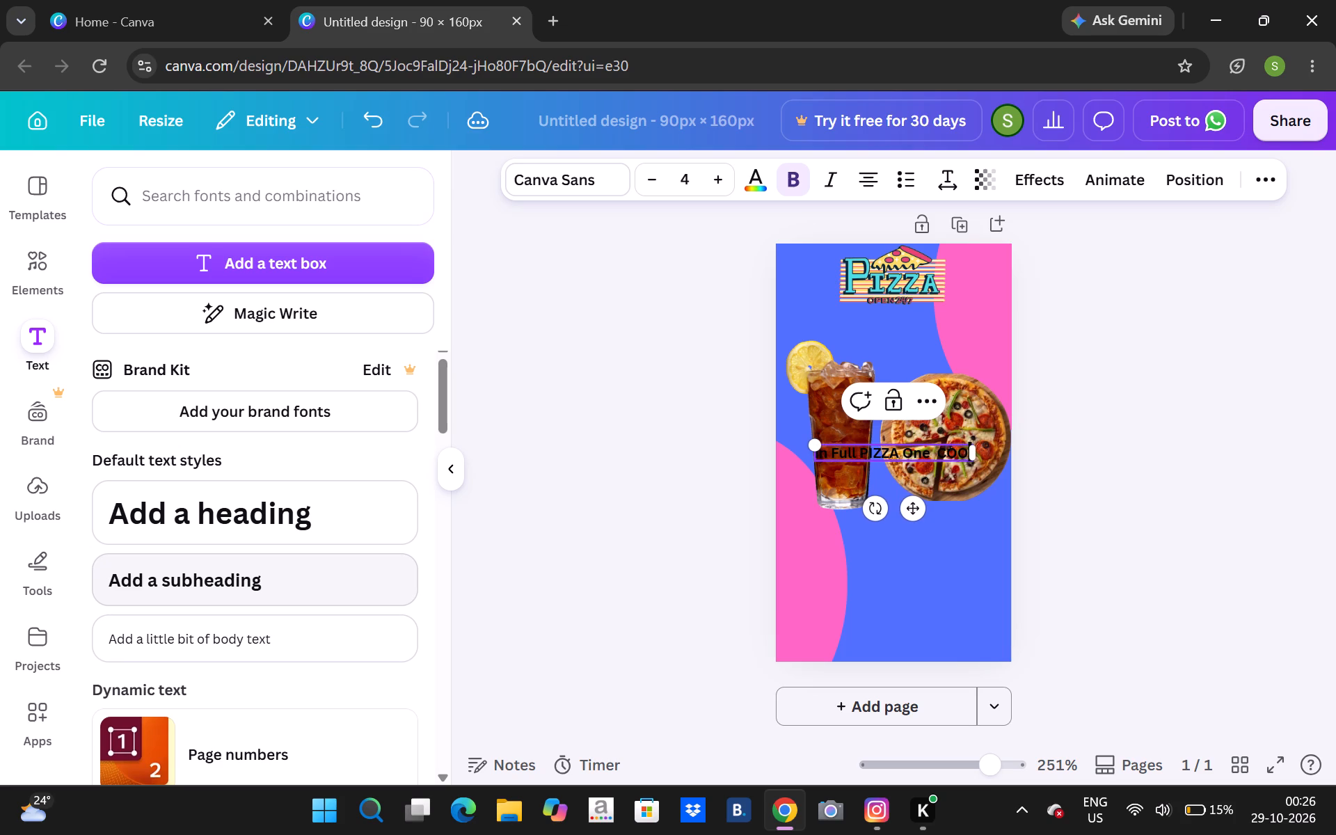
key("space")
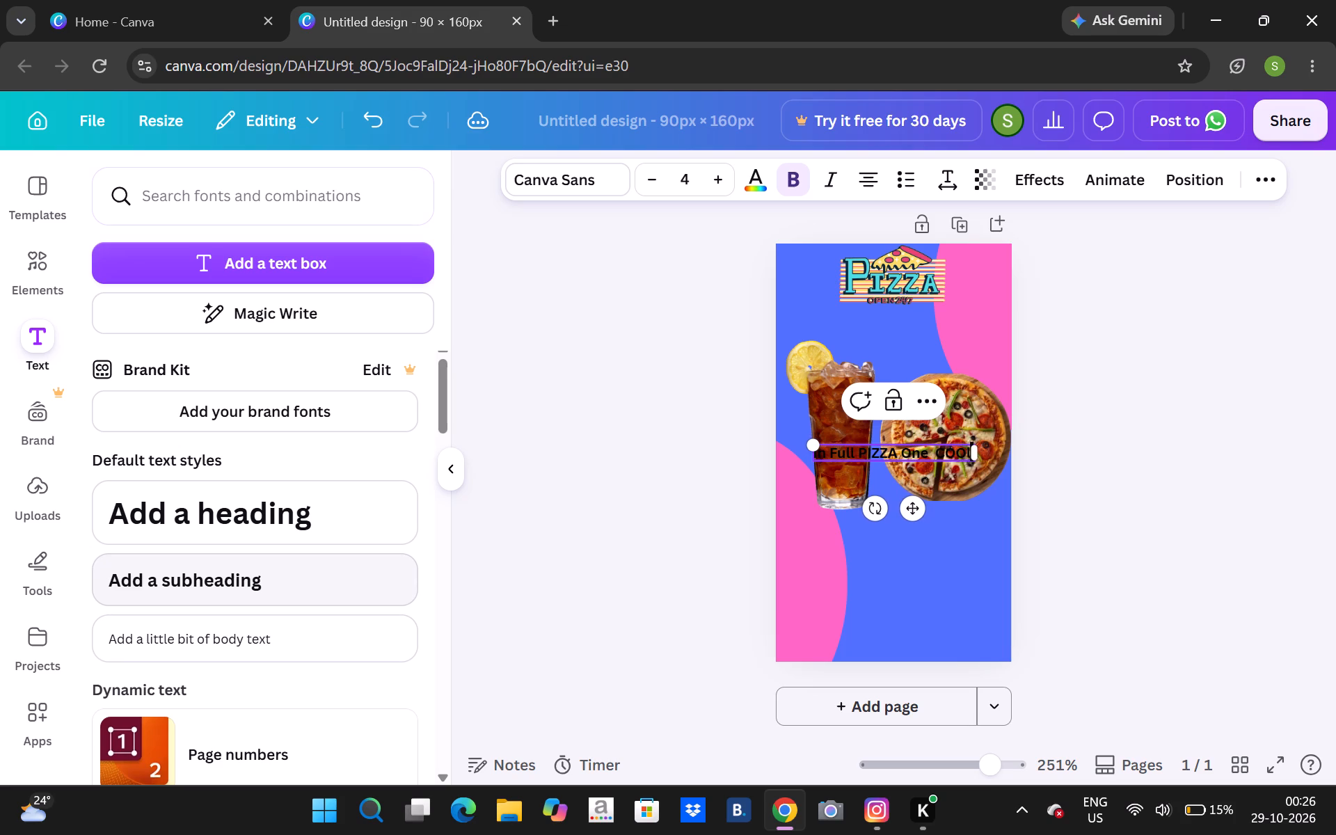
type("DRINk")
key("space")
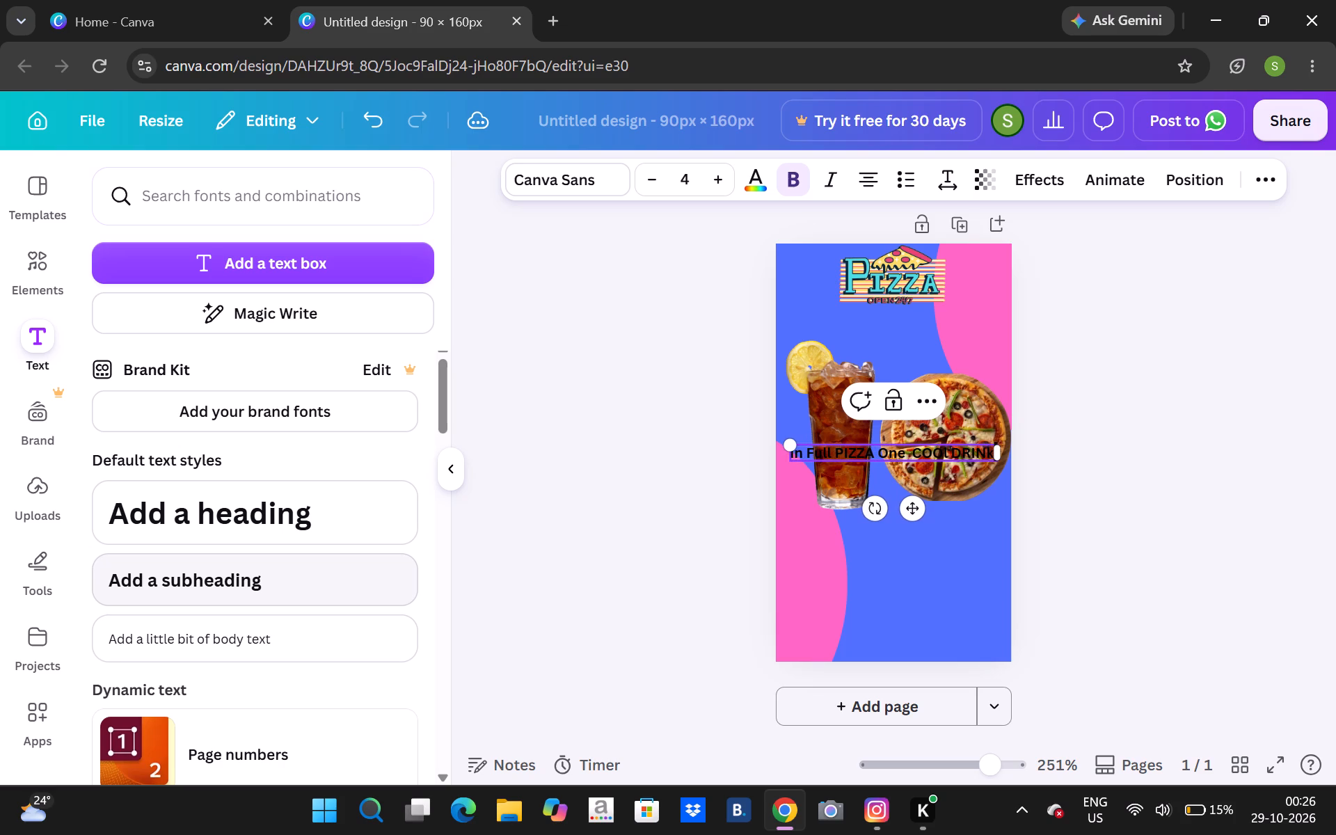
type("FReee")
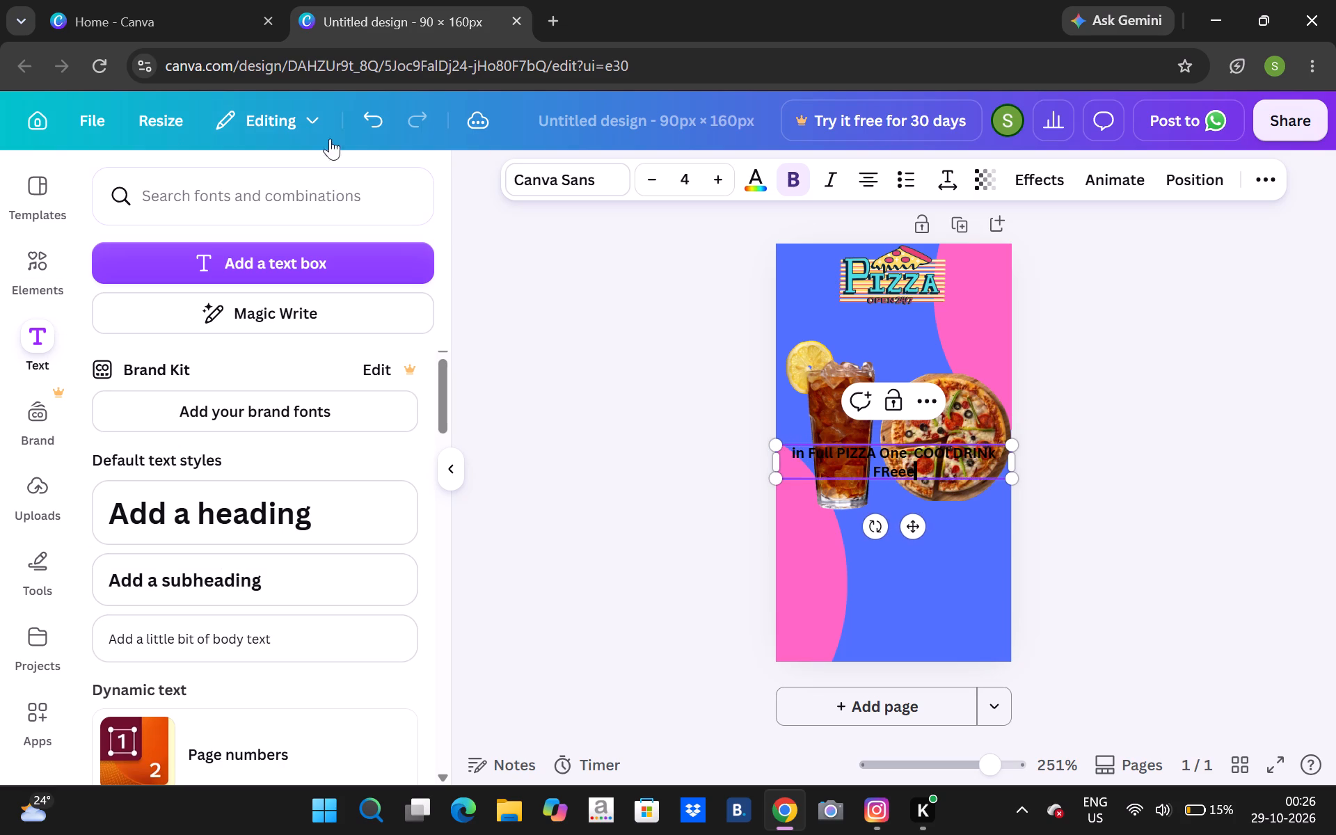
Increase the subheading's font size to 5.
left_click(715, 180)
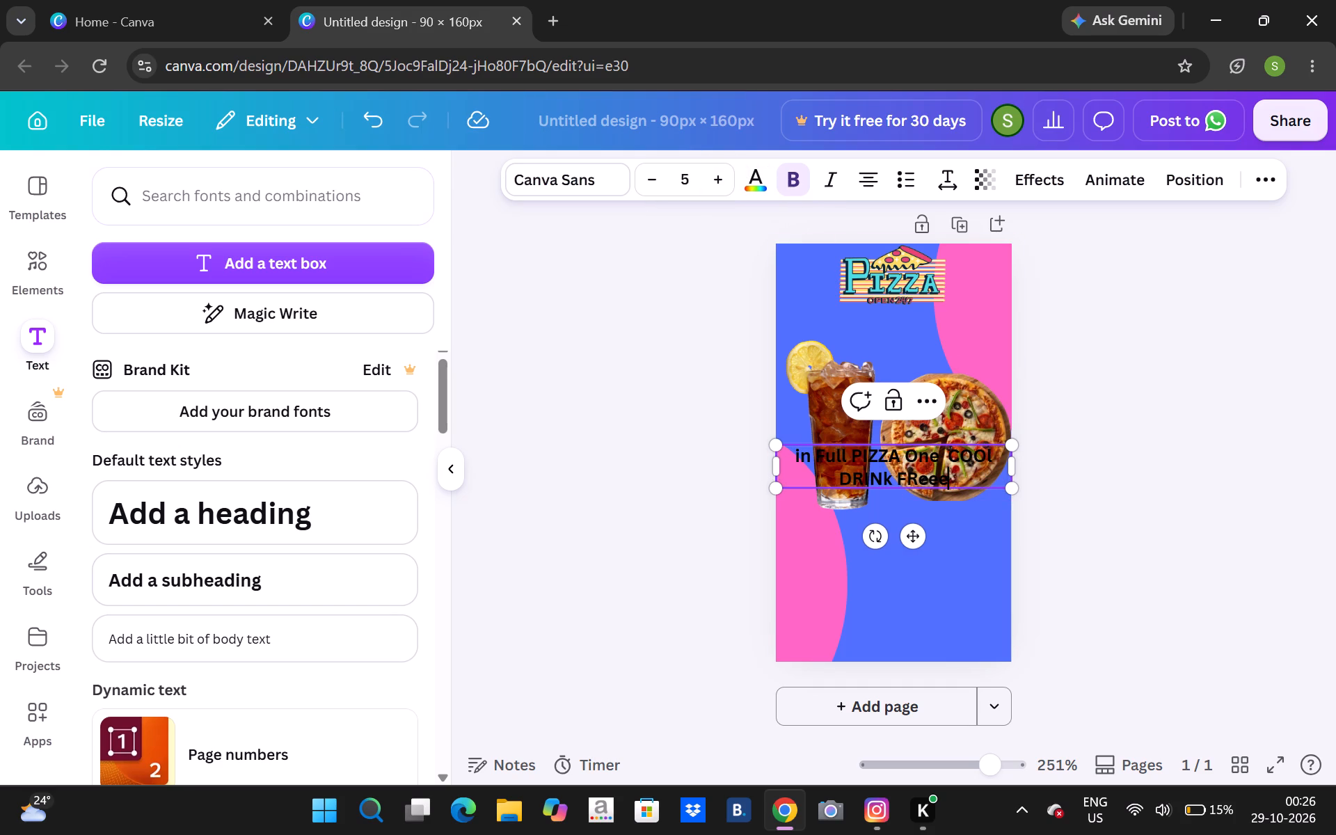
Move the pizza up slightly along the page's right edge, beside the drink.
left_click_drag(907, 481, 916, 498)
left_click(944, 499)
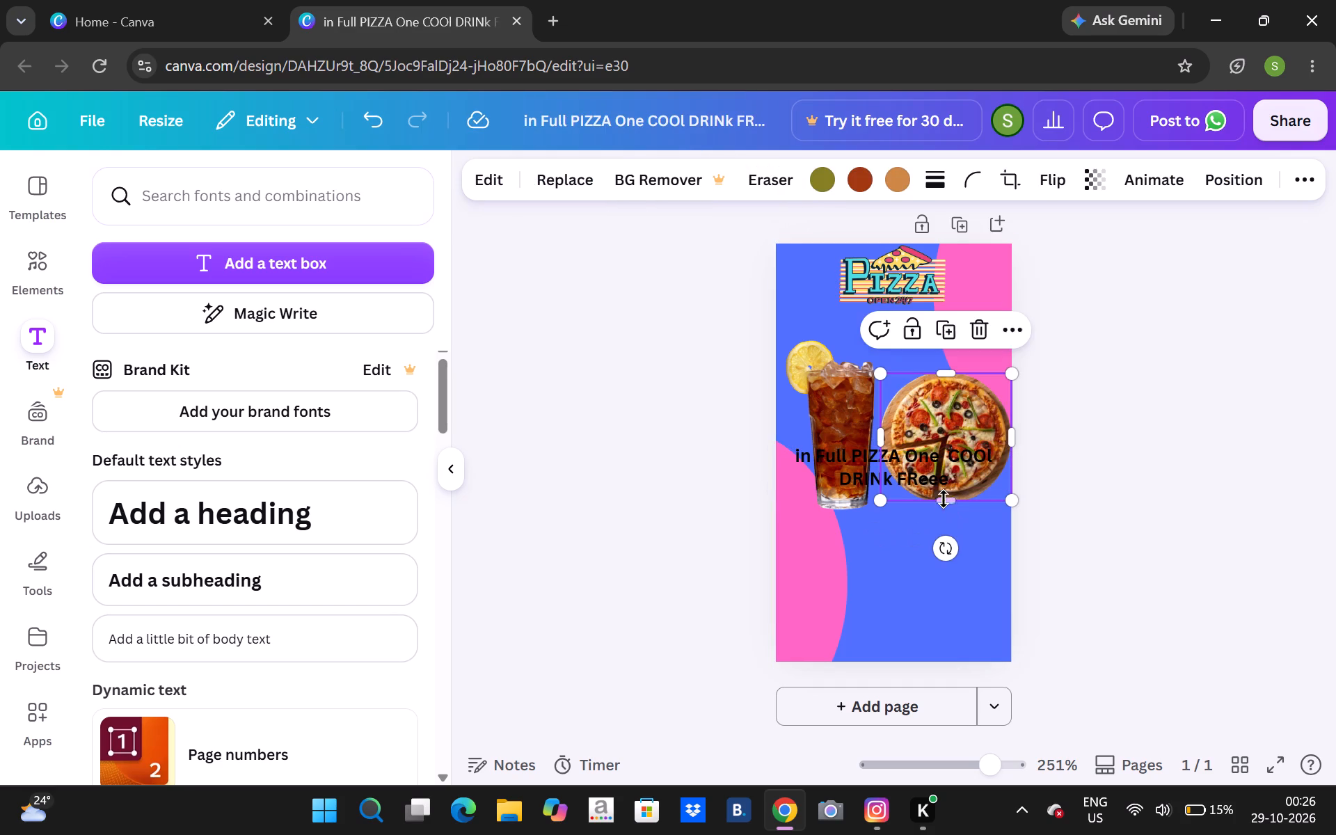
left_click_drag(947, 481, 949, 477)
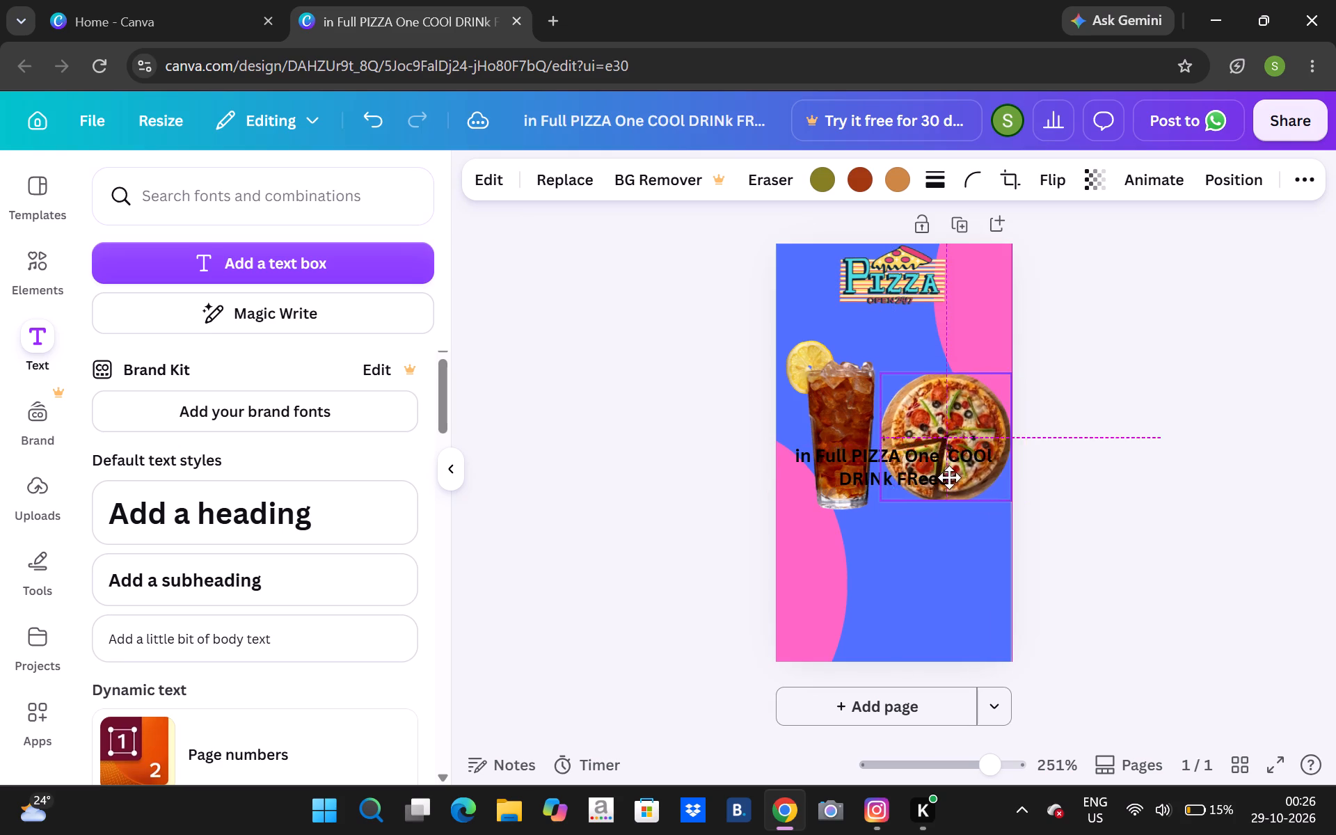
left_click_drag(949, 477, 947, 463)
Move the subheading text down to just below the drink and pizza, slightly overhanging the page's left edge.
left_click(816, 488)
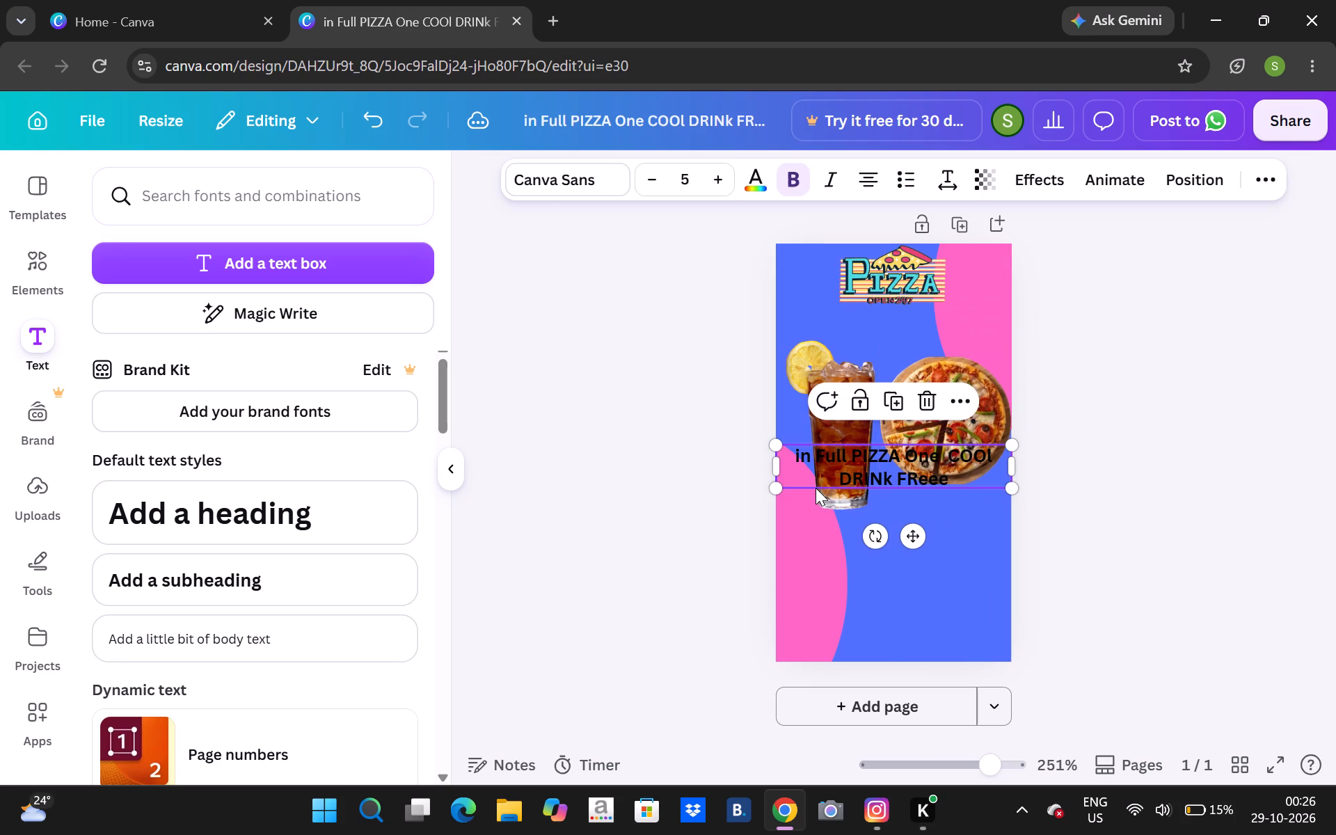
left_click_drag(816, 488, 811, 563)
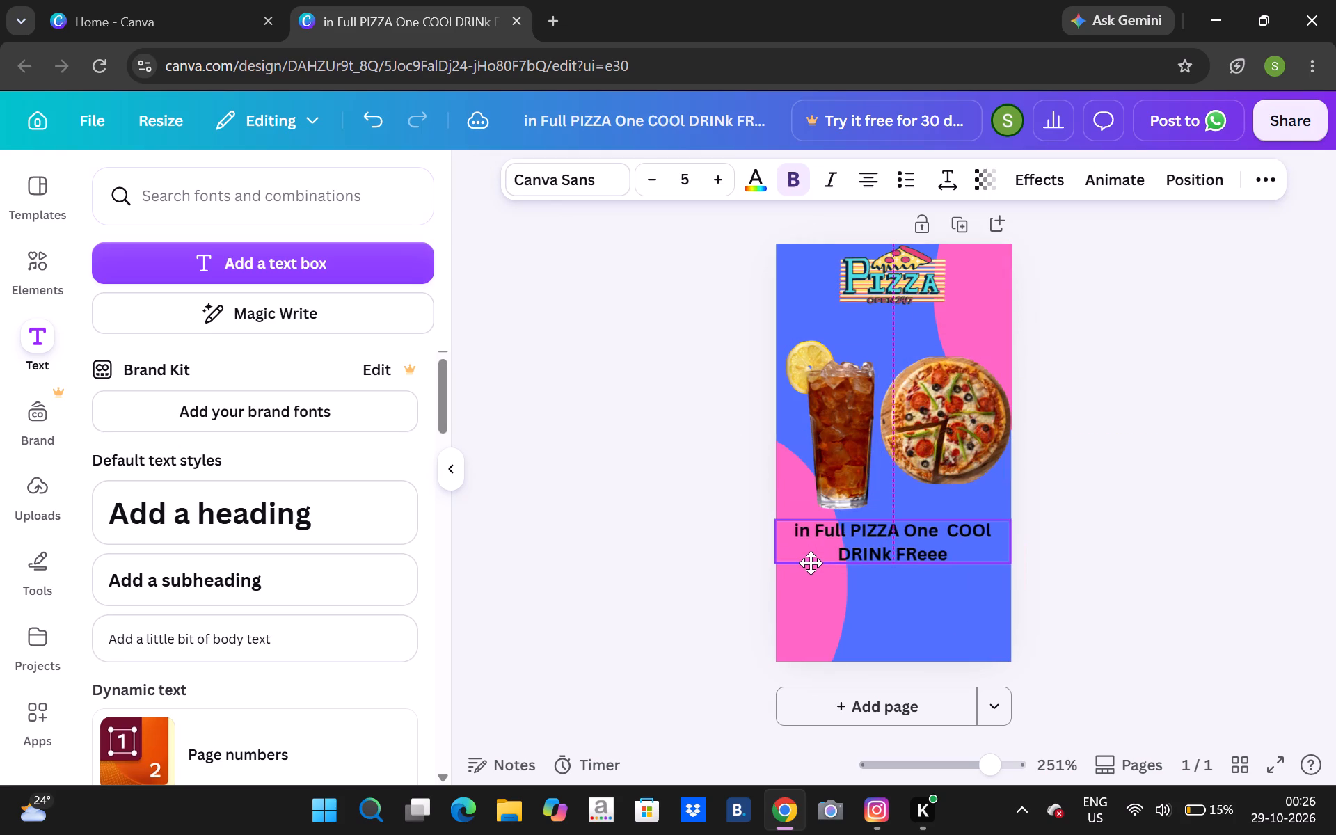
left_click_drag(811, 563, 809, 551)
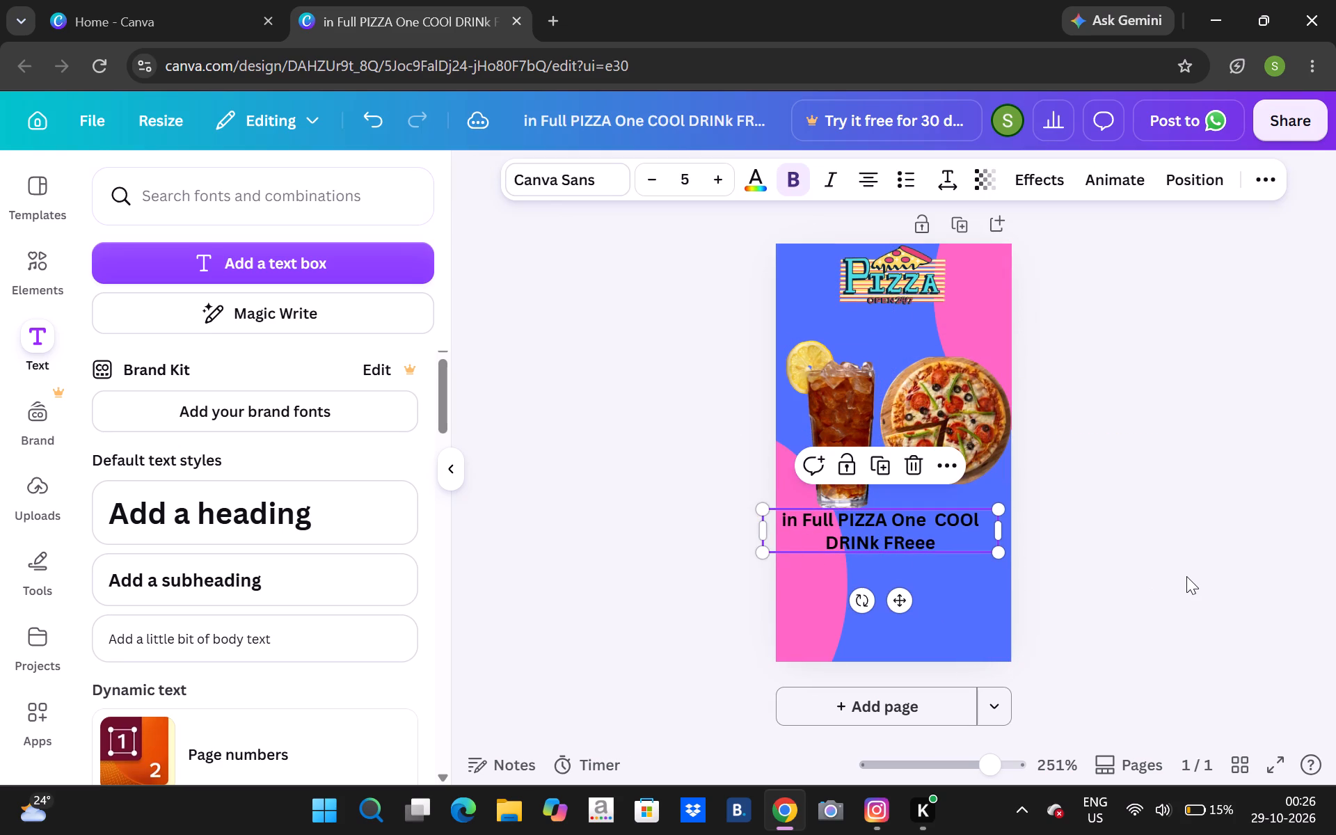
Add a heading to the page and start its text with "Offer Only".
left_click_drag(1184, 573, 1239, 373)
left_click(1239, 373)
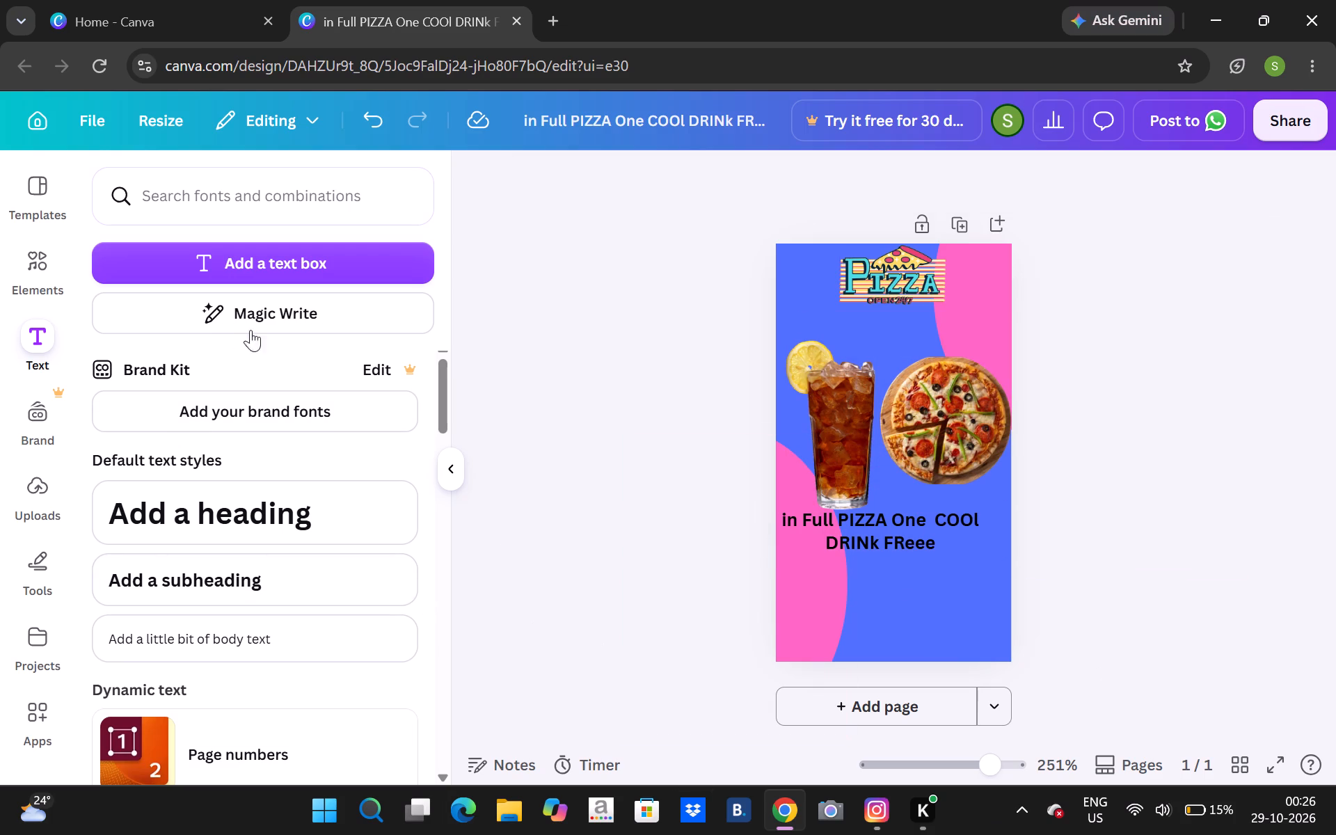
left_click(307, 539)
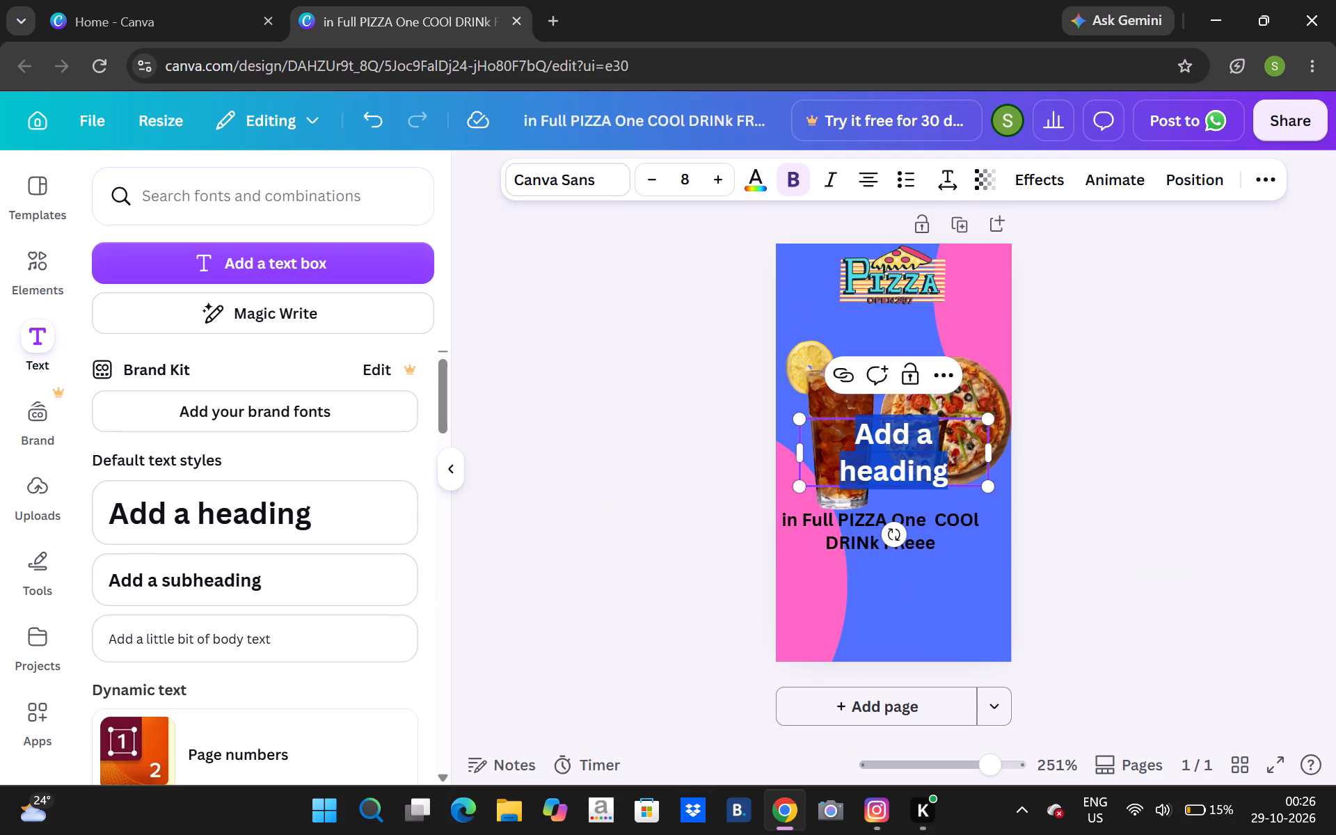
type("OGG")
key("BackSpace")
key("BackSpace")
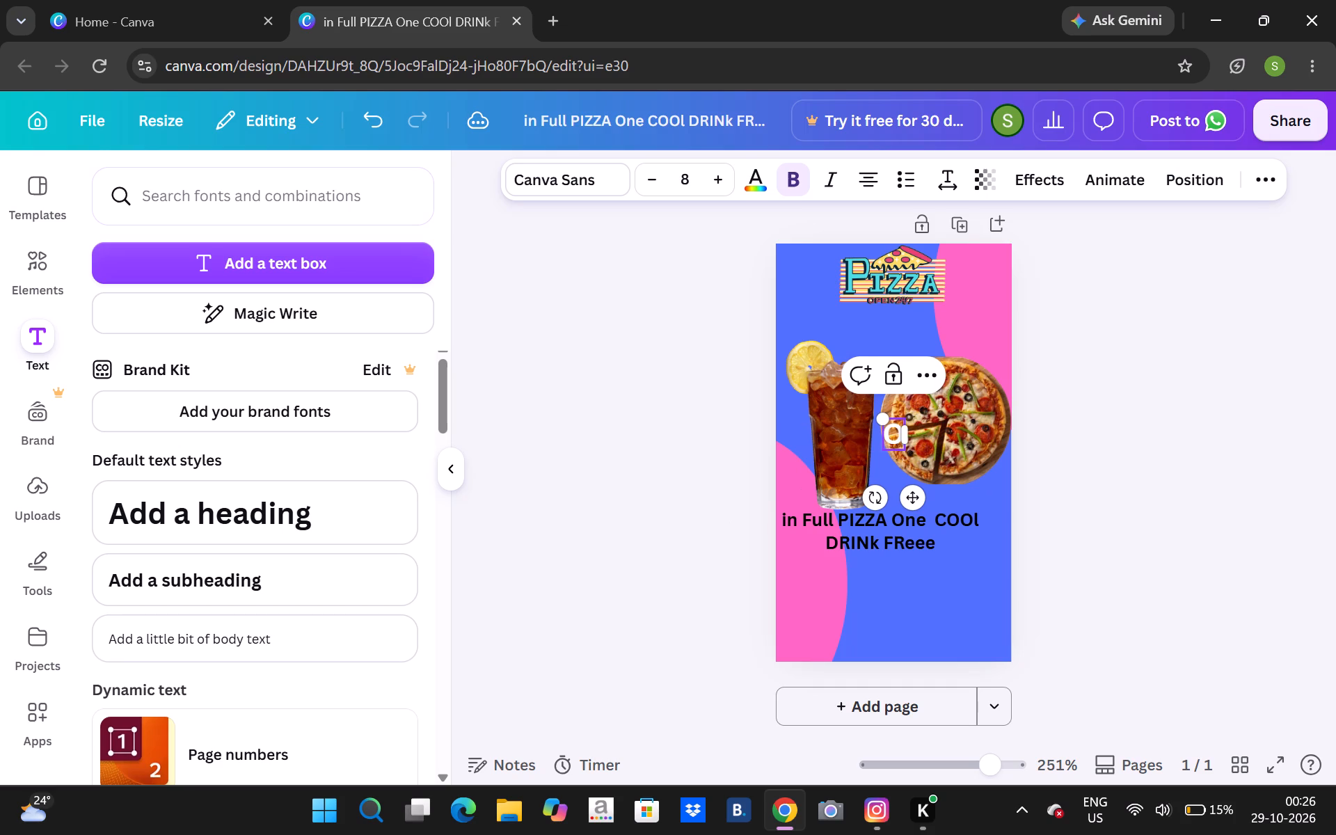
type("ff")
type("er o")
key("n")
type("ly")
key("space")
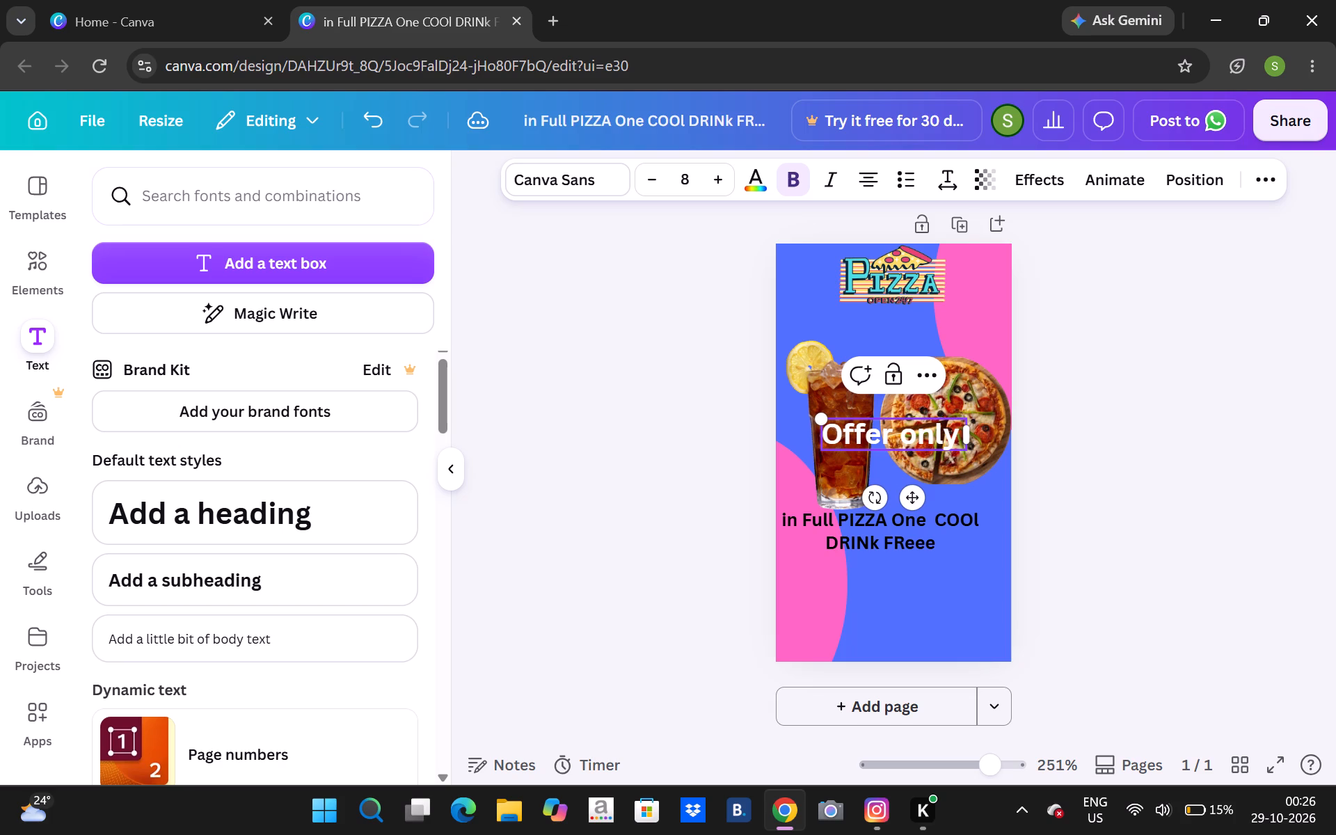
key("BackSpace")
key("BackSpace")
key("BackSpace")
key("BackSpace")
key("BackSpace")
type("ON")
key("BackSpace")
type("nlu")
key("BackSpace")
type("y")
key("space")
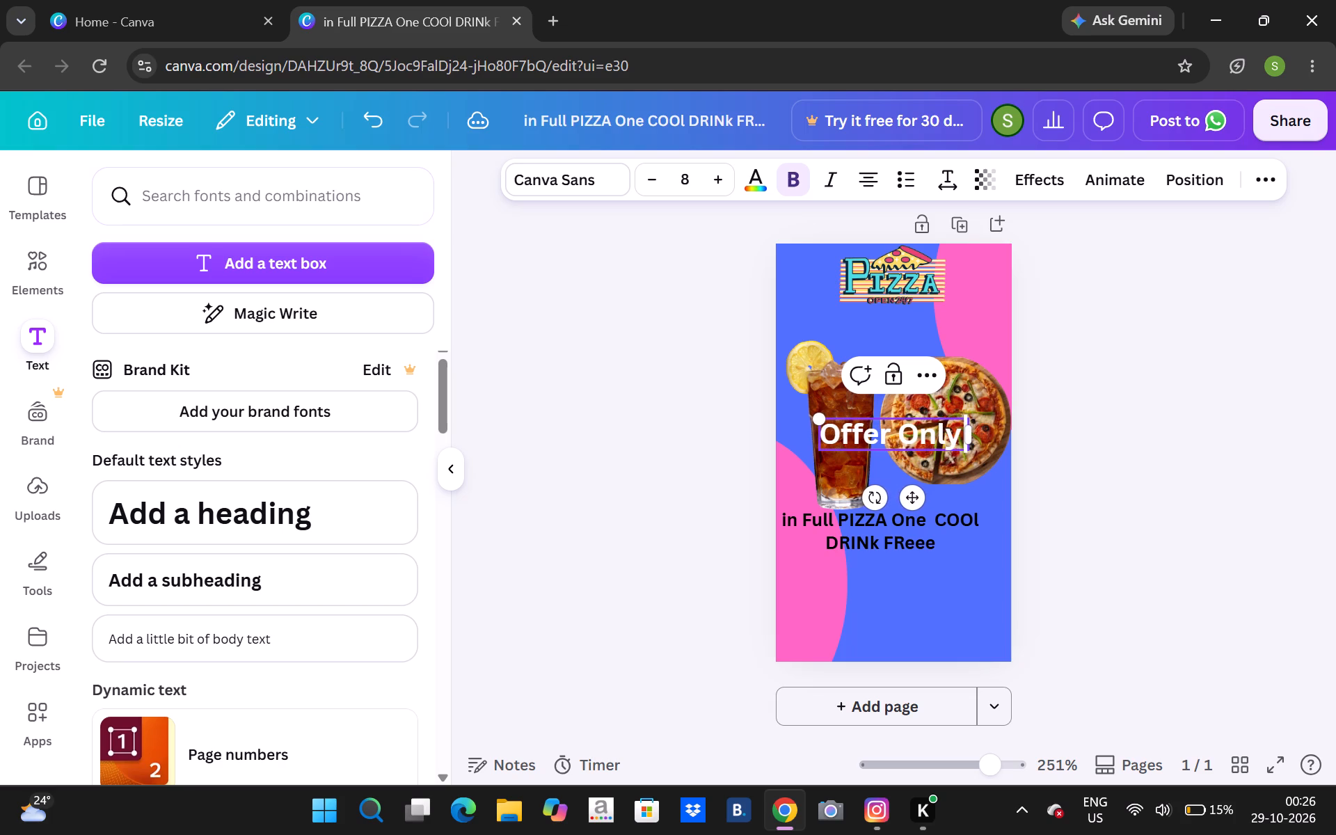
Complete the heading text with "For SUNdayy".
key("f")
key("BackSpace")
type("FOR")
key("space")
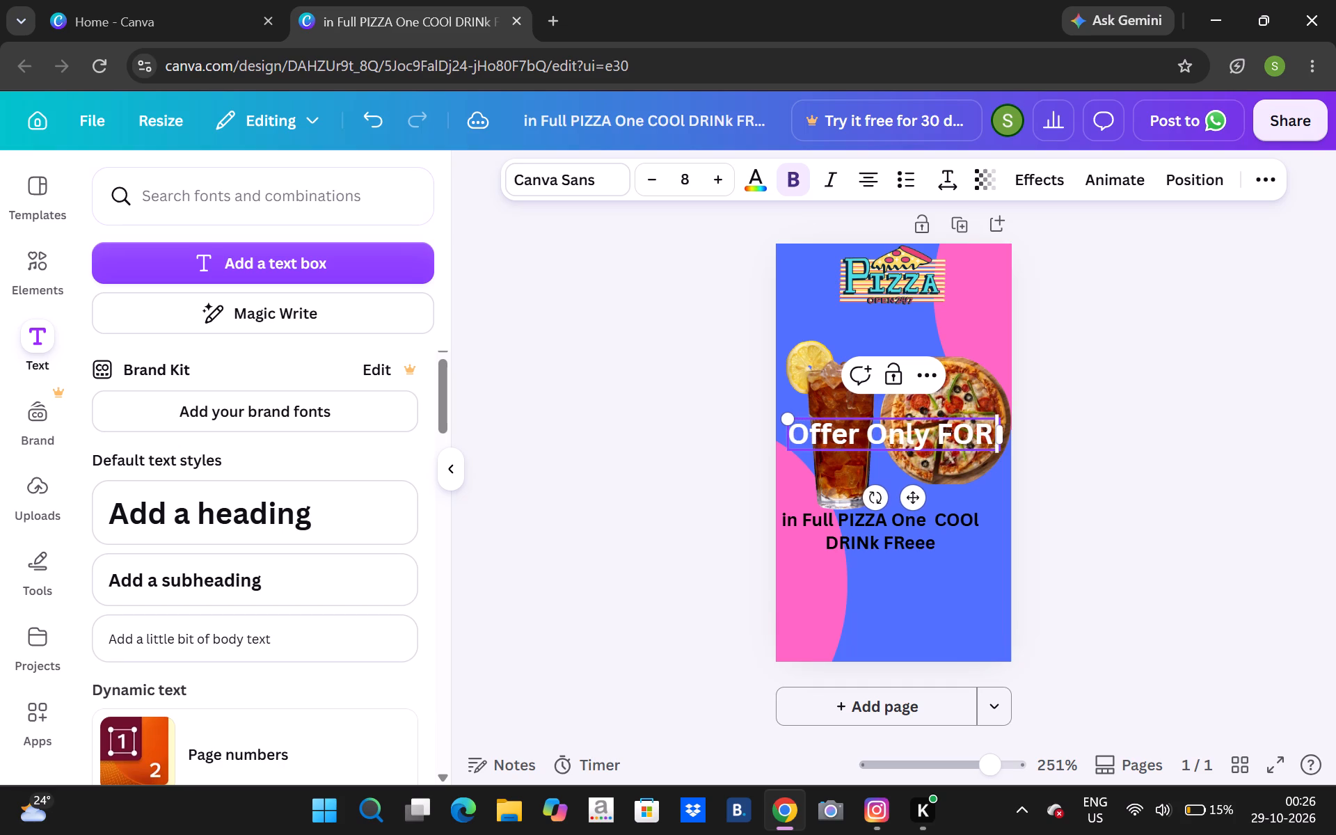
key("BackSpace")
key("BackSpace")
key("BackSpace")
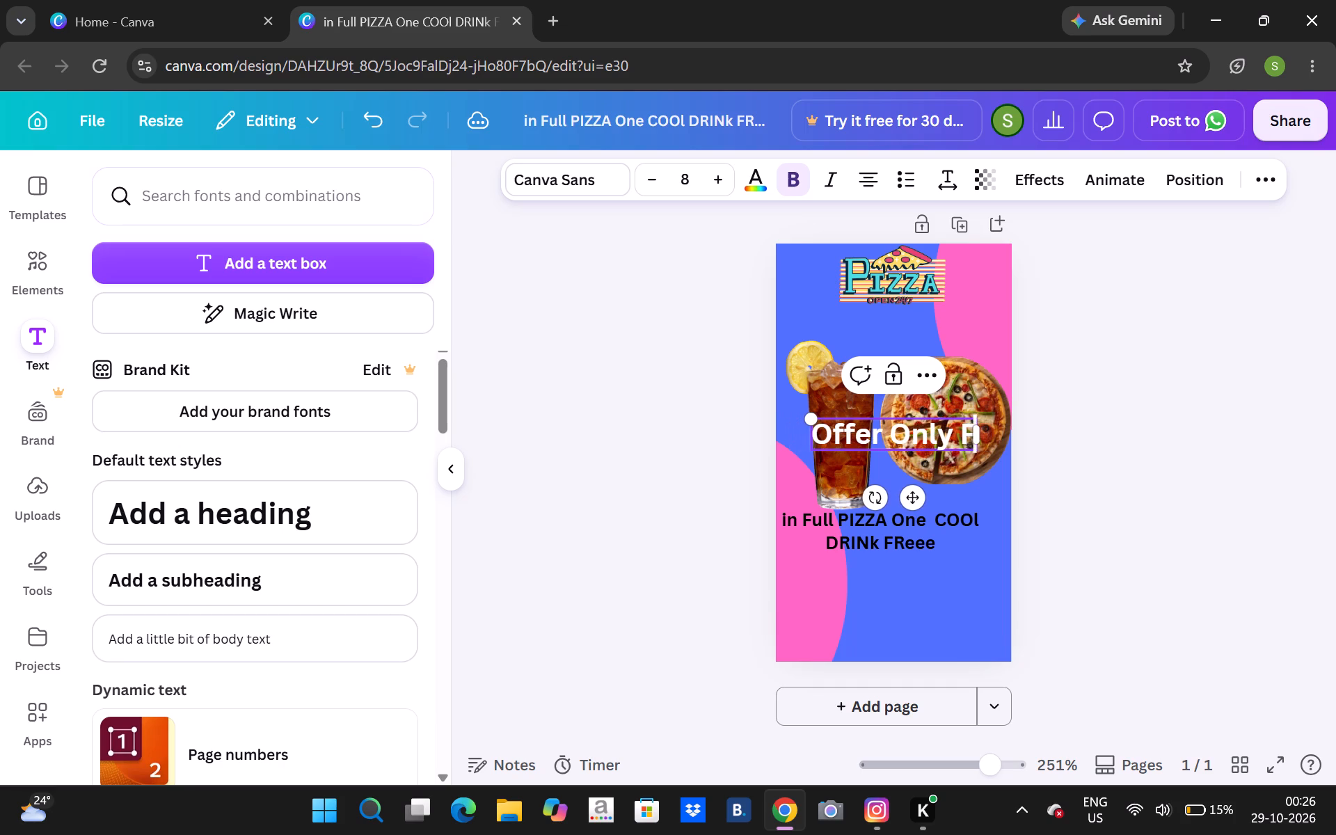
type("or SUN")
key("d")
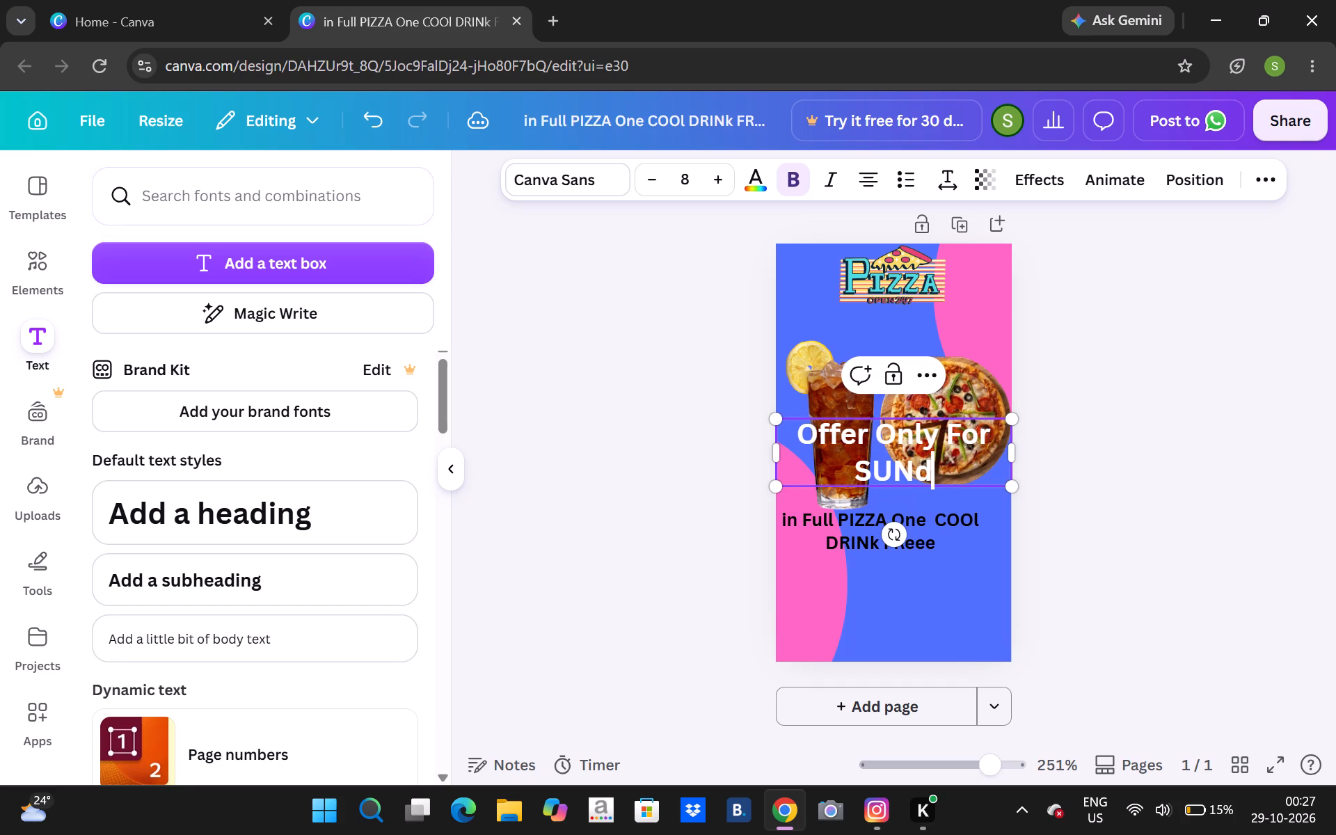
type("ayy")
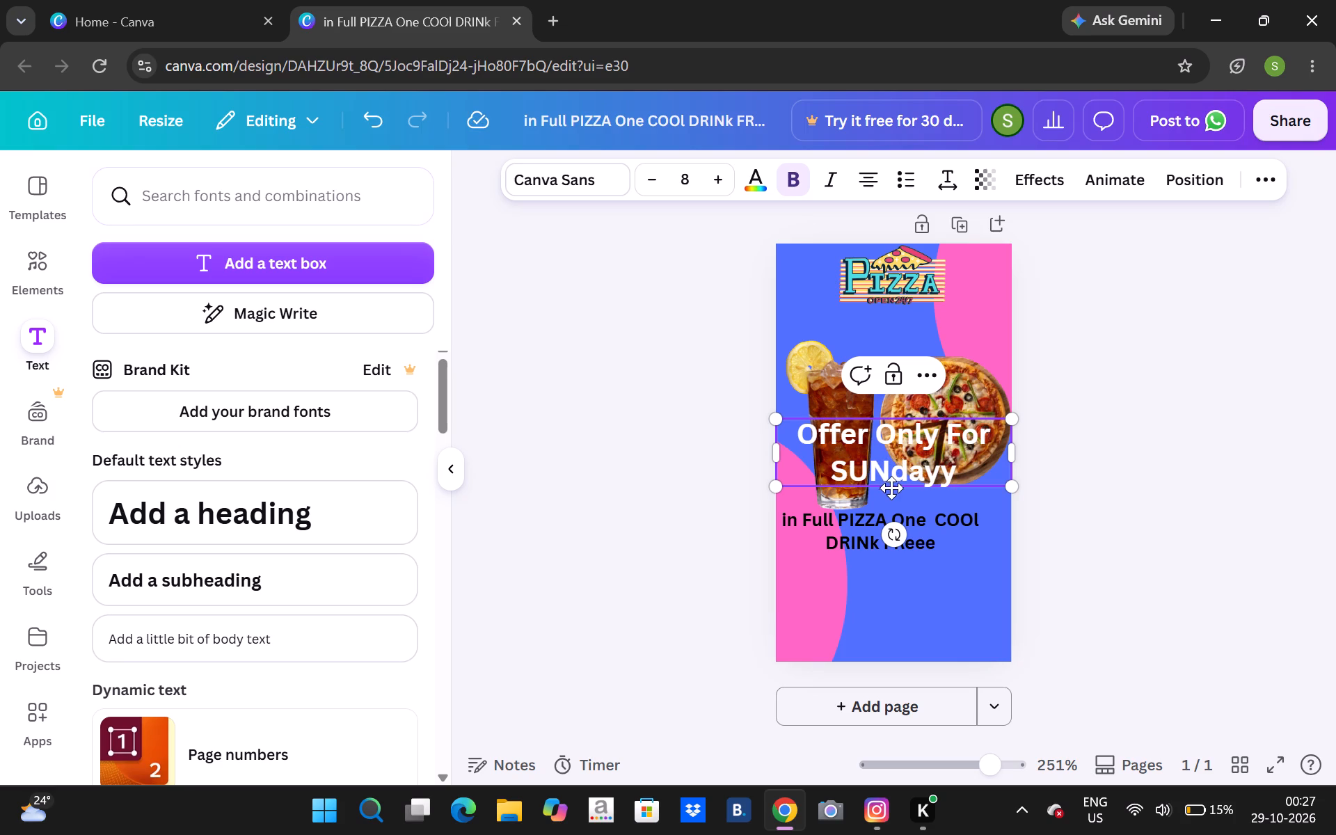
Move the "Offer Only For SUNdayy" heading down off the drink and pizza to just below the black offer text.
left_click_drag(888, 495, 888, 532)
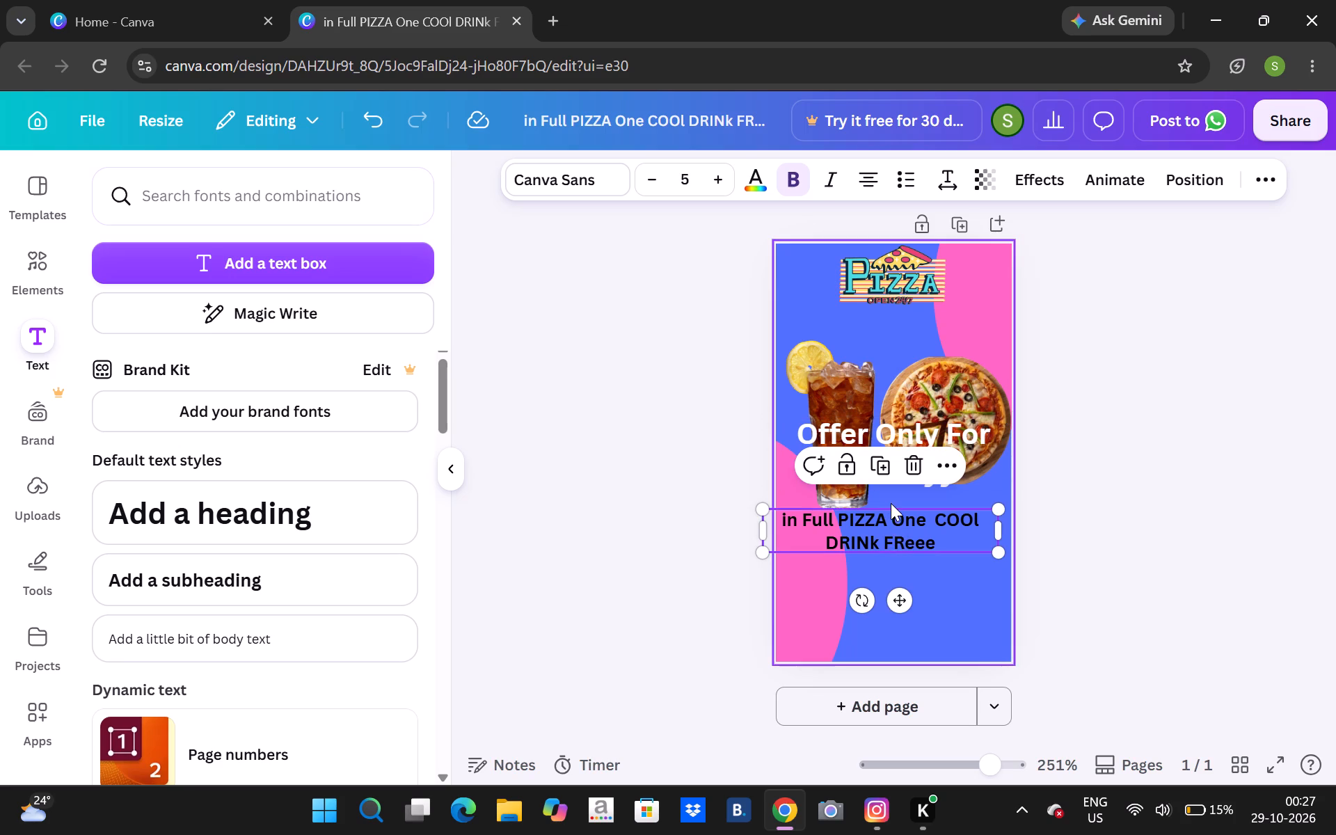
left_click(924, 431)
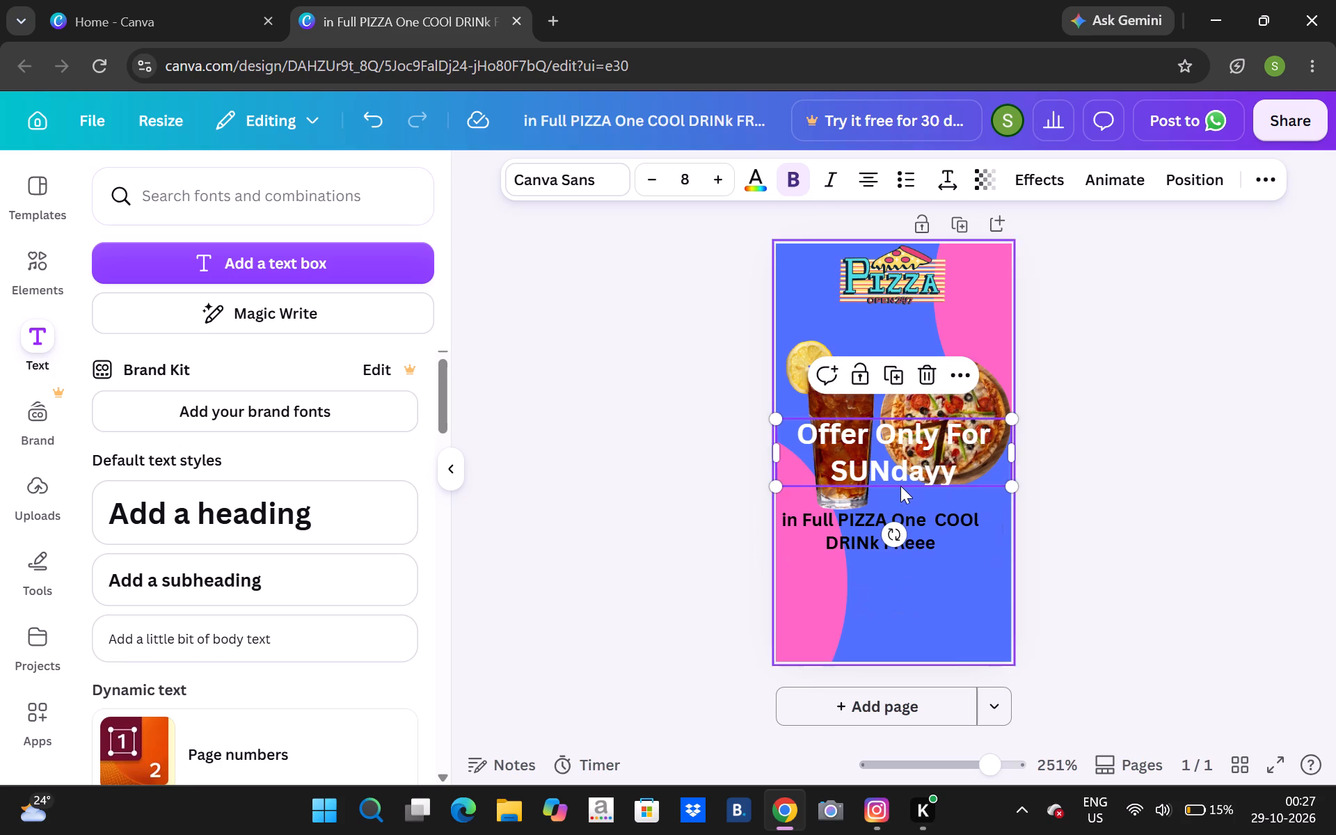
left_click(898, 478)
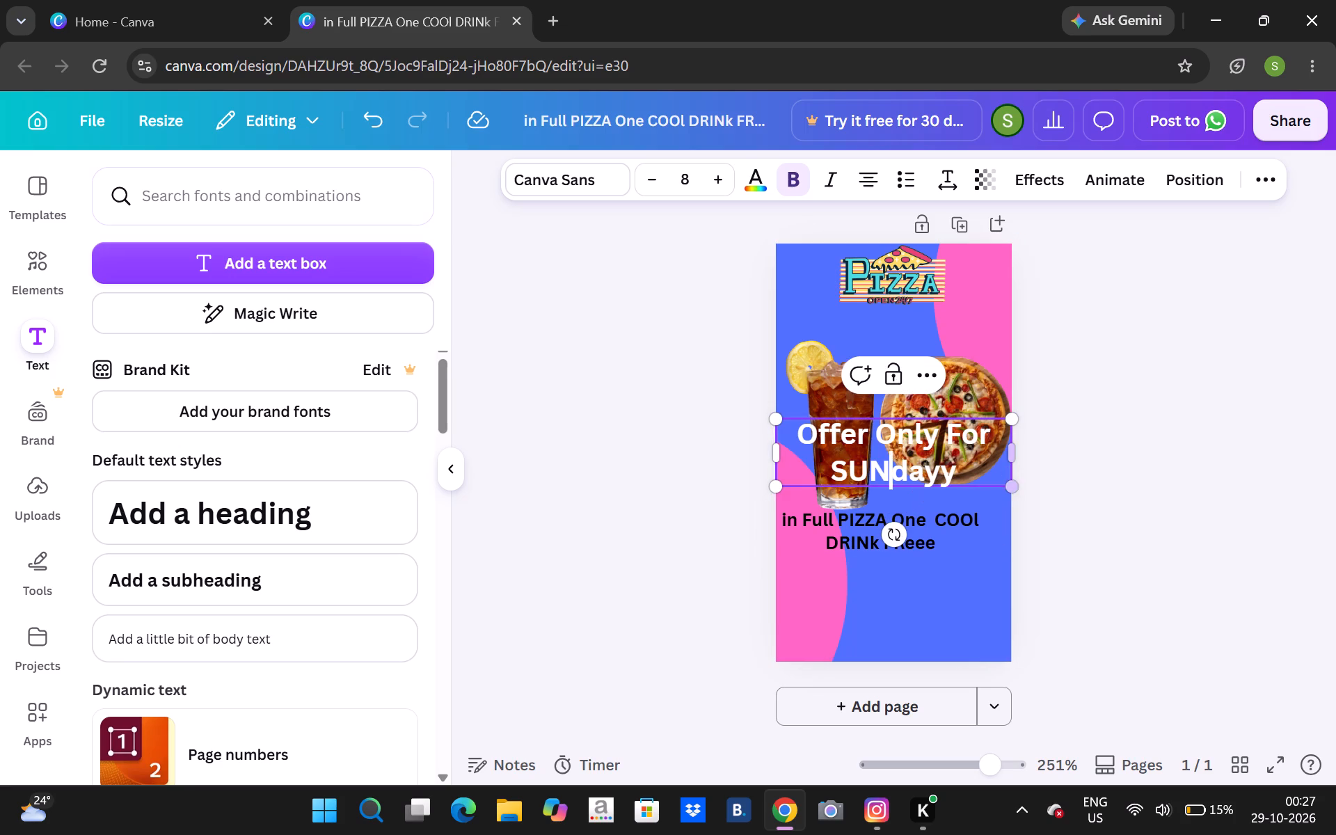
left_click(998, 501)
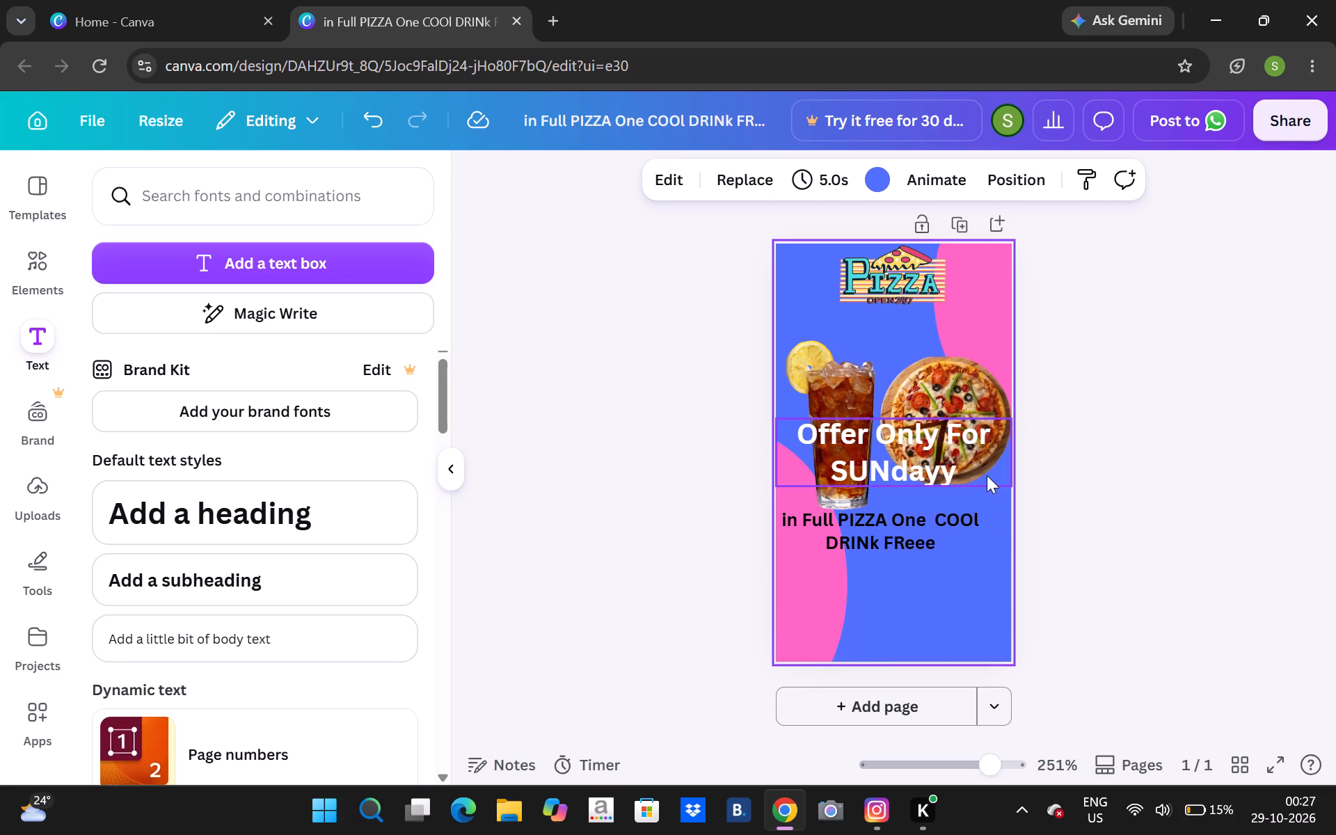
left_click_drag(980, 463, 988, 589)
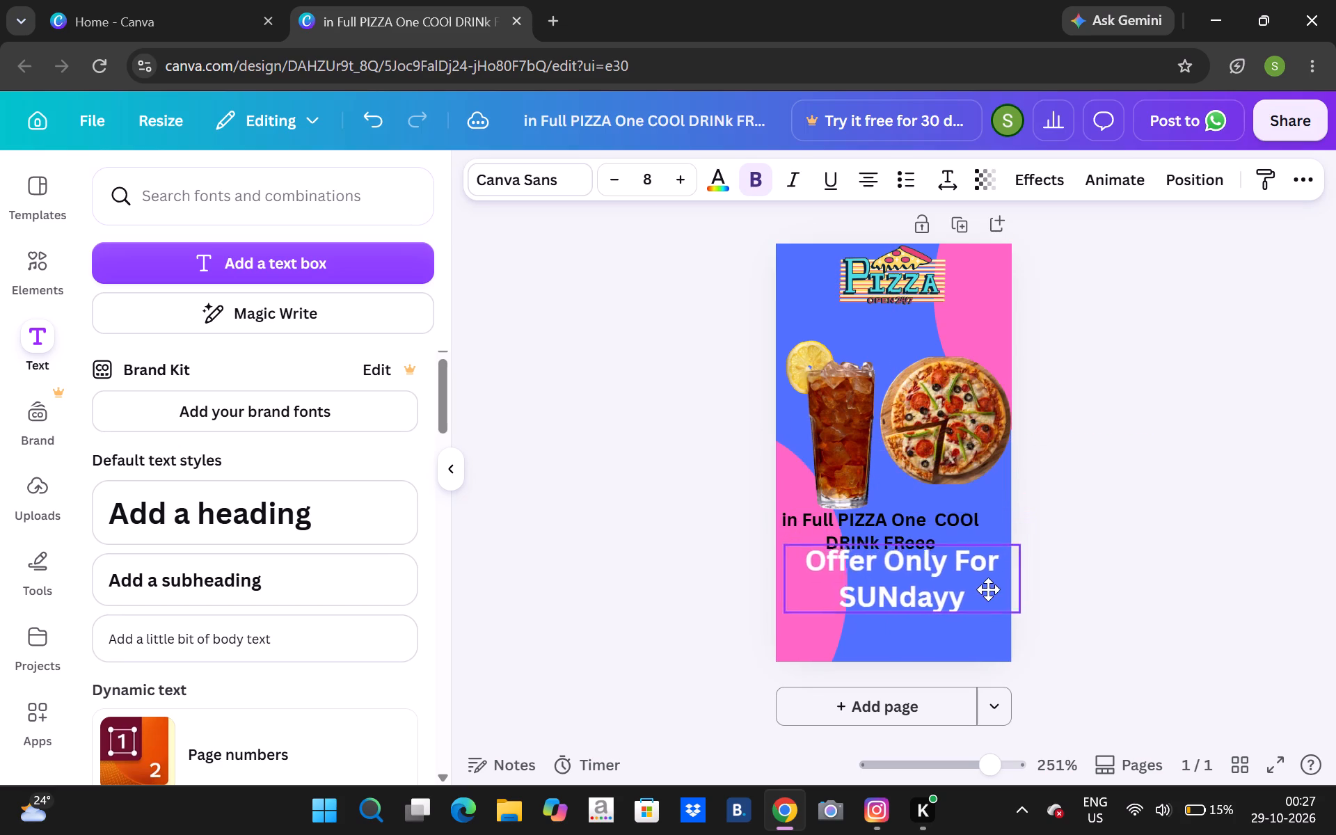
left_click_drag(988, 589, 998, 601)
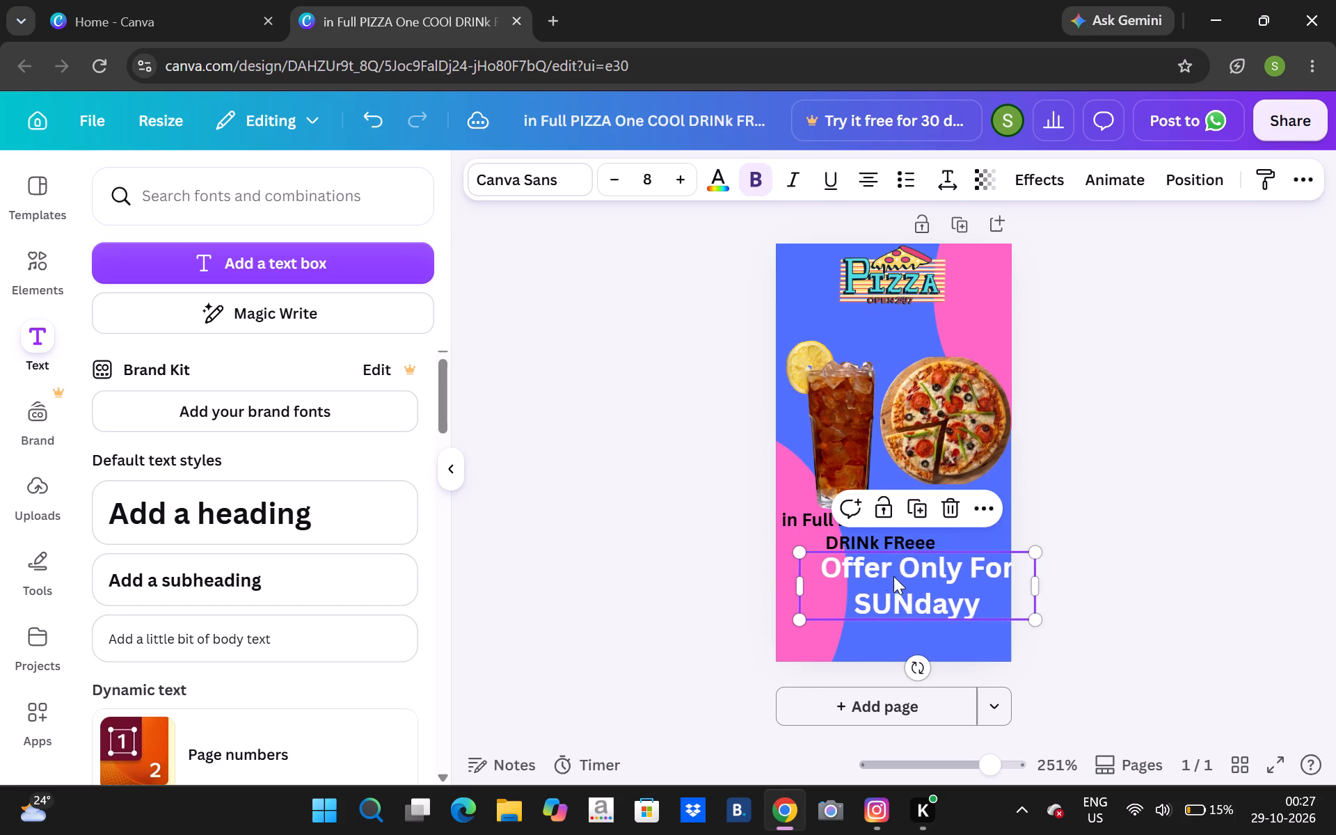
Scale the heading down proportionally to a font size of 5.3.
left_click_drag(802, 551, 881, 610)
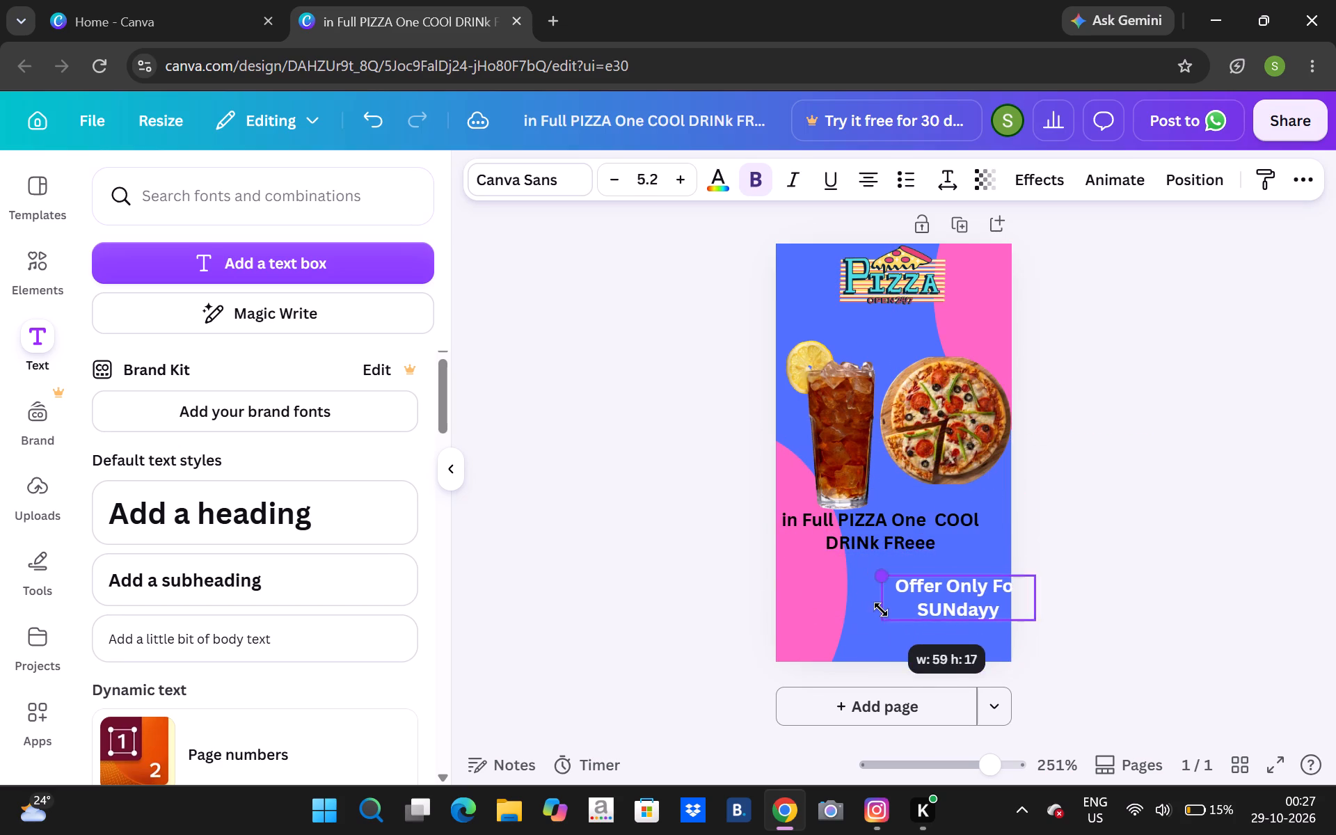
left_click_drag(881, 610, 875, 601)
Move the heading up and inward, just below the offer text, with its text box slightly overhanging the page's right edge.
left_click_drag(970, 602, 953, 592)
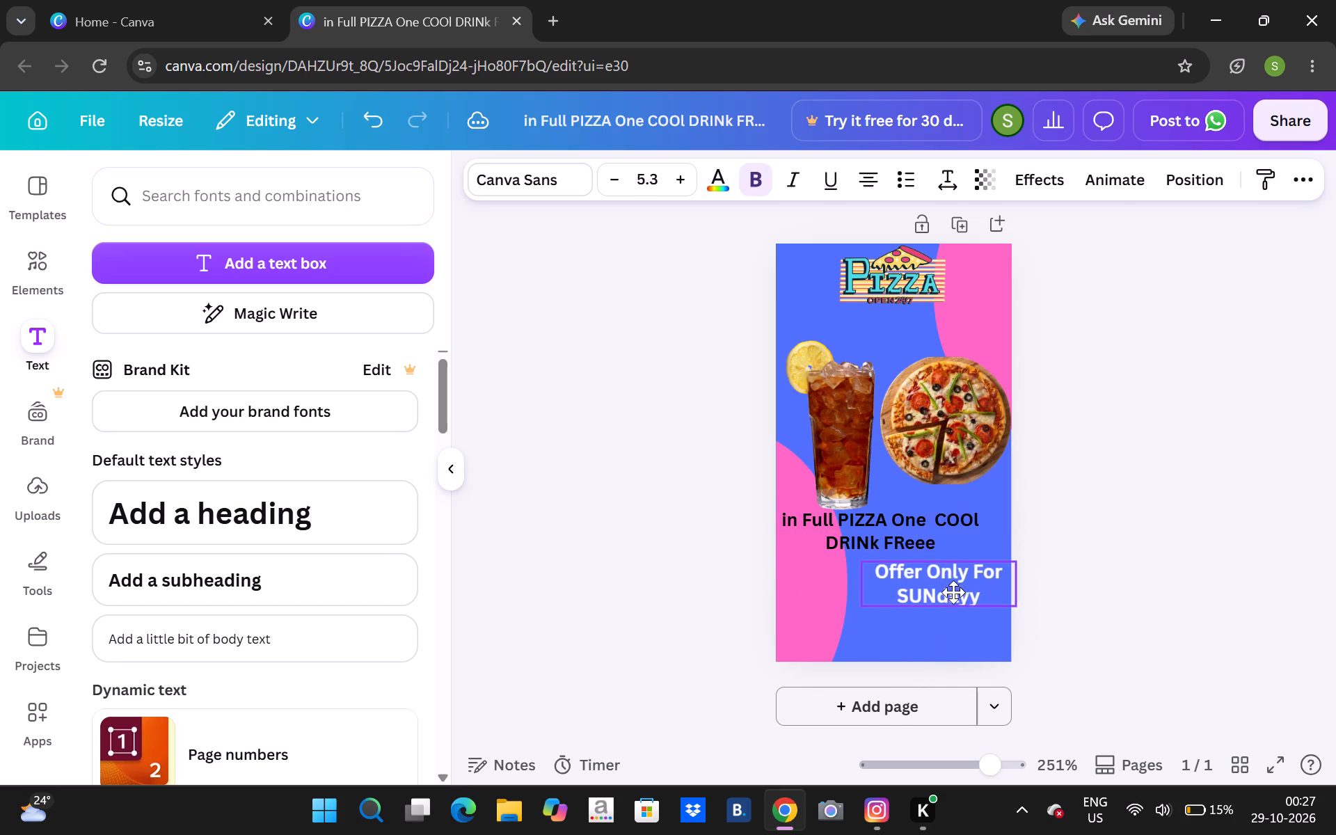
left_click_drag(953, 592, 954, 593)
double_click(953, 591)
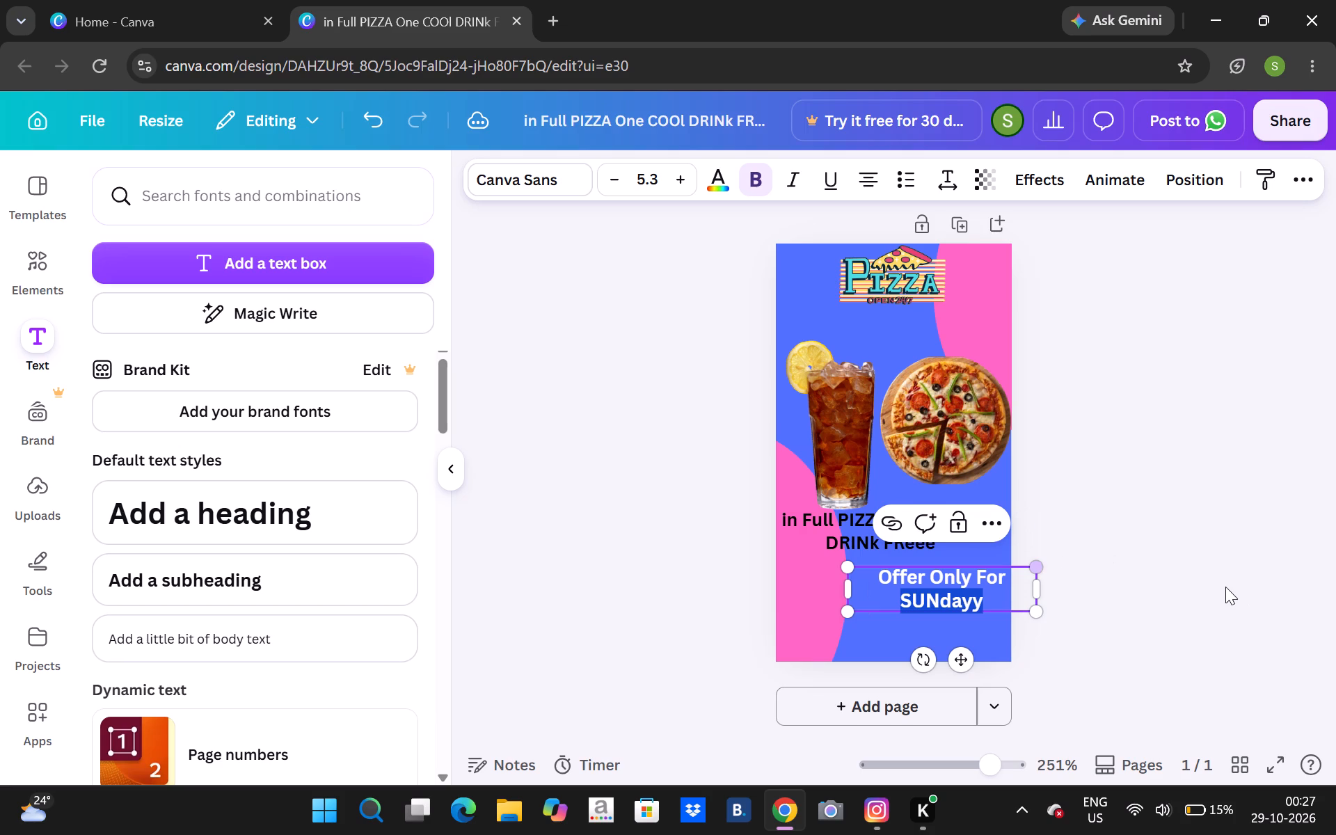
left_click(1225, 587)
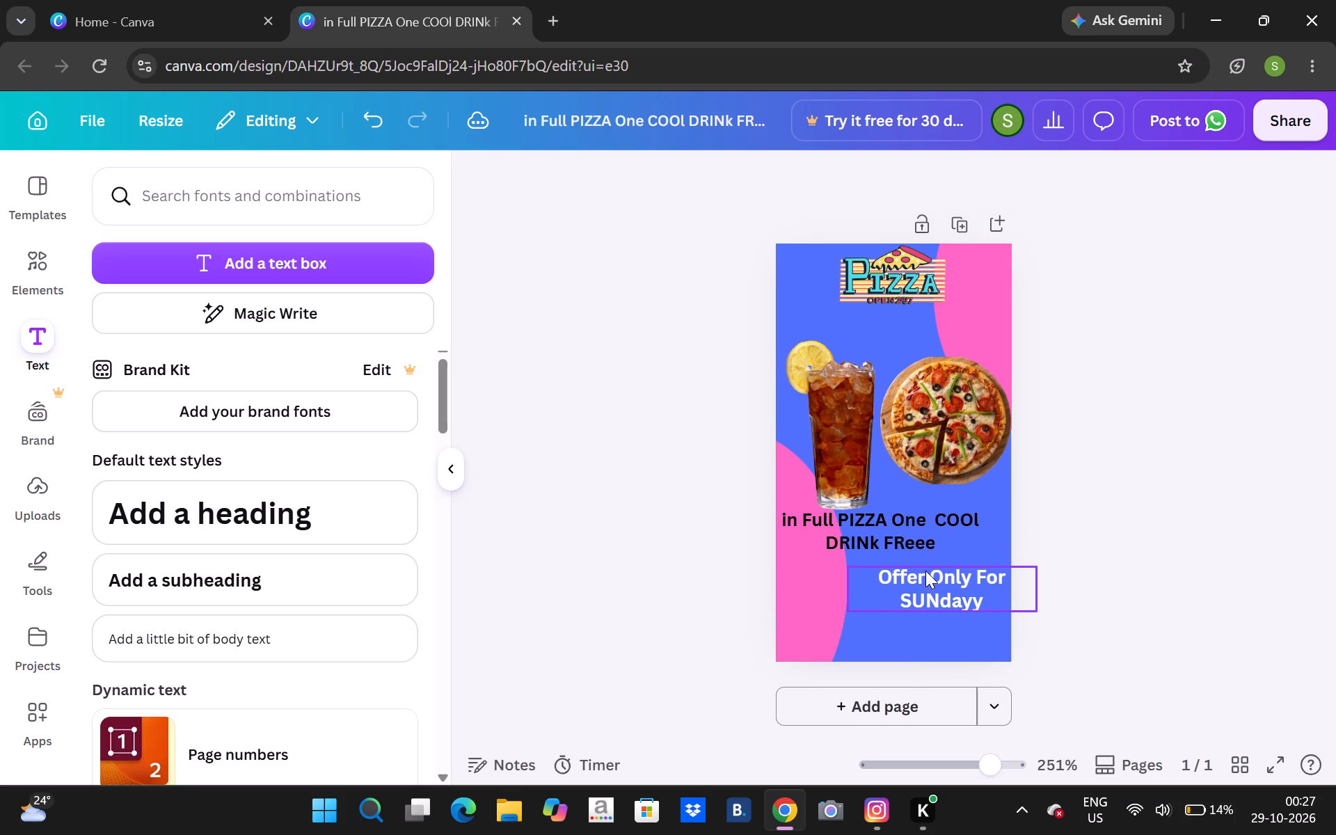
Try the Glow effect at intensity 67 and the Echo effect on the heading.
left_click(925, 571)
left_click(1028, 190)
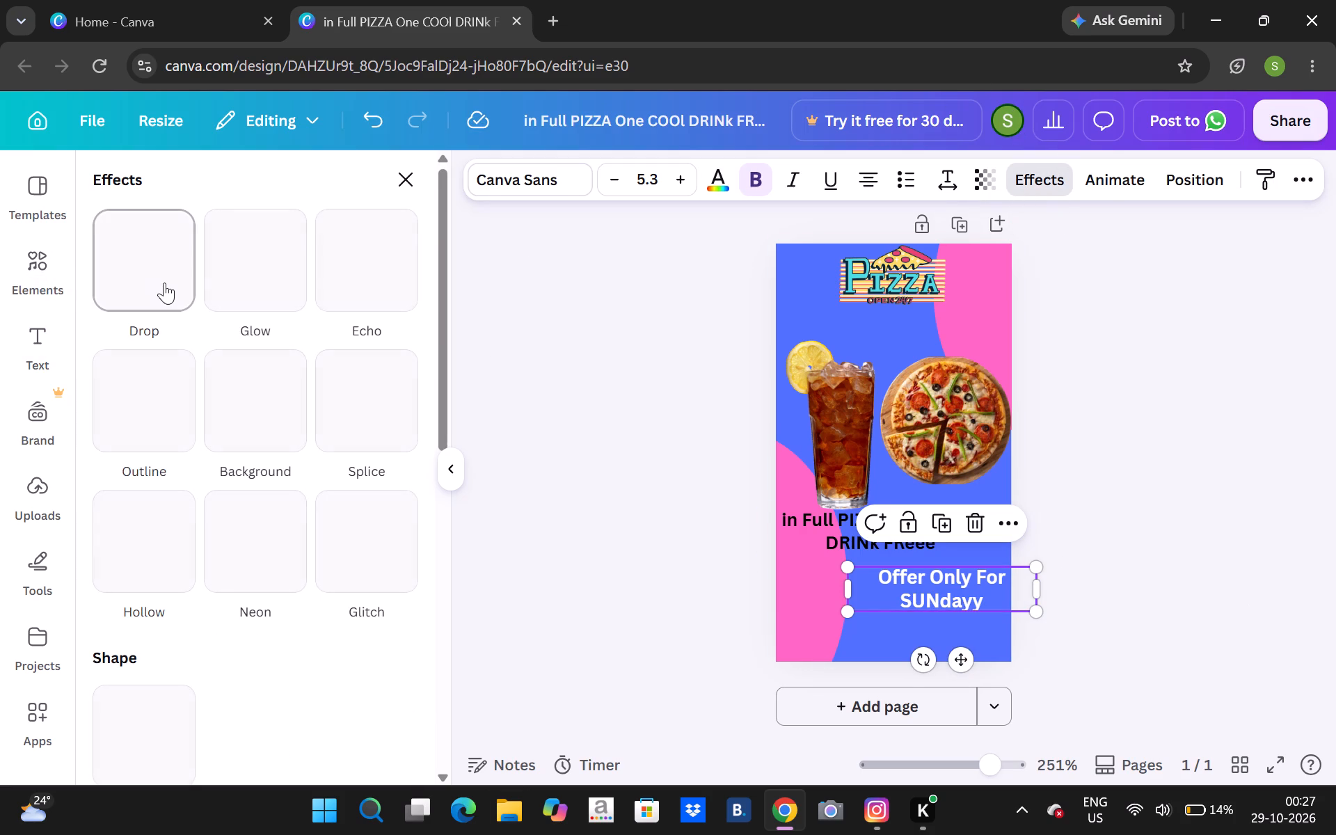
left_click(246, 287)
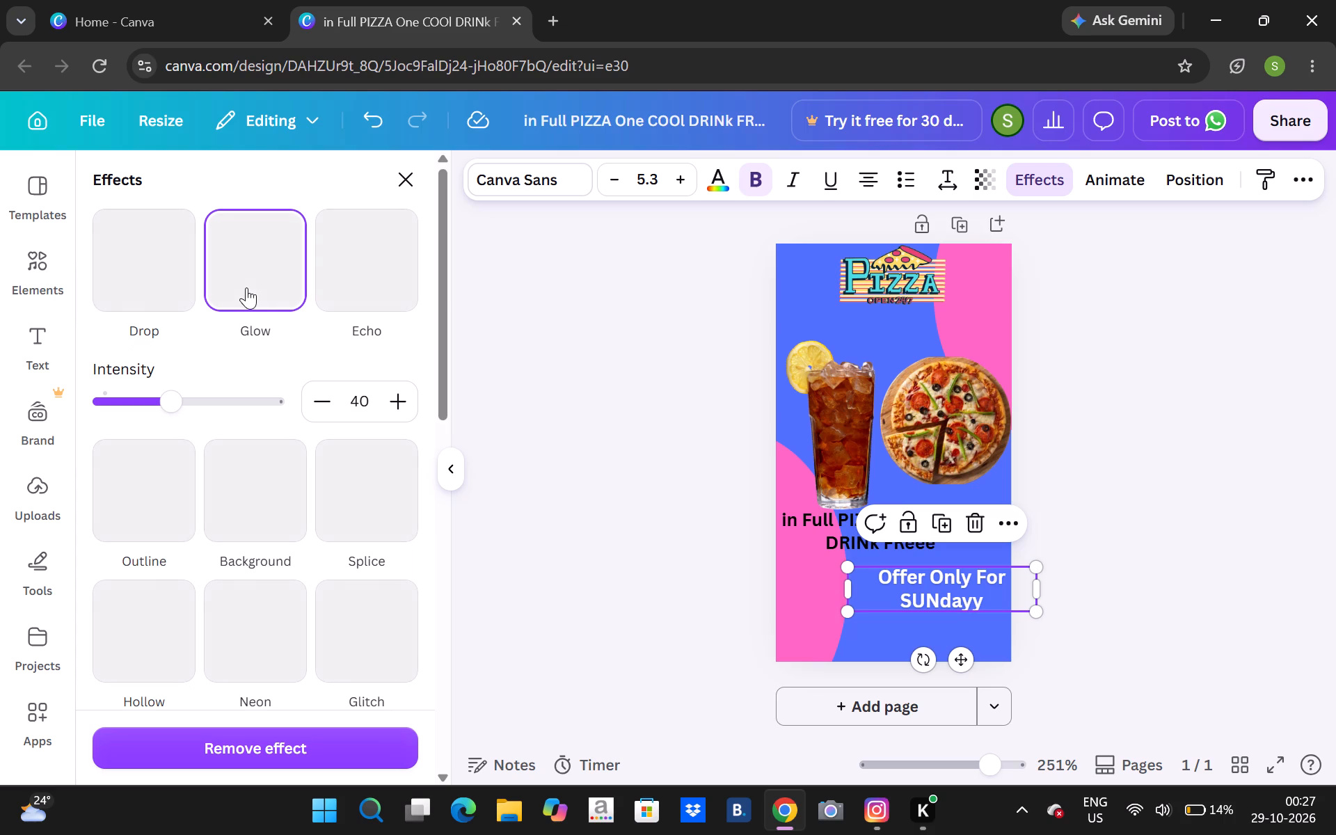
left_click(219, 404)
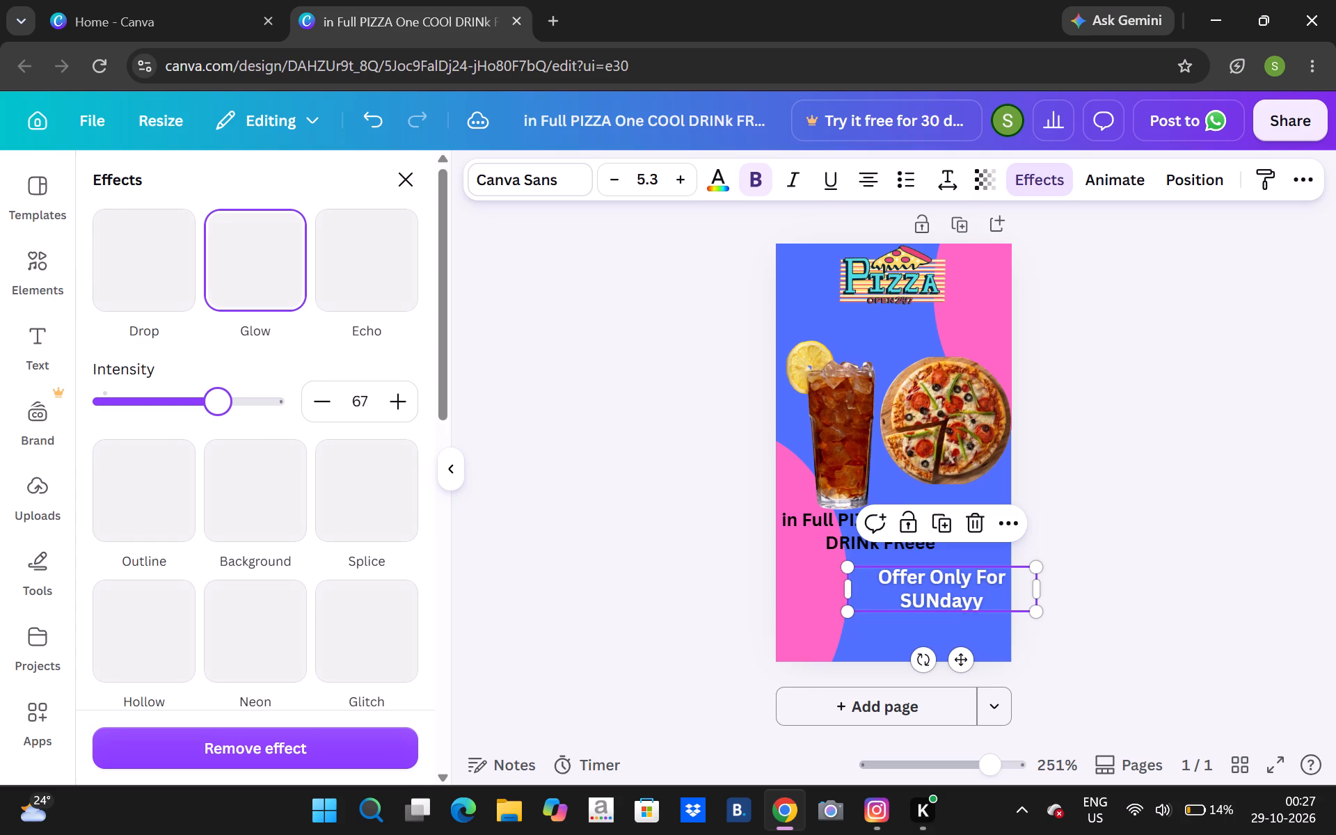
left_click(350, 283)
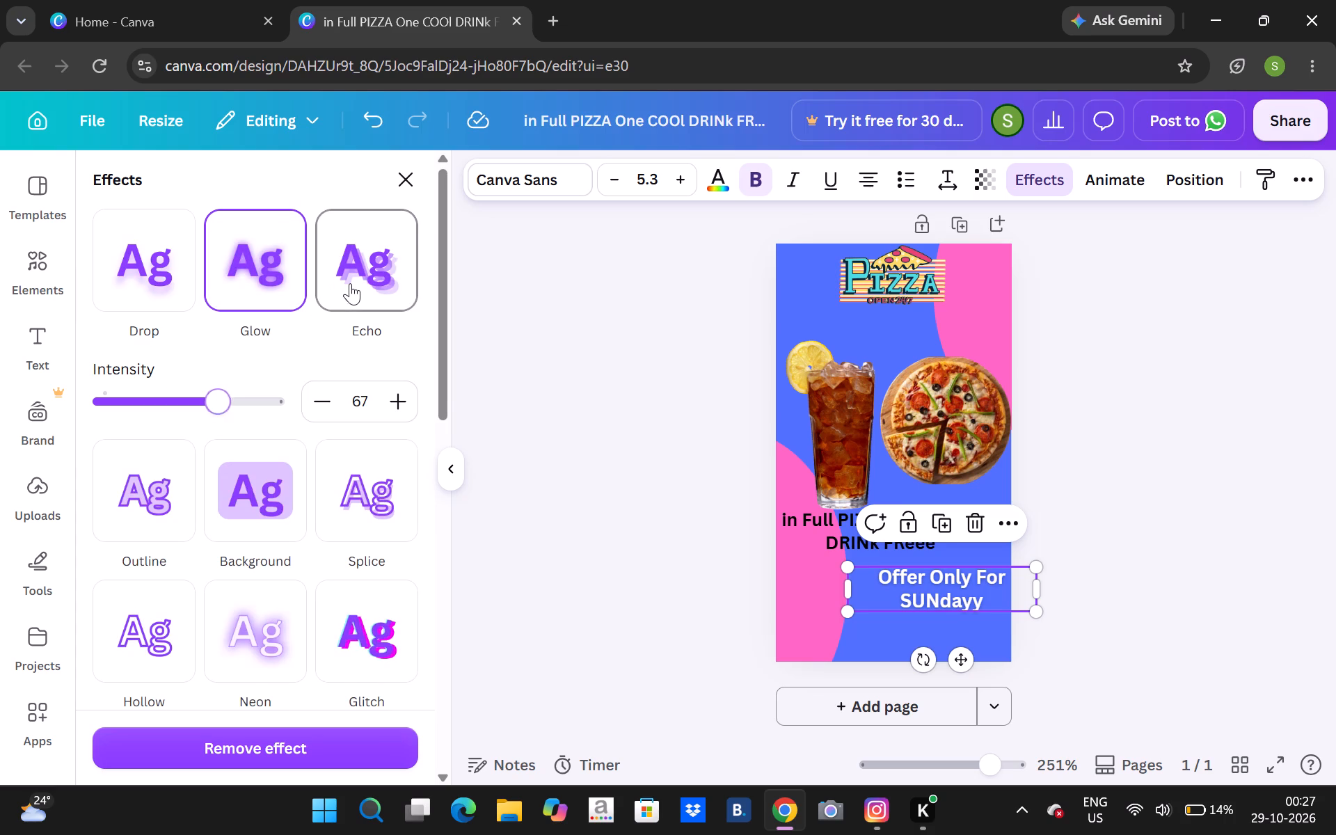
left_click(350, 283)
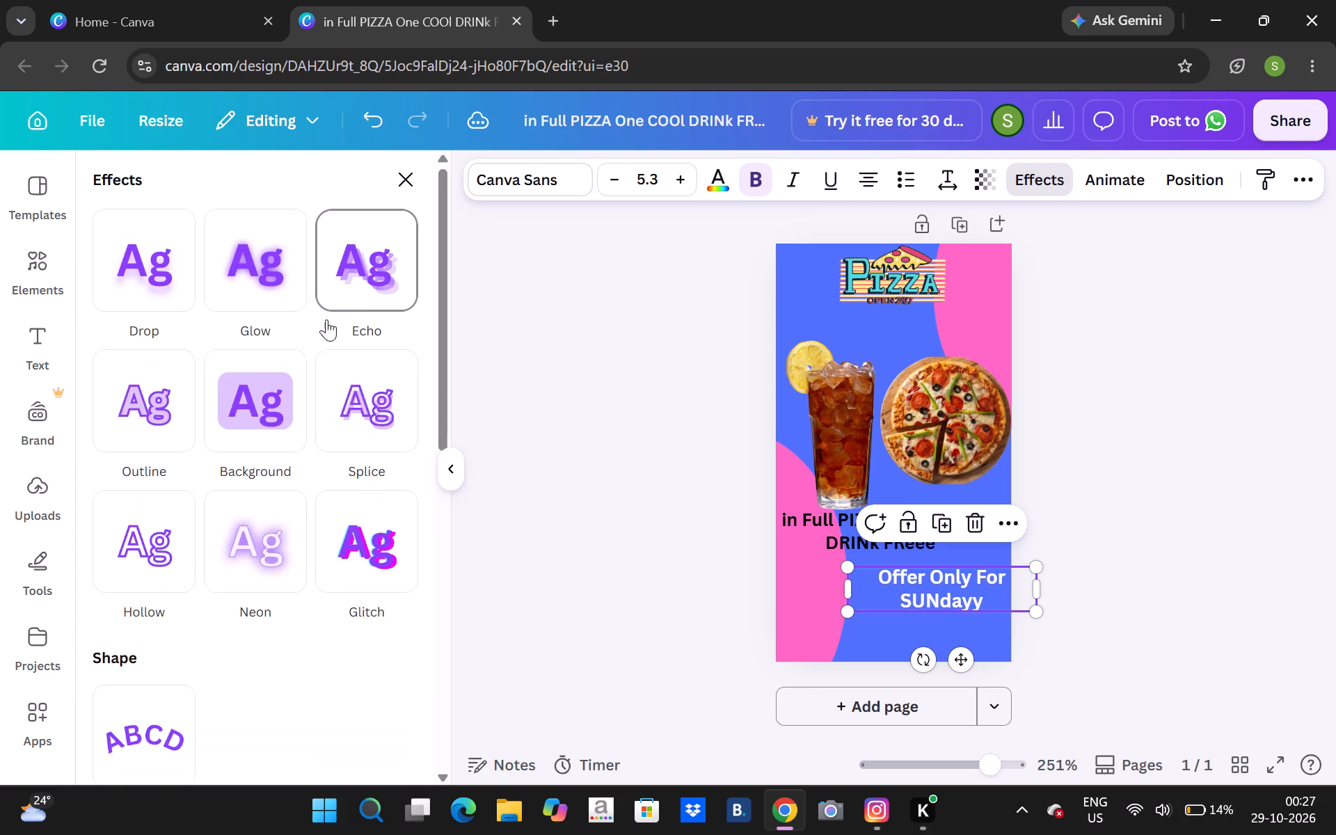
Apply the Neon effect to the heading with an intensity of 28.
left_click(267, 519)
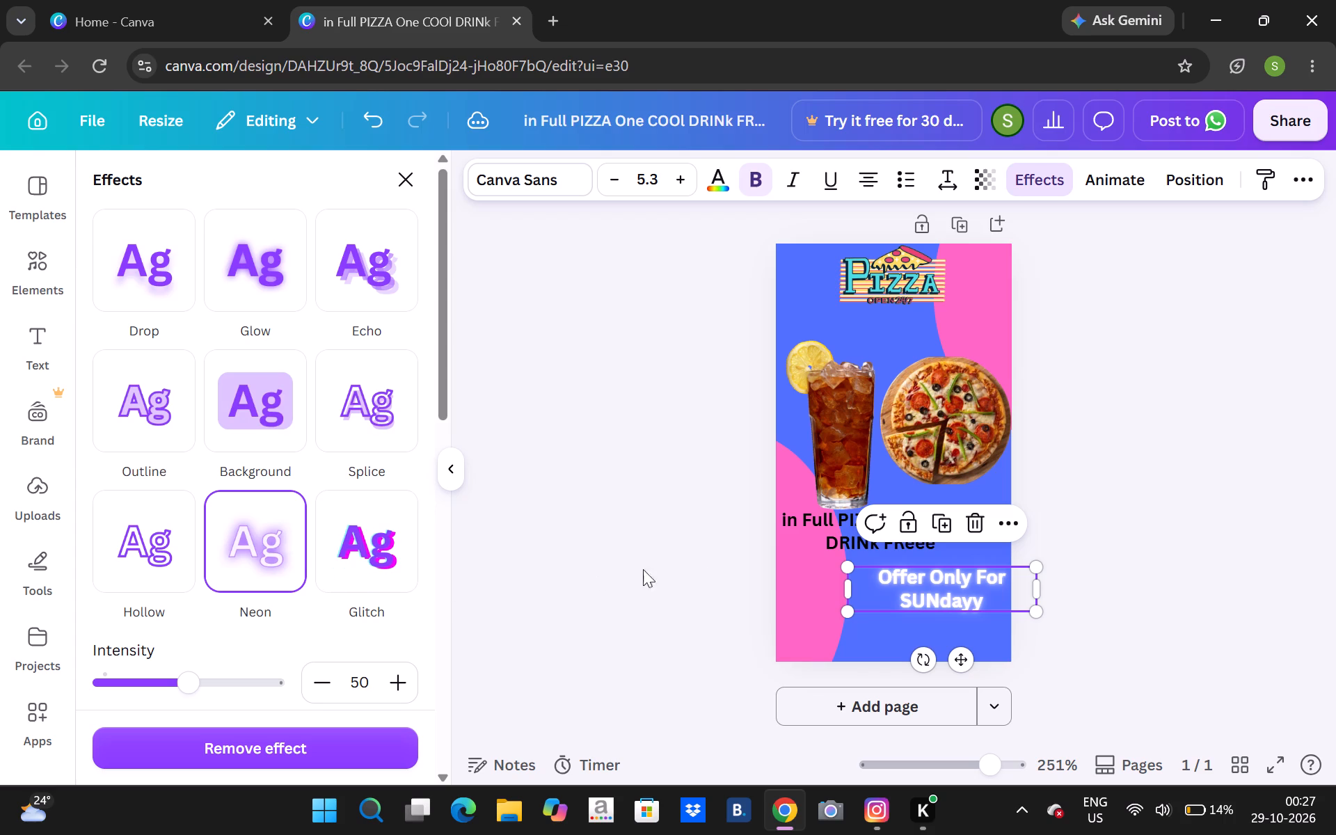
left_click(150, 678)
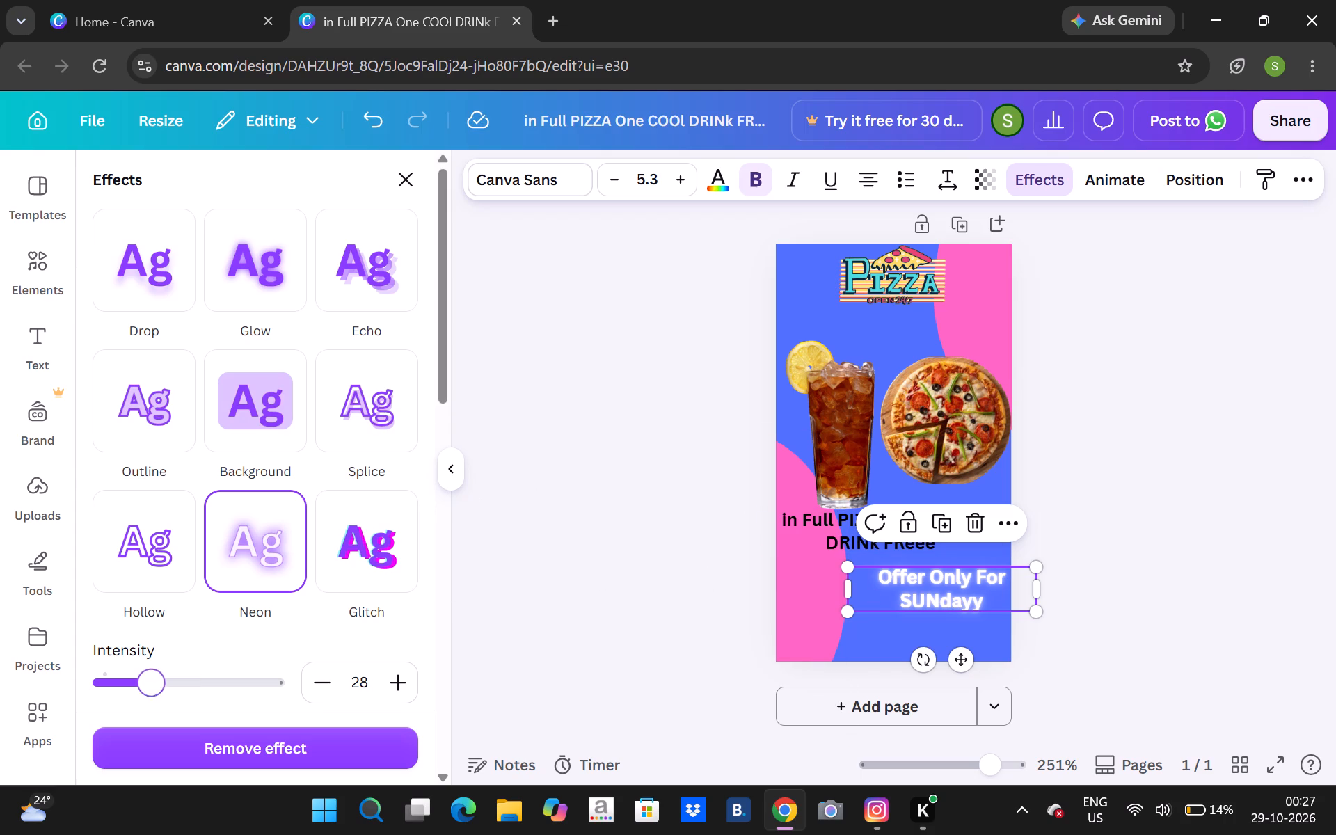
left_click(1181, 570)
left_click(1185, 552)
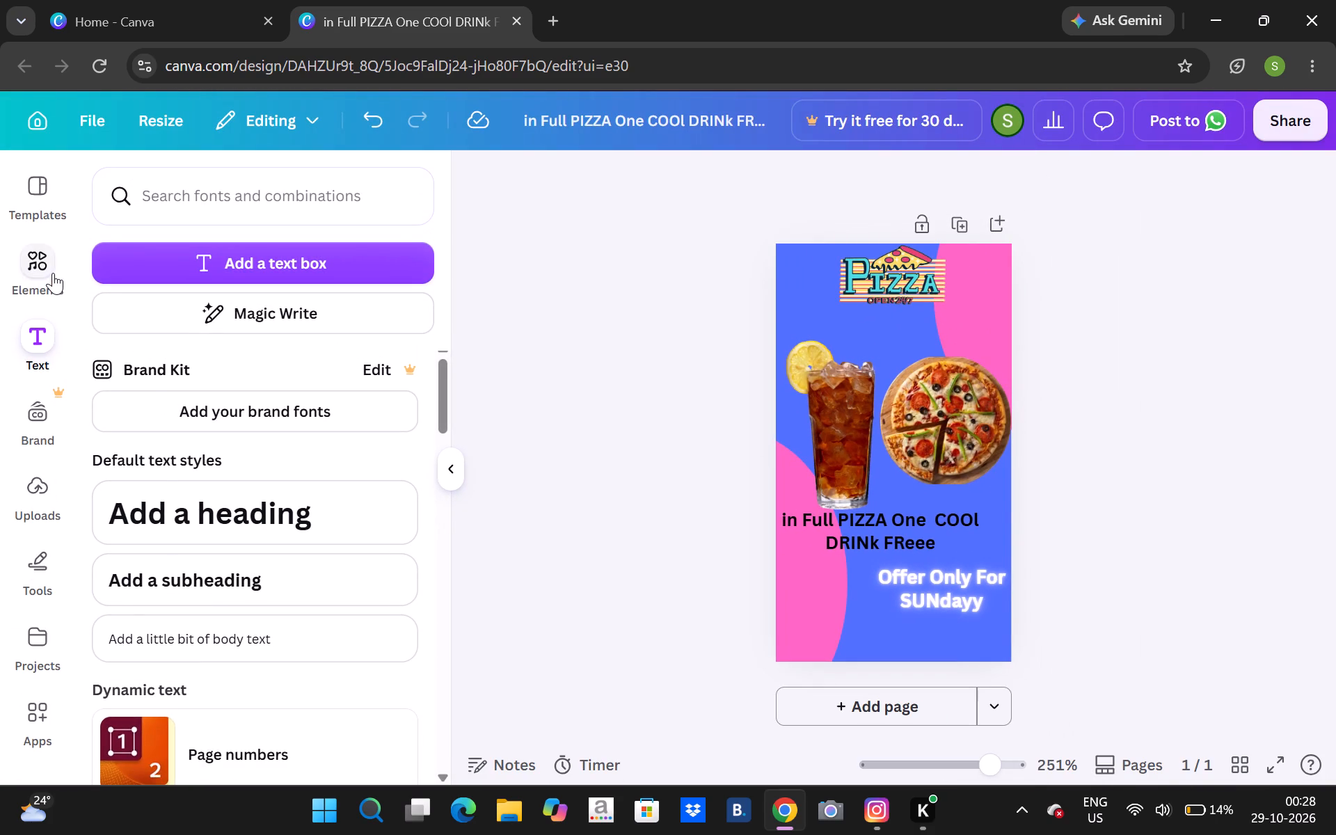
Look through the "cold drink and pizza" graphics for another element suitable for the design.
left_click(53, 273)
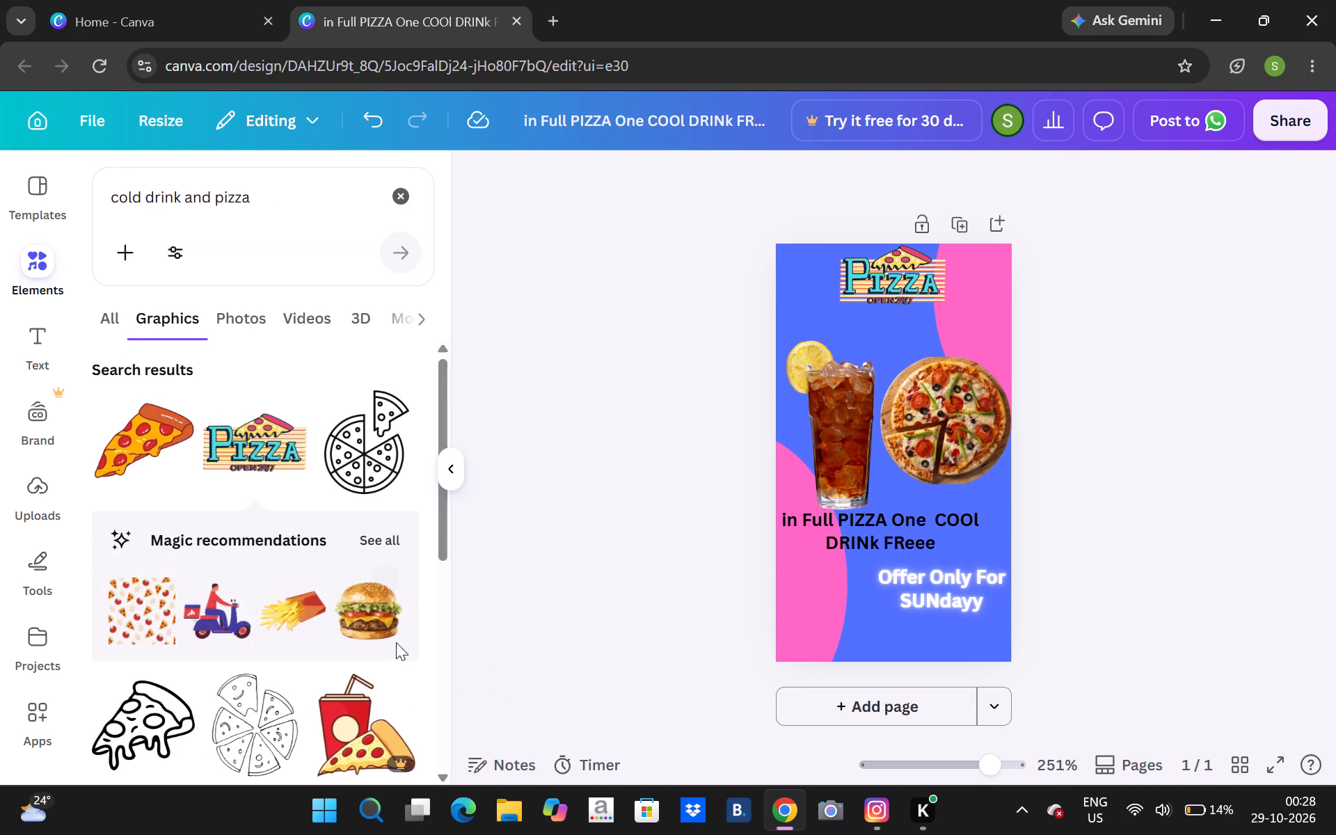
triple_click(441, 769)
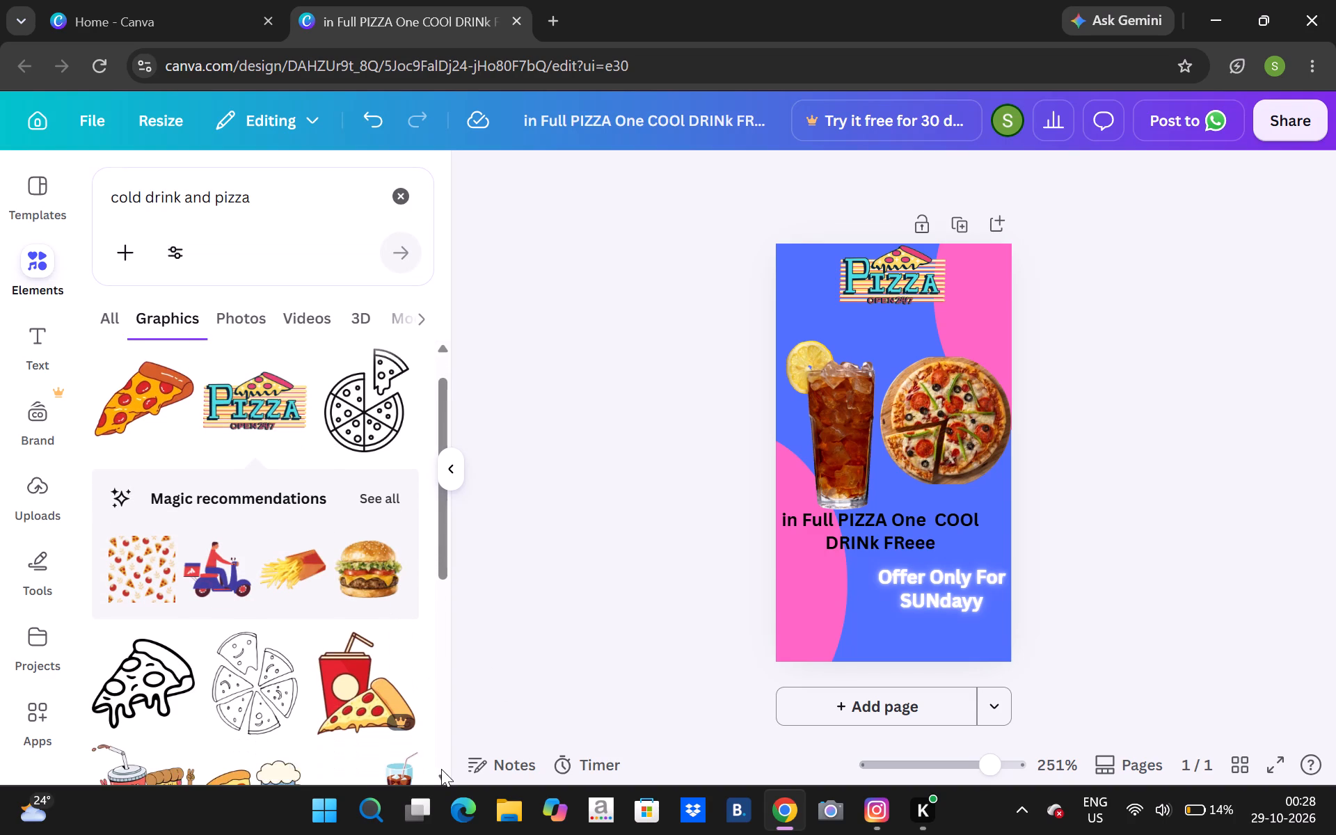
triple_click(441, 769)
triple_click(441, 769)
triple_click(441, 769)
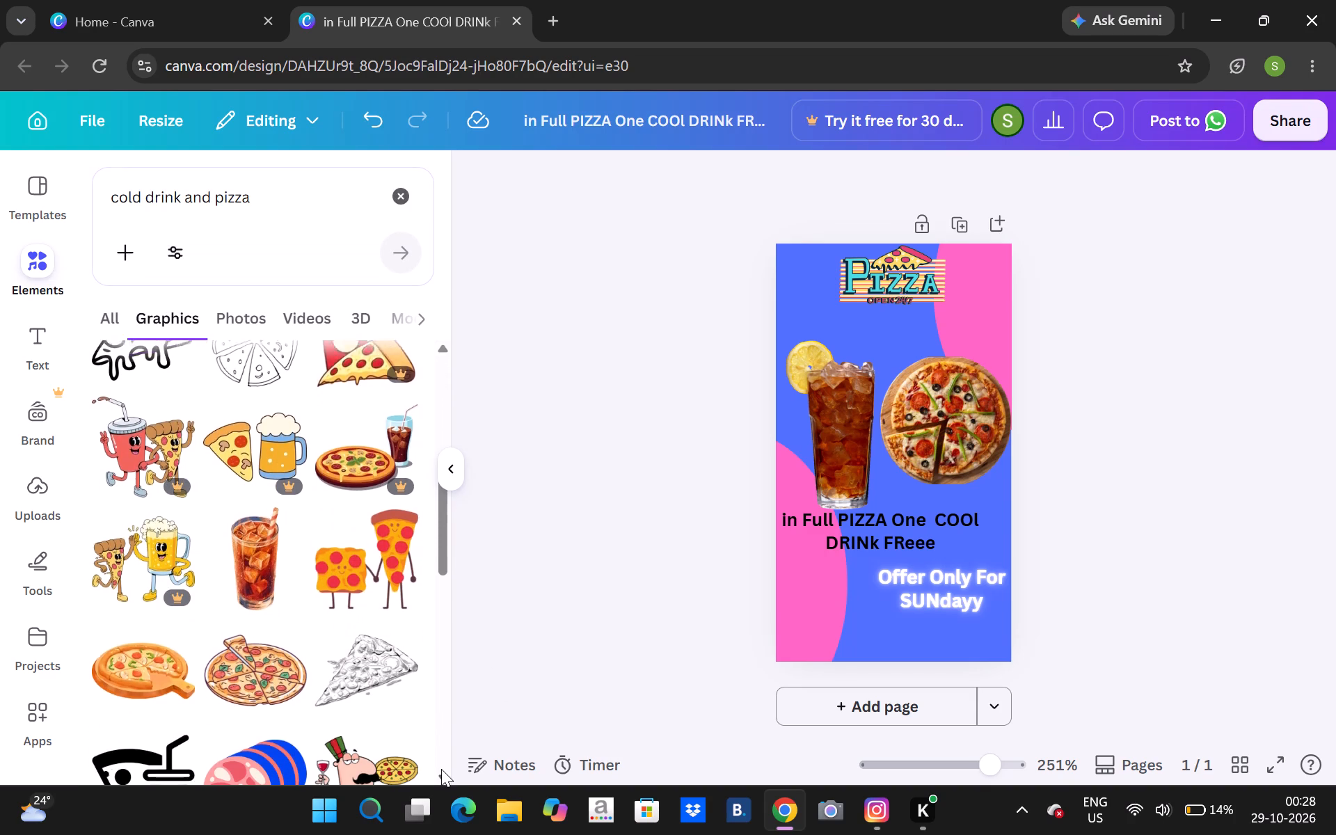
left_click(441, 769)
left_click_drag(441, 769, 162, 333)
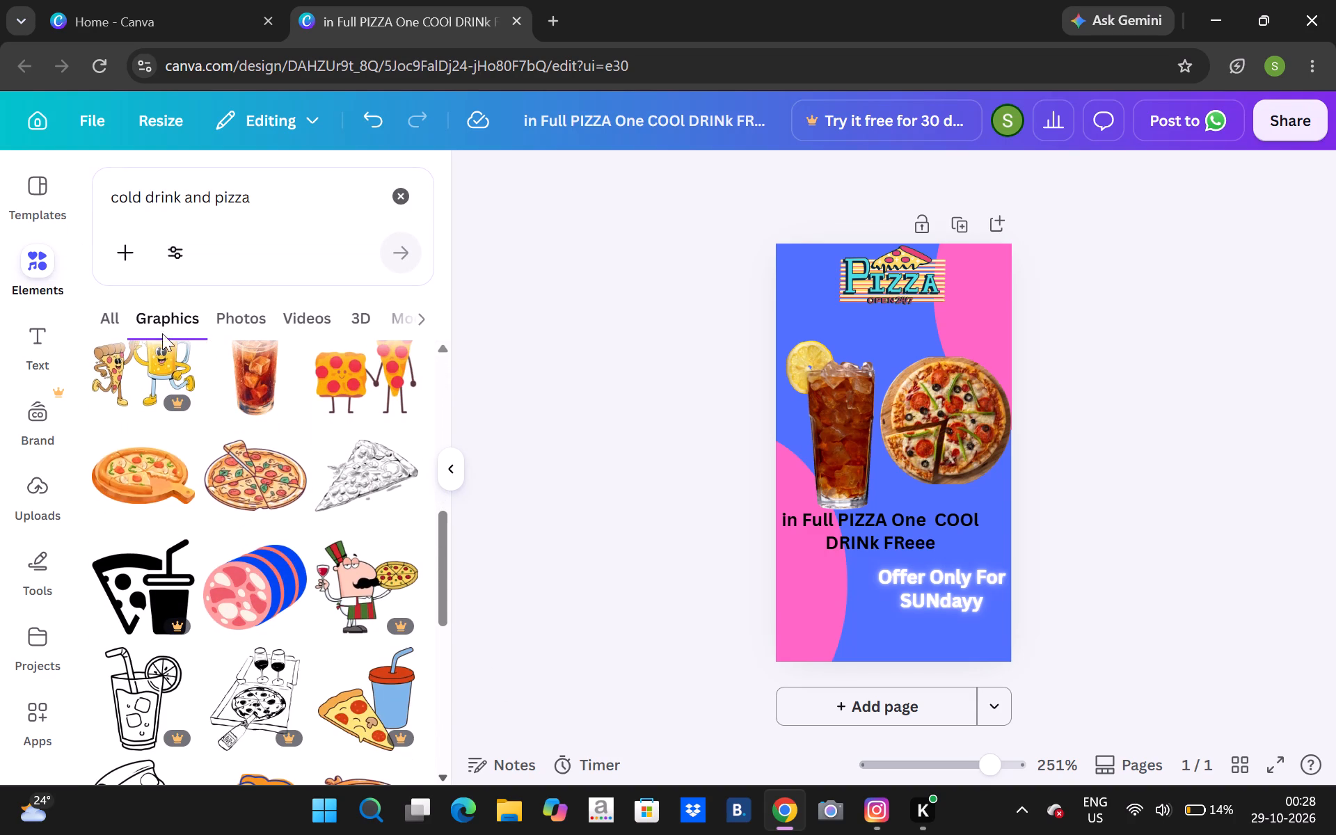
left_click_drag(162, 333, 411, 750)
left_click_drag(411, 750, 845, 373)
Clear the element search, duplicate the "Offer Only For SUNdayy" heading, and place the copy at the page's lower-left corner.
left_click(411, 189)
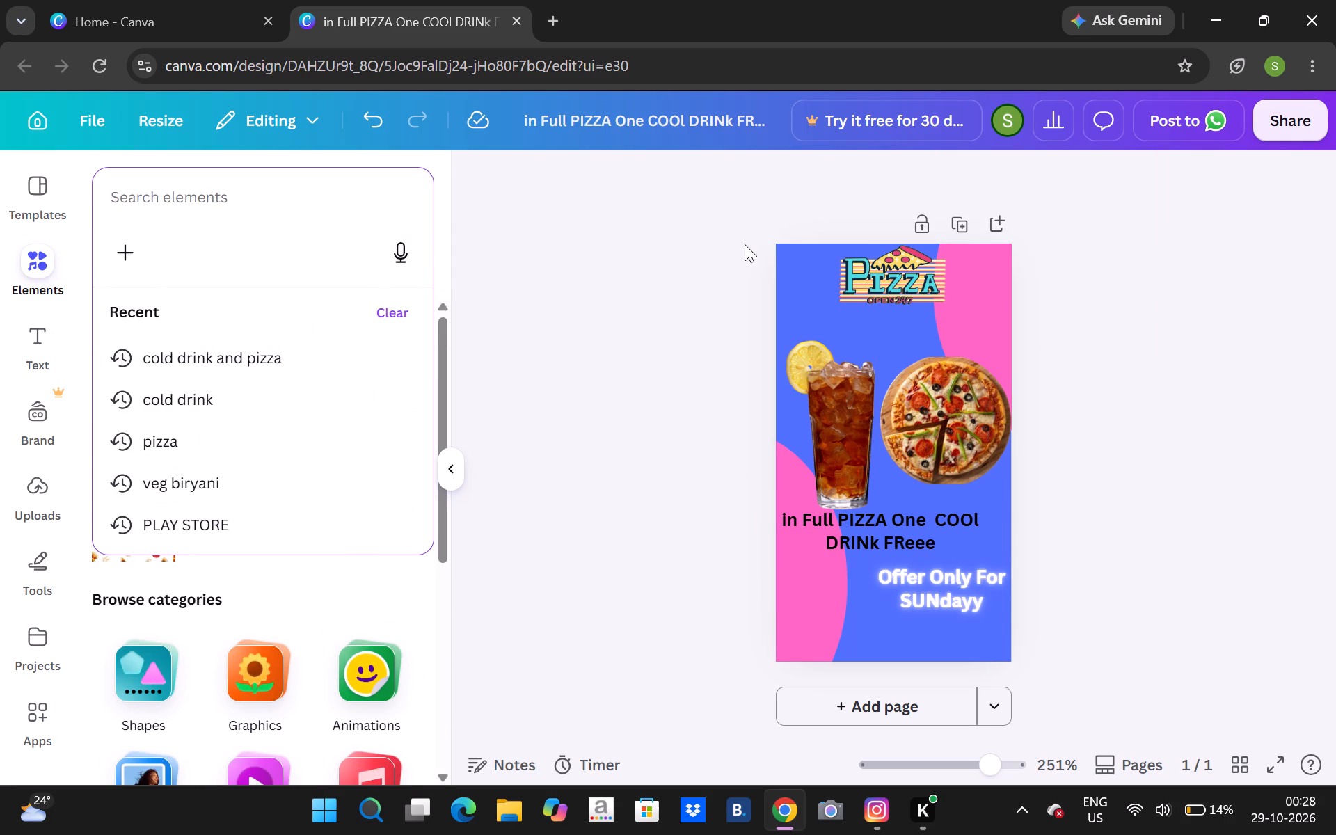
left_click(976, 599)
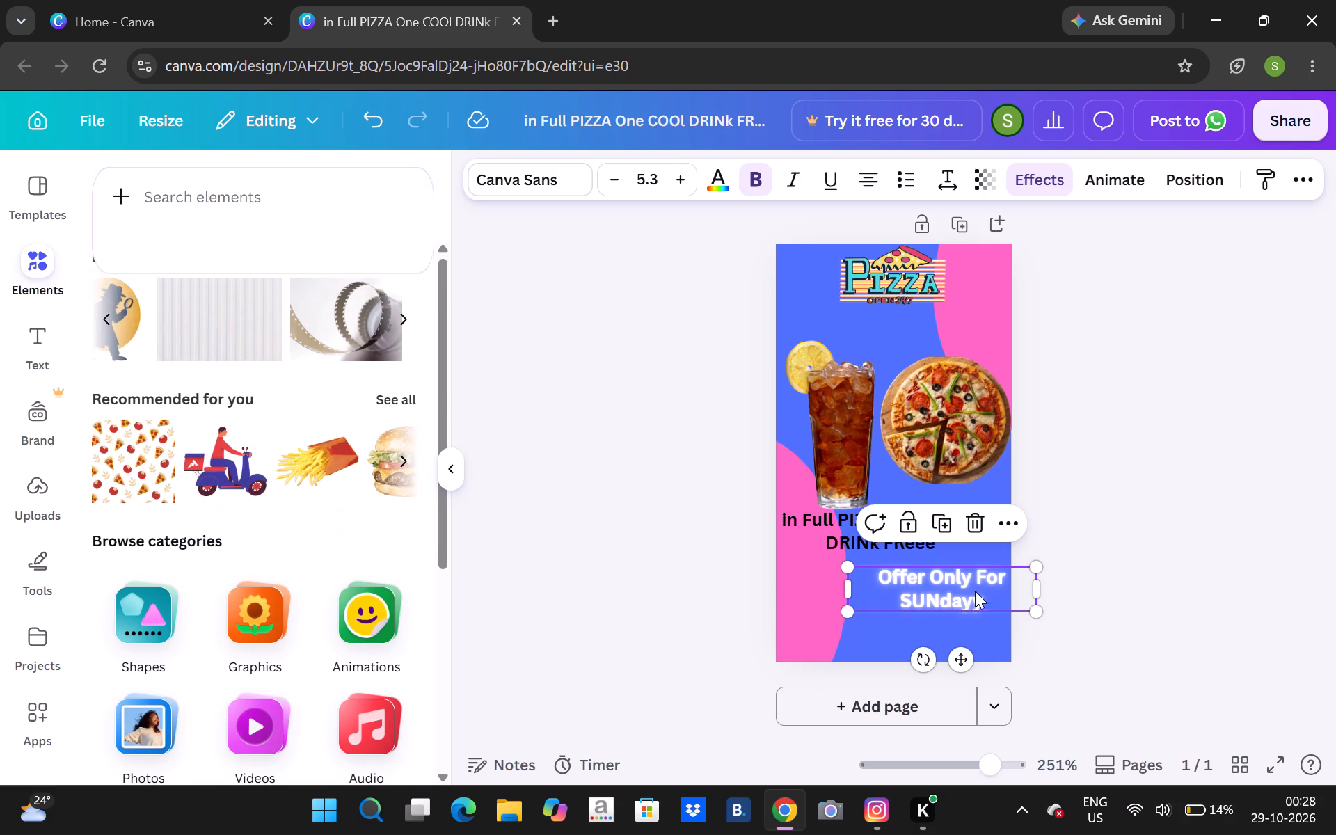
left_click(995, 516)
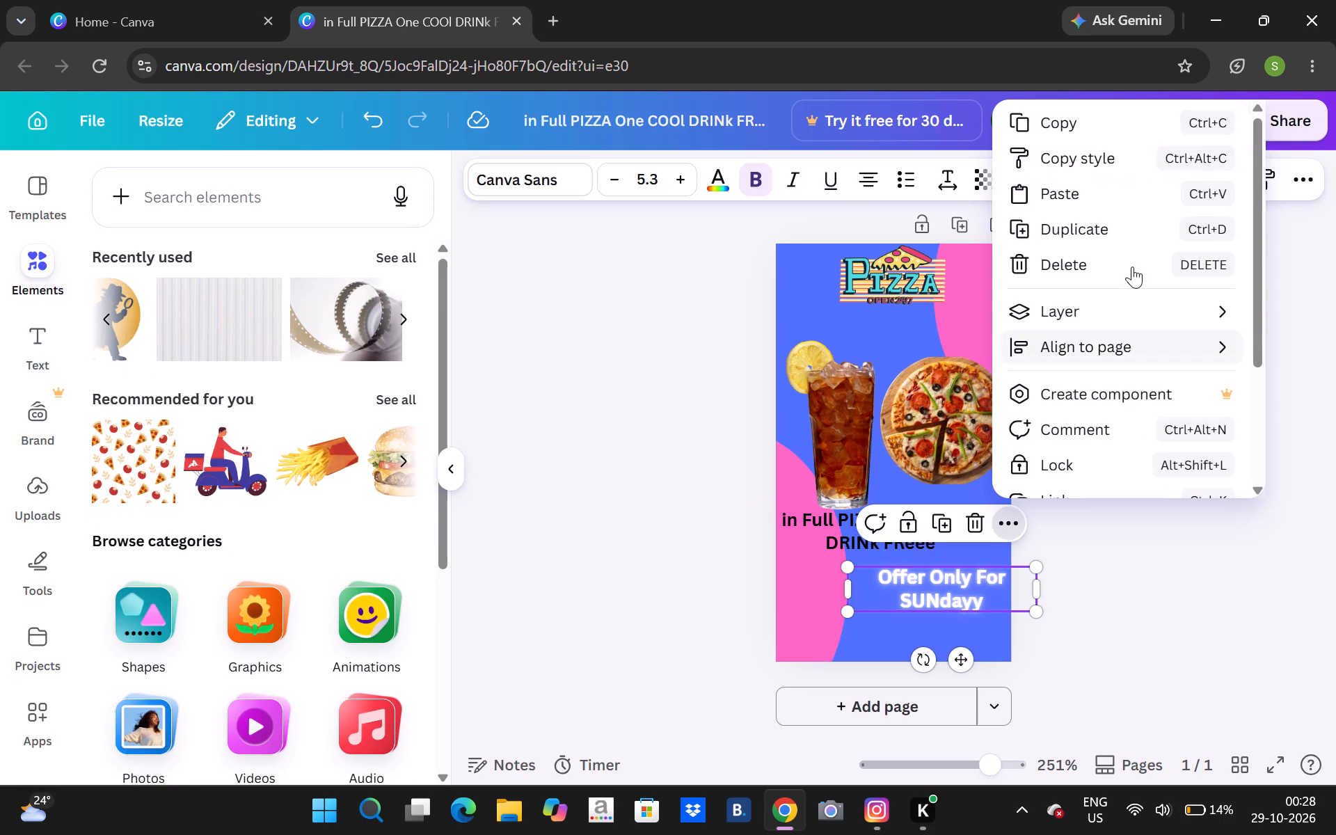
left_click(1123, 217)
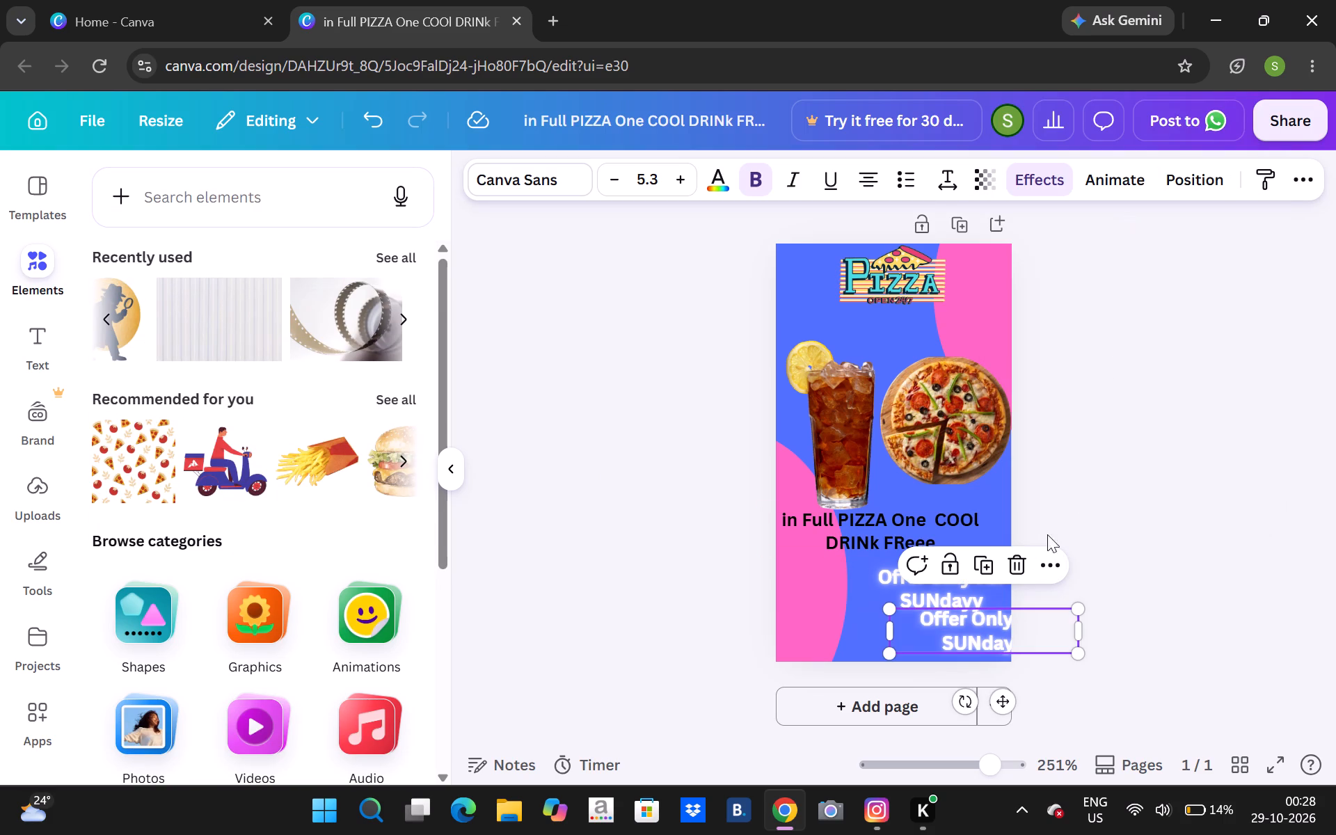
left_click_drag(972, 646, 848, 653)
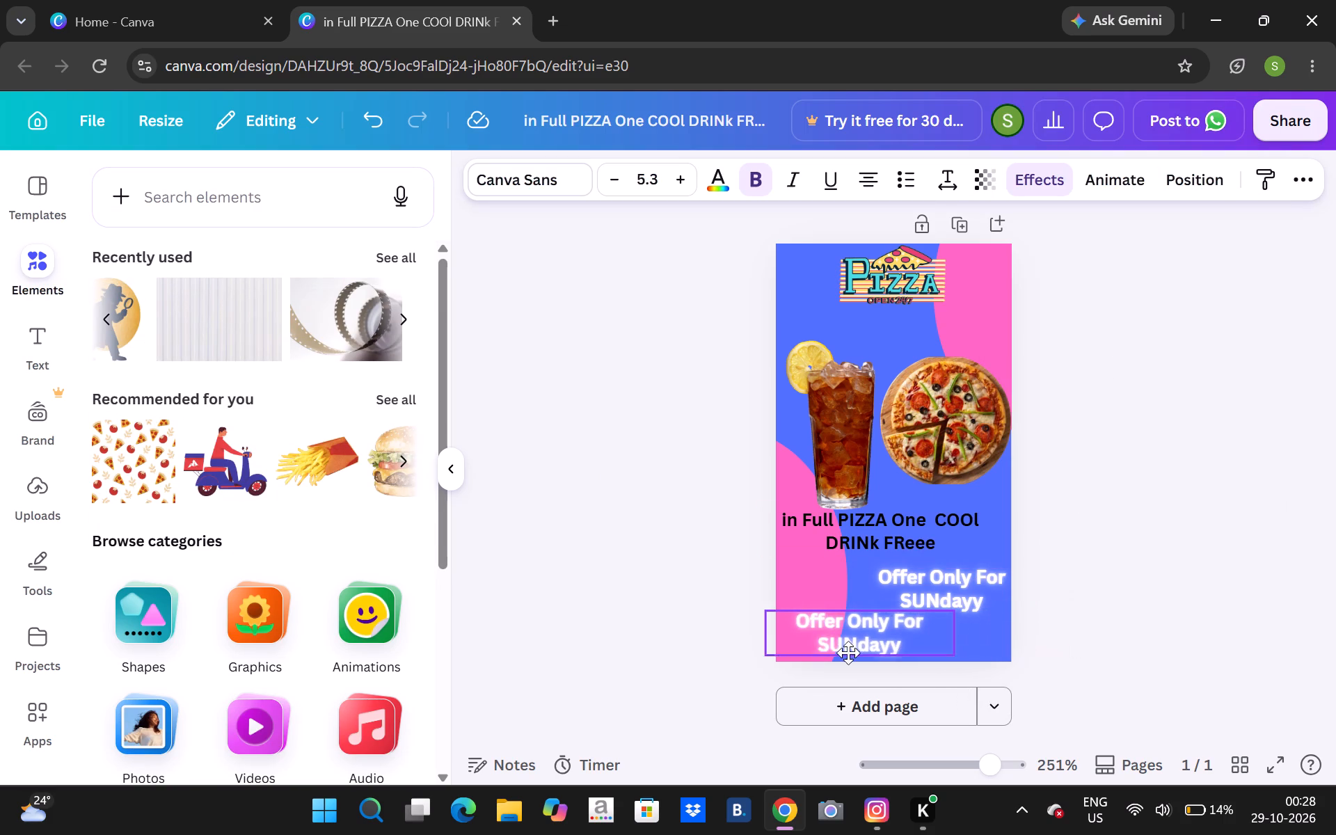
left_click_drag(848, 653, 854, 652)
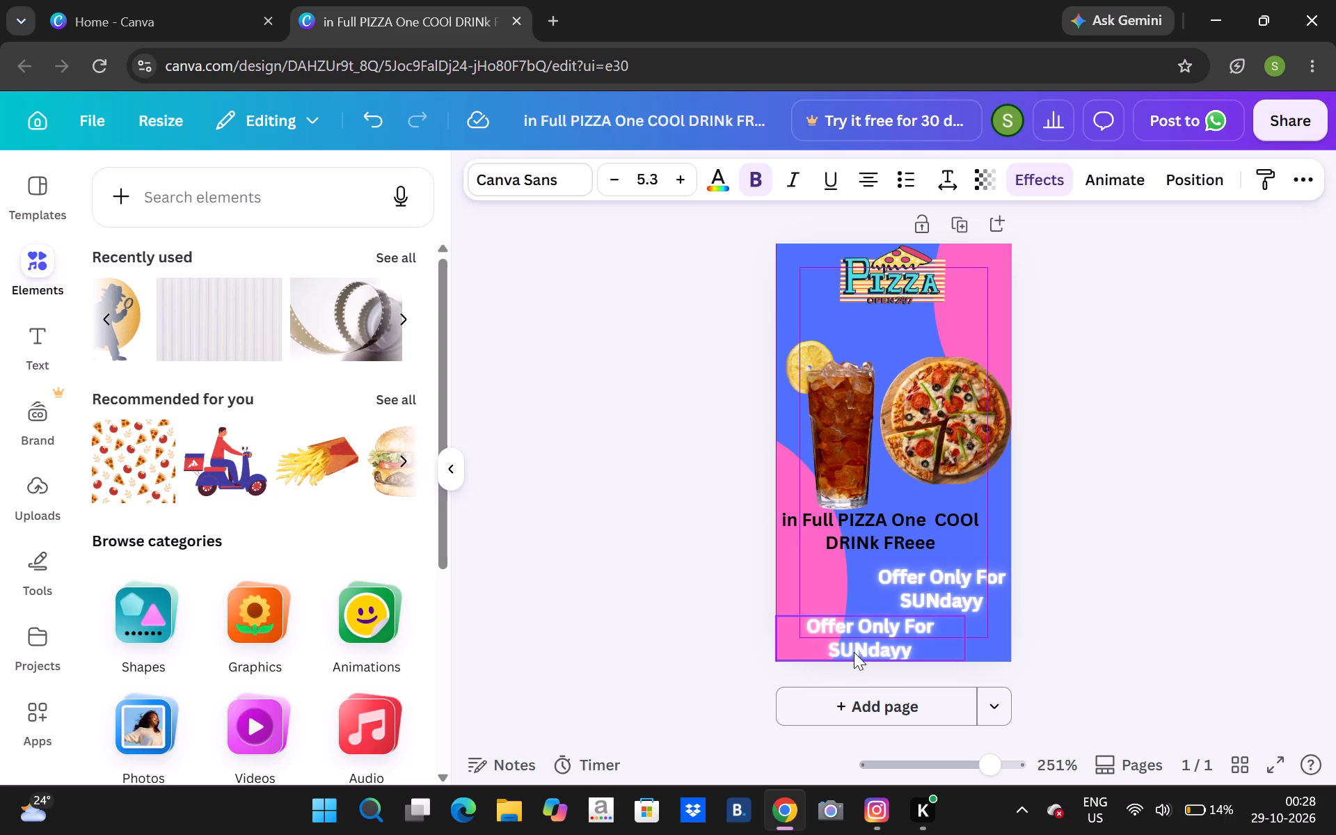
Replace the text of the duplicated heading with "Visit PIZZA CAVE".
key("BackSpace")
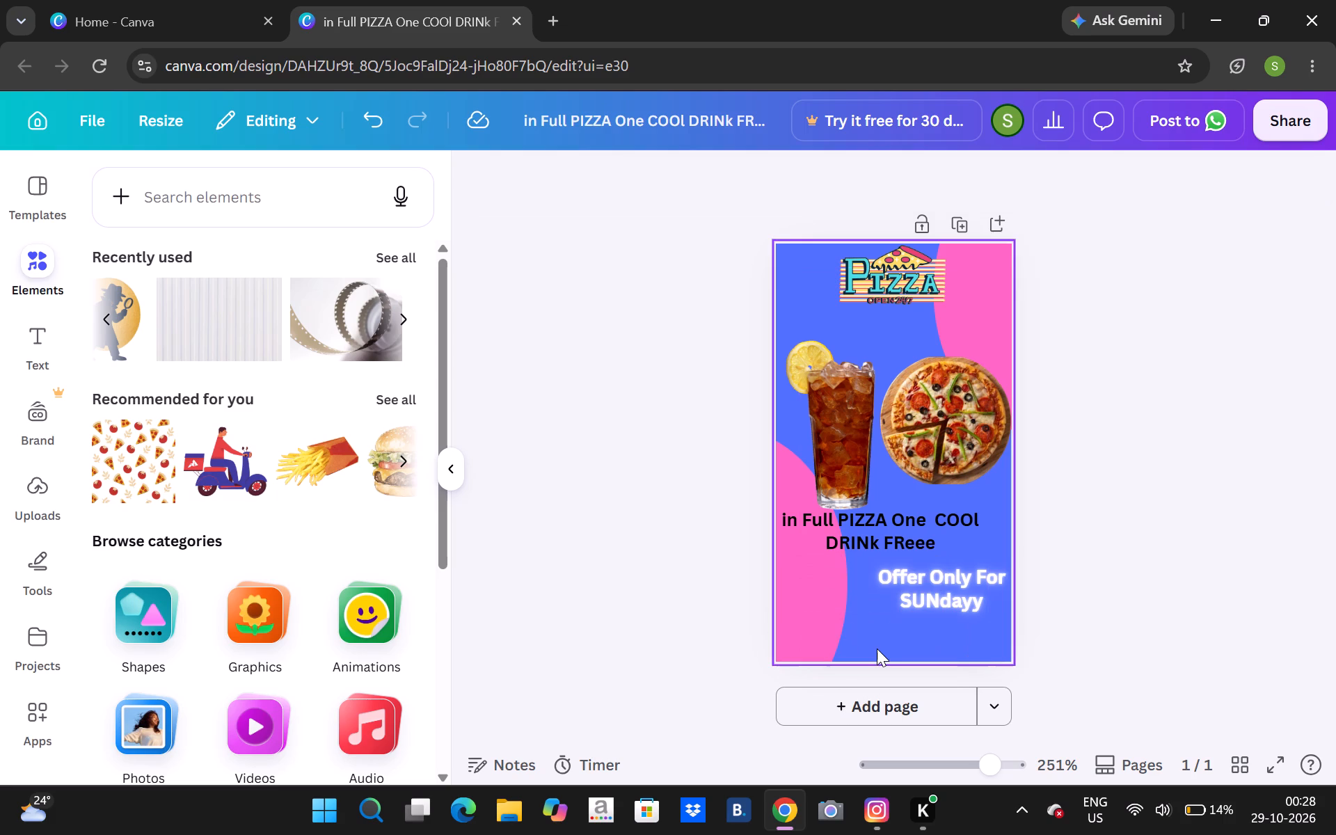
left_click(376, 127)
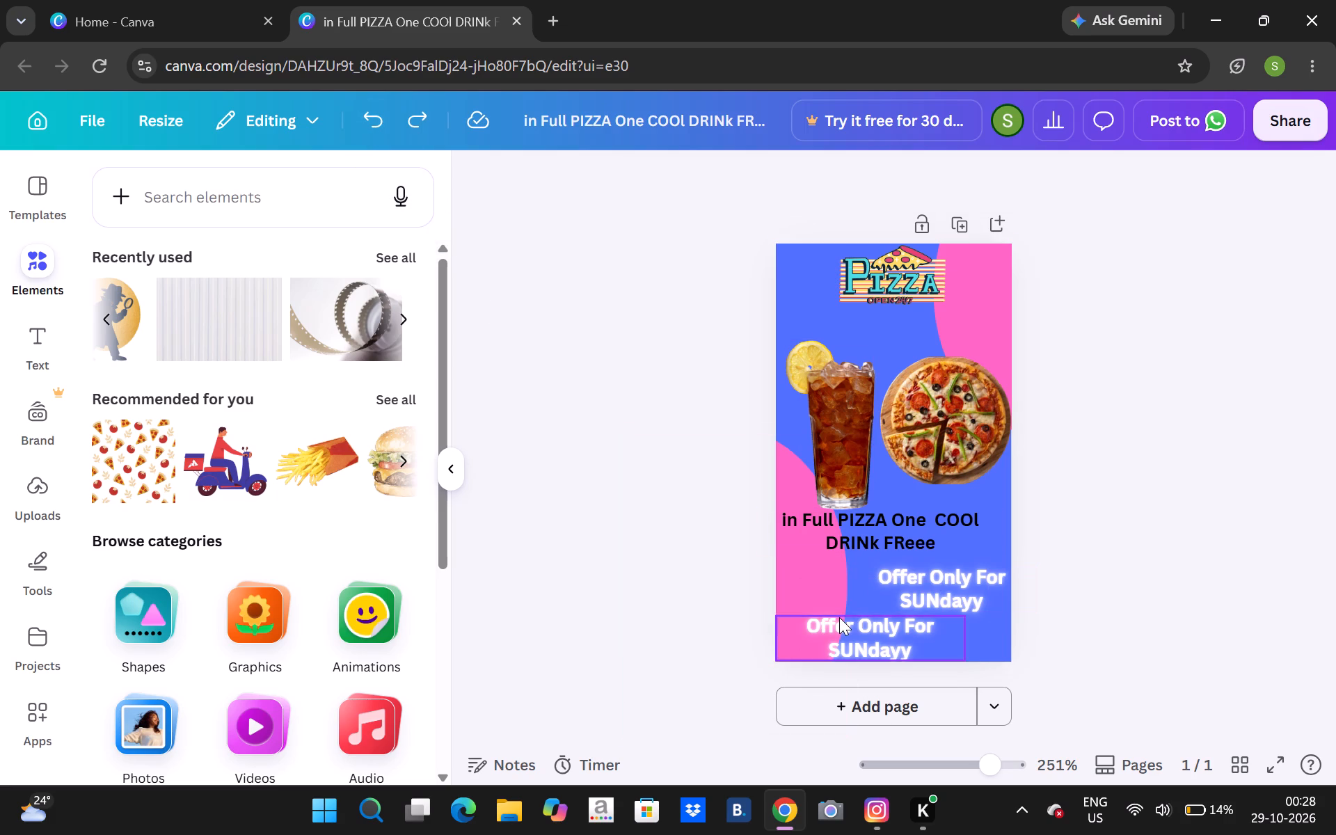
double_click(839, 617)
key("BackSpace")
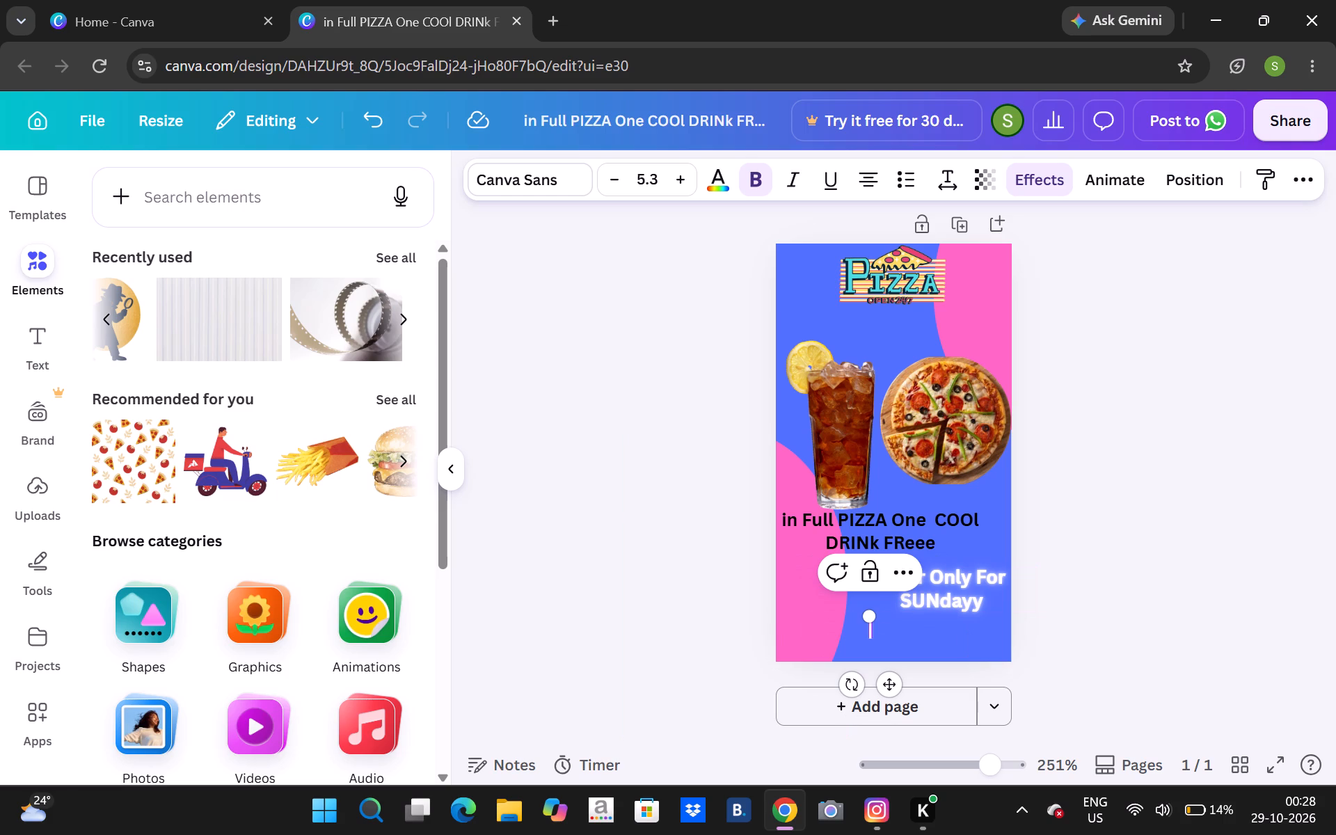
type("Vi")
type("sit")
key("space")
type("PI")
type("ZZA CAVE")
key("shift+space")
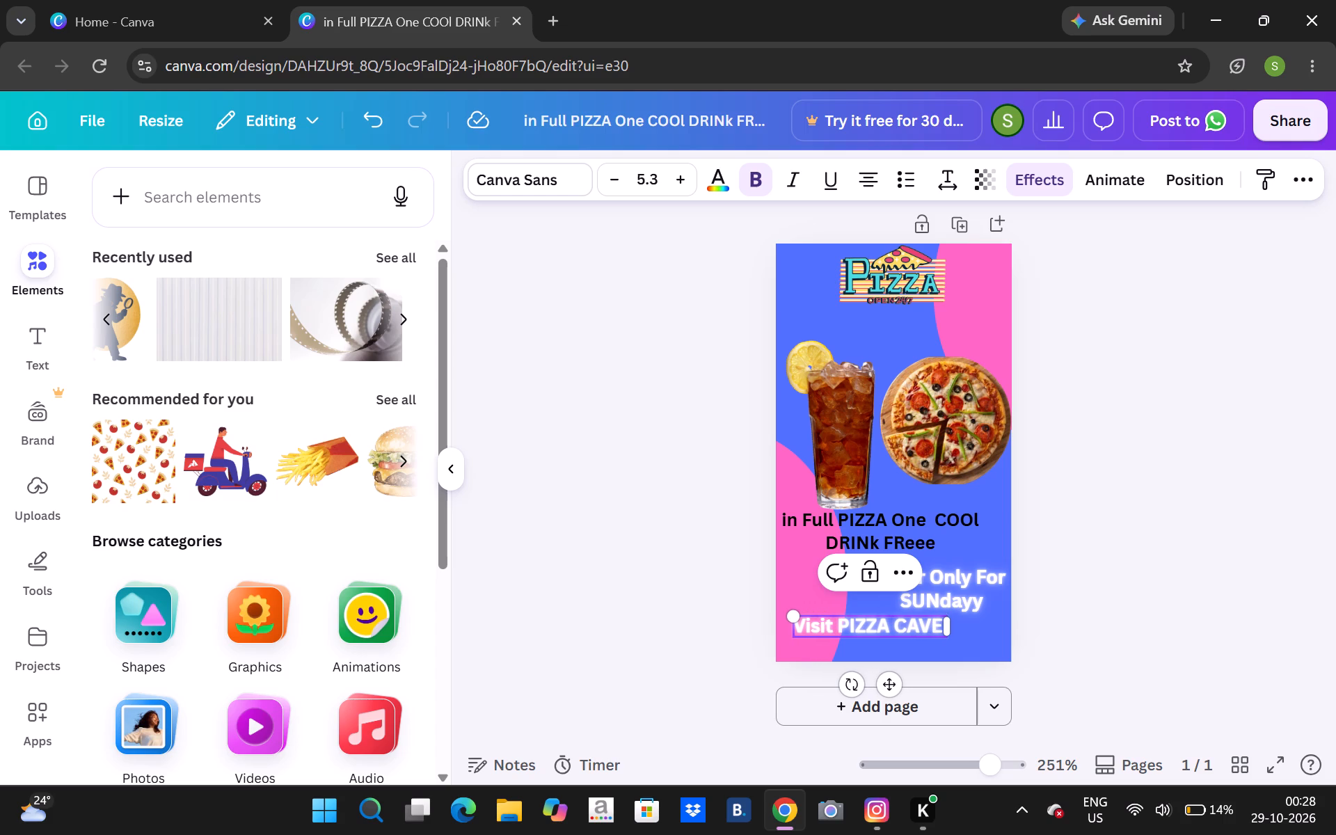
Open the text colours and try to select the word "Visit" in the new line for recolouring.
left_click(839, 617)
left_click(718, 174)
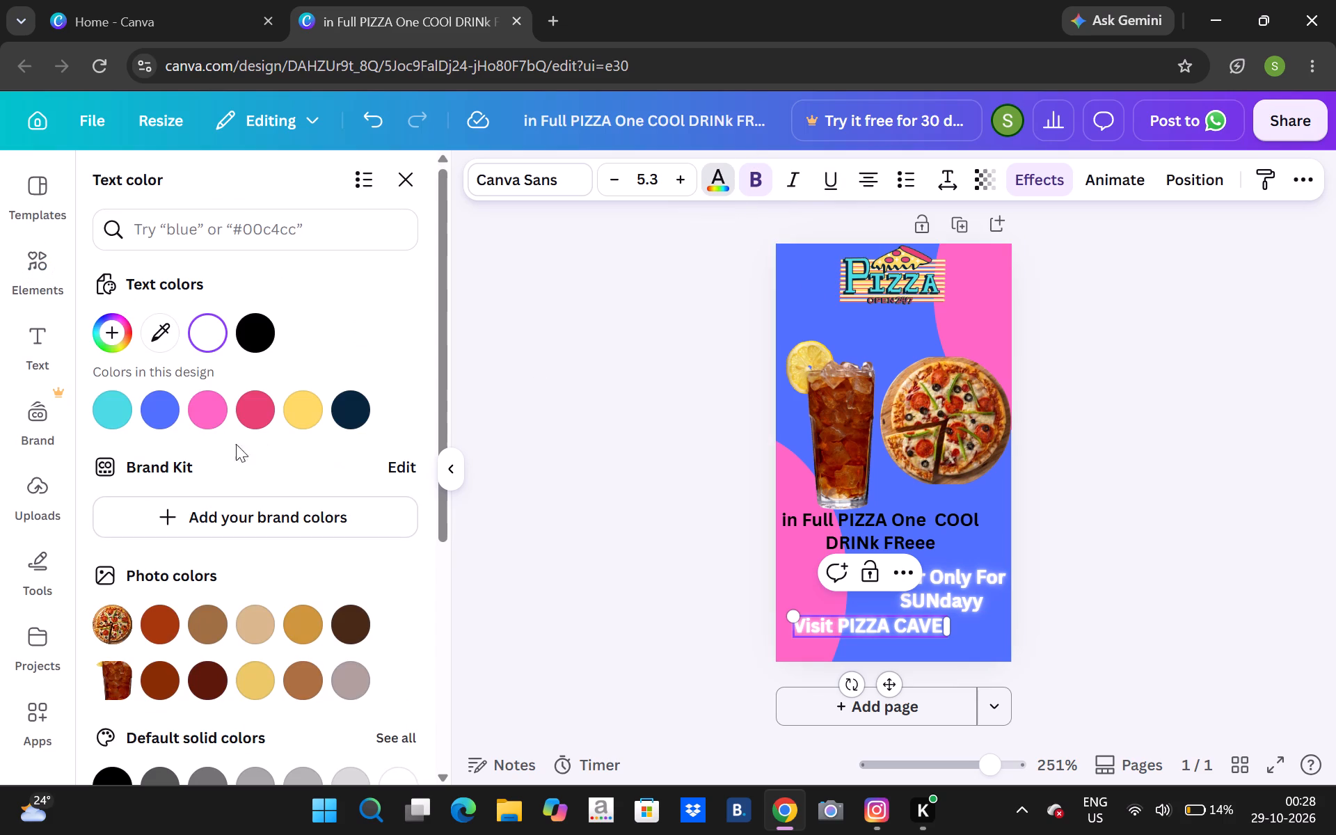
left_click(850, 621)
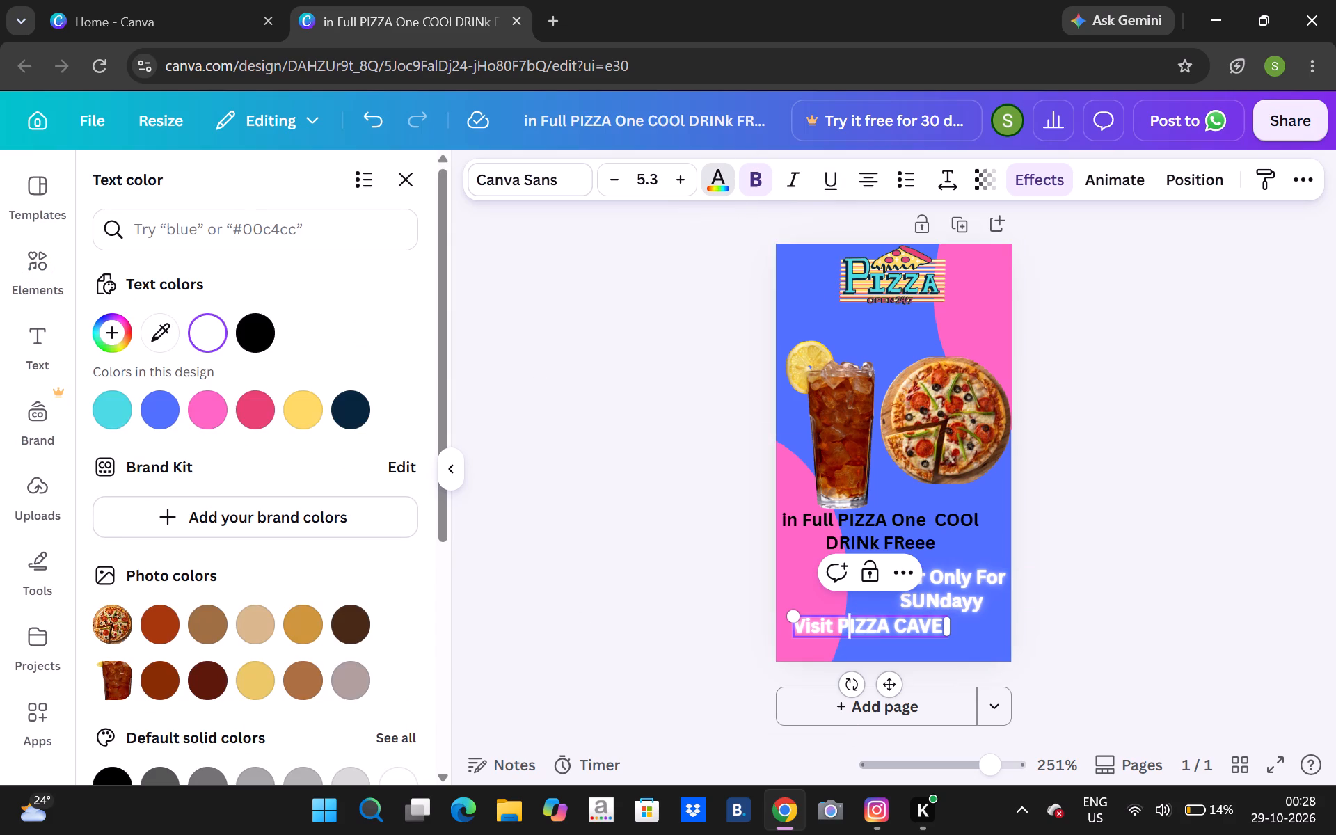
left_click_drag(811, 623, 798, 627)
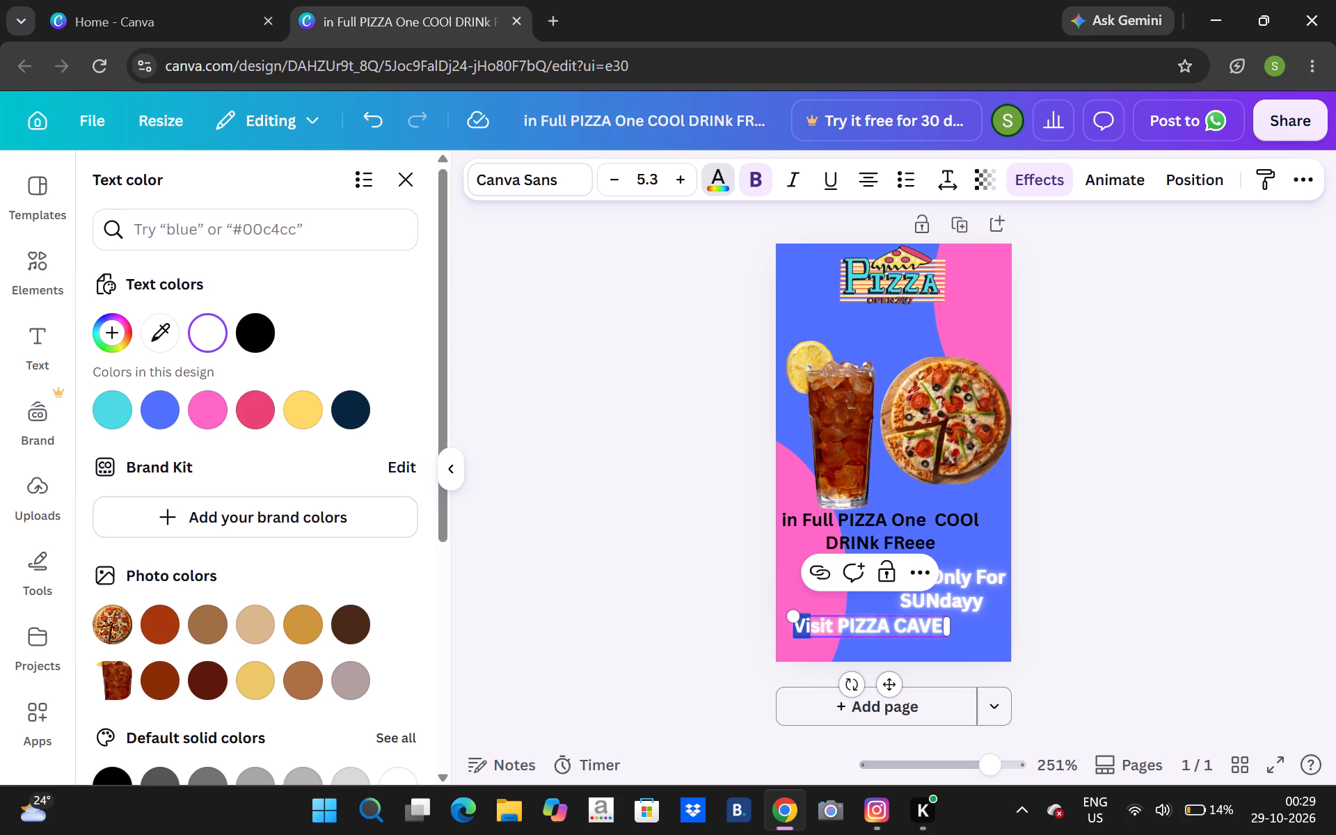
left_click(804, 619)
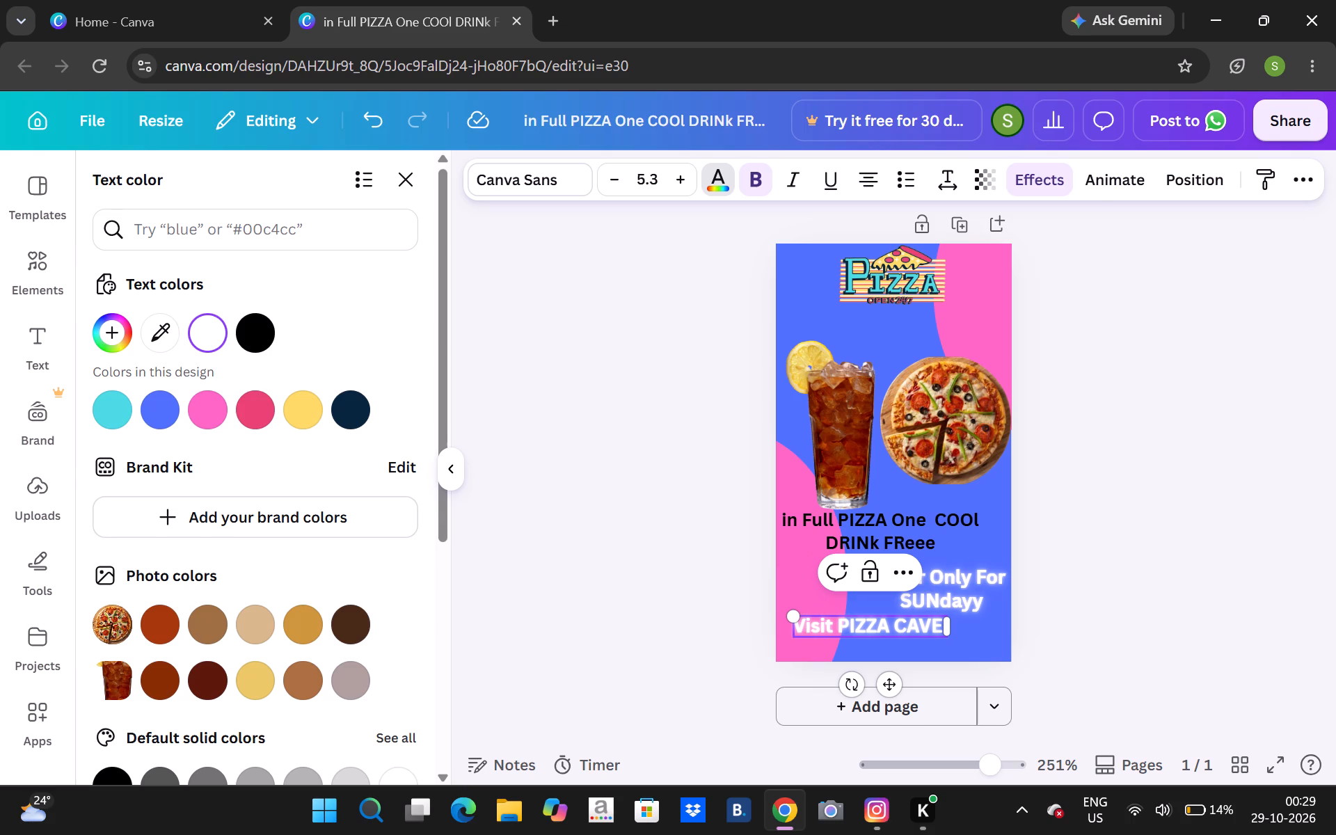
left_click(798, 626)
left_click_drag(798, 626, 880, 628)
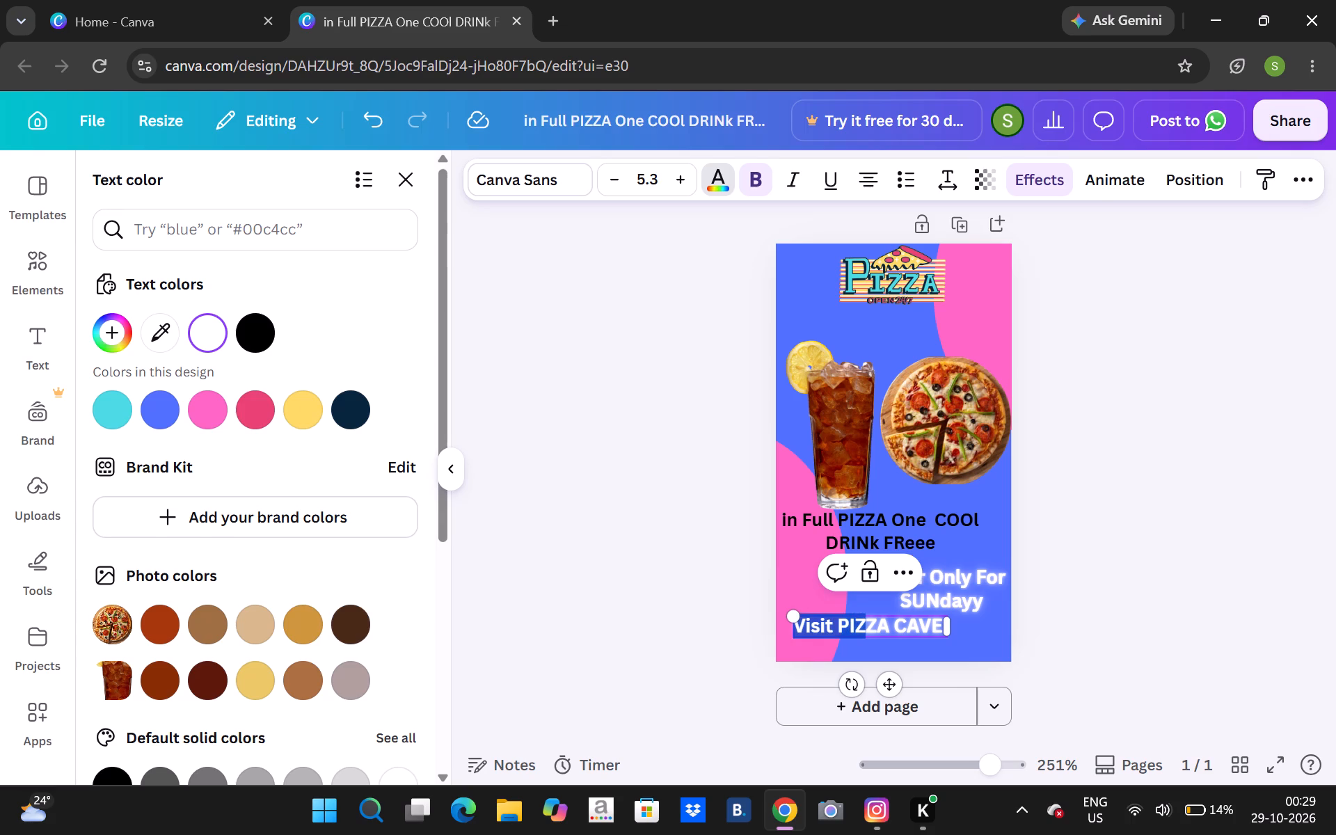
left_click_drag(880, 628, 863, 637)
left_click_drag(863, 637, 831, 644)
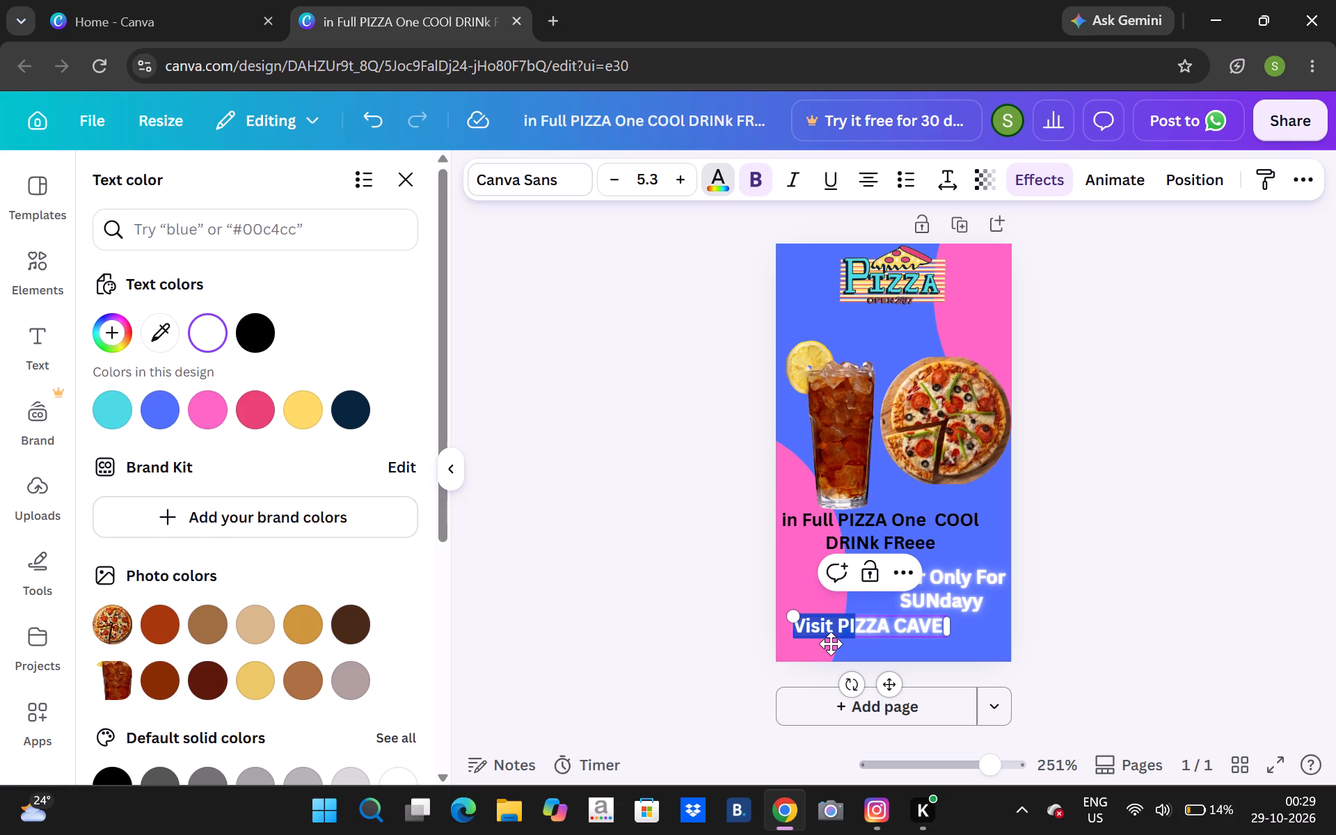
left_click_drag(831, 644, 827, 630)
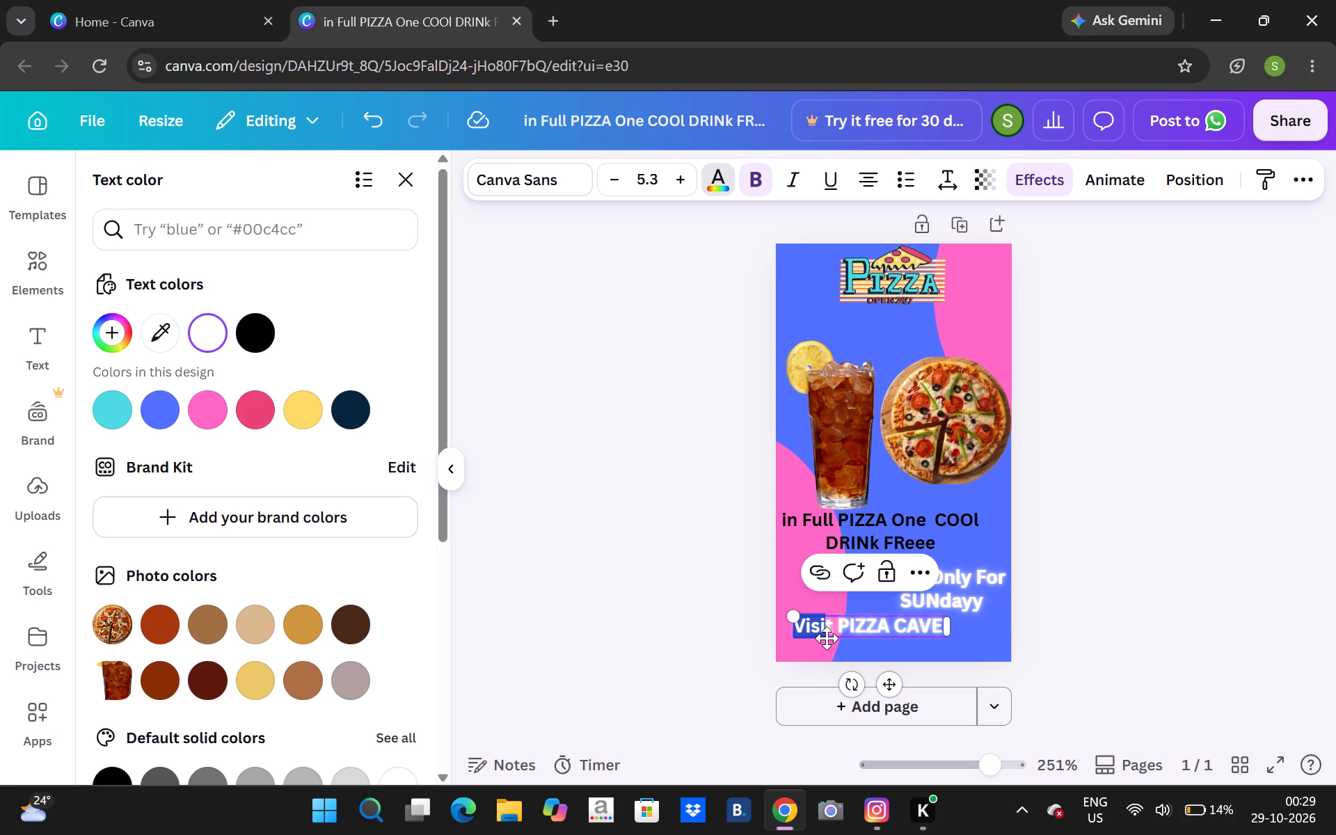
Move the "Visit PIZZA CAVE" line slightly down and closer to the page's left edge.
left_click_drag(827, 638, 826, 646)
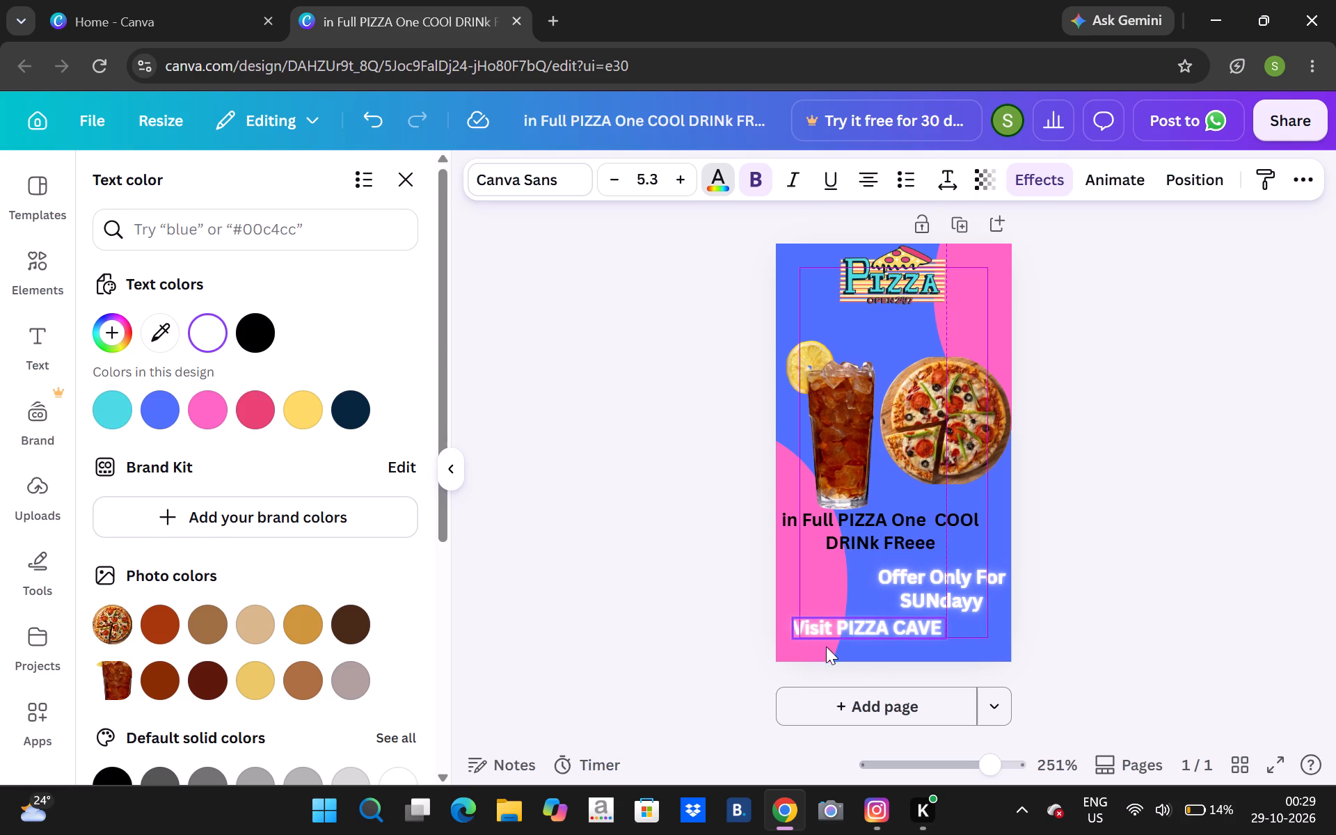
left_click_drag(826, 646, 816, 649)
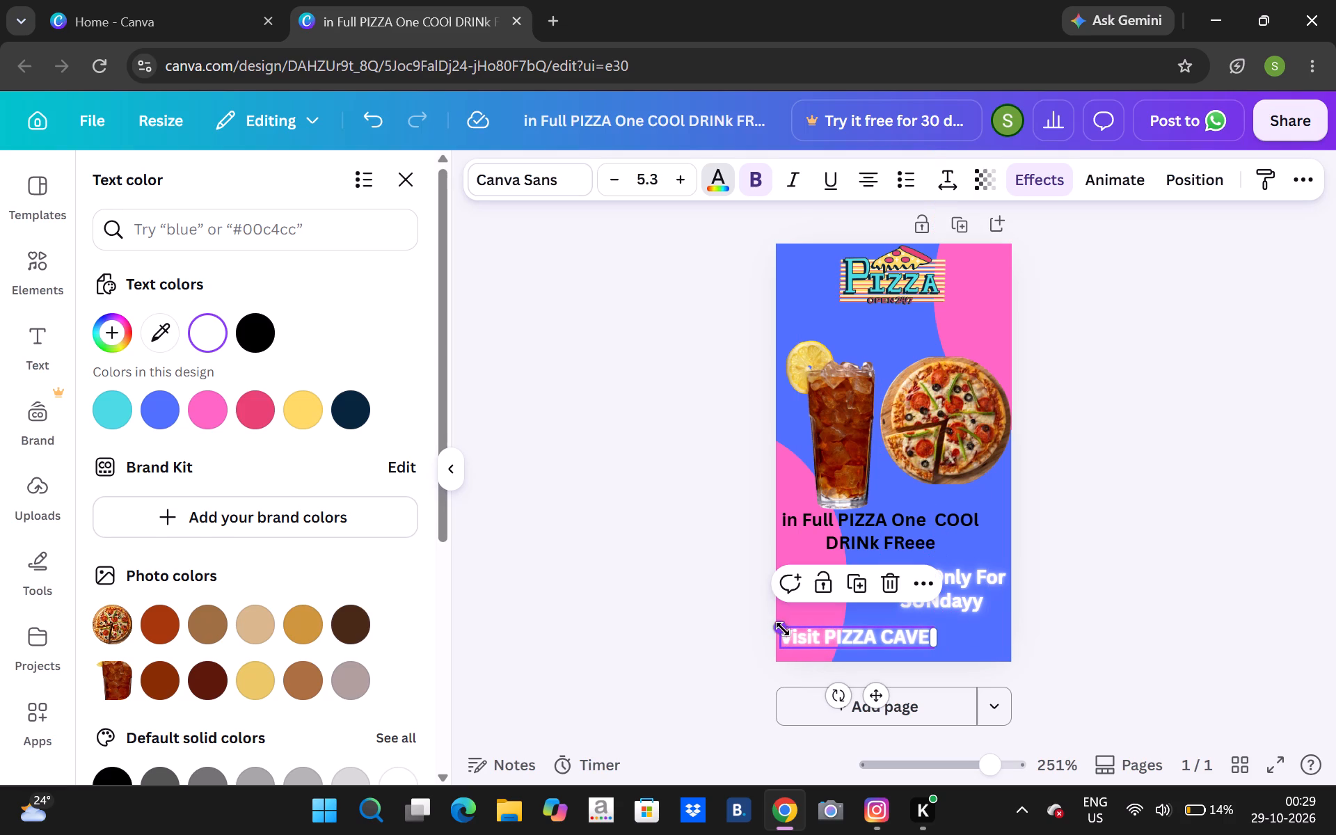
Try again to select the start of the "Visit PIZZA CAVE" line, and scale its text down to size 5.1.
left_click(794, 639)
left_click(781, 641)
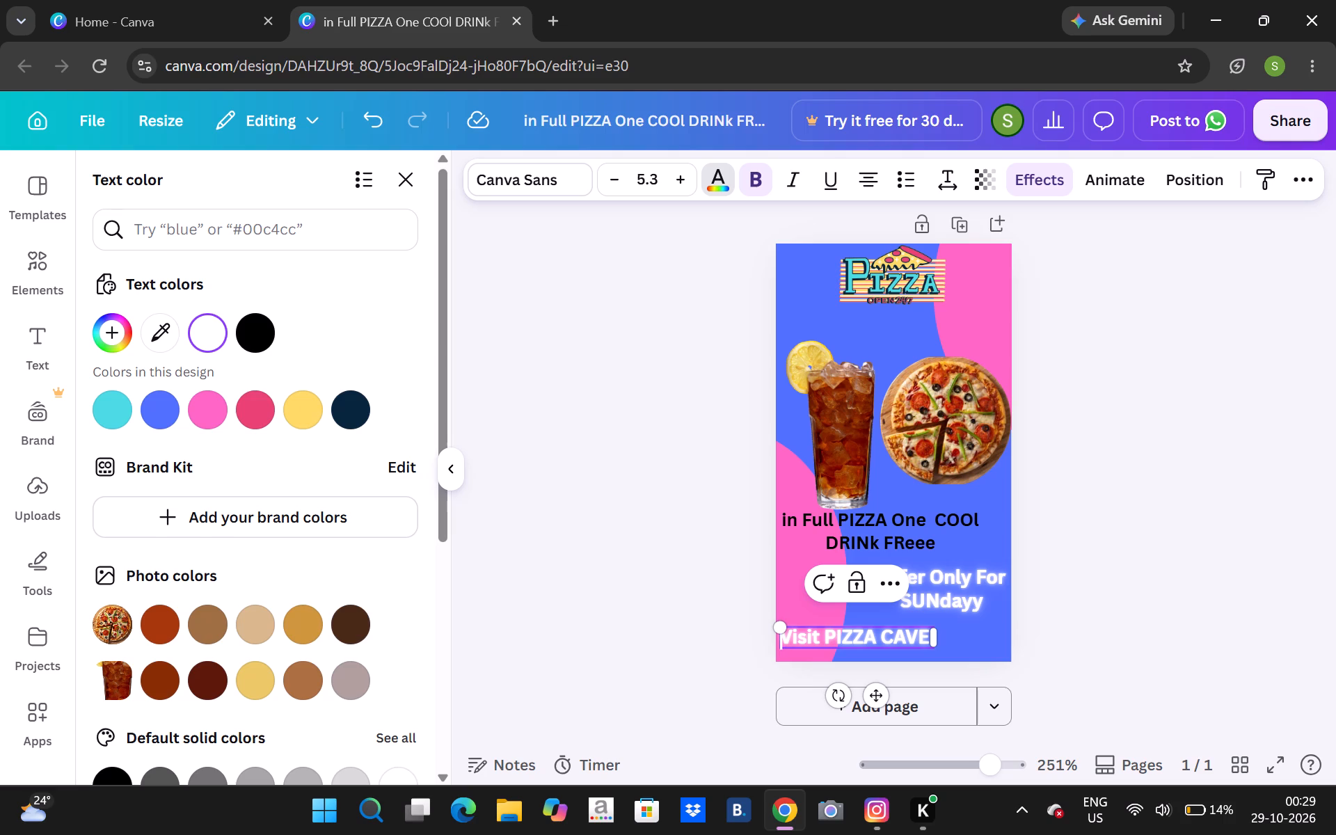
left_click_drag(781, 641, 804, 657)
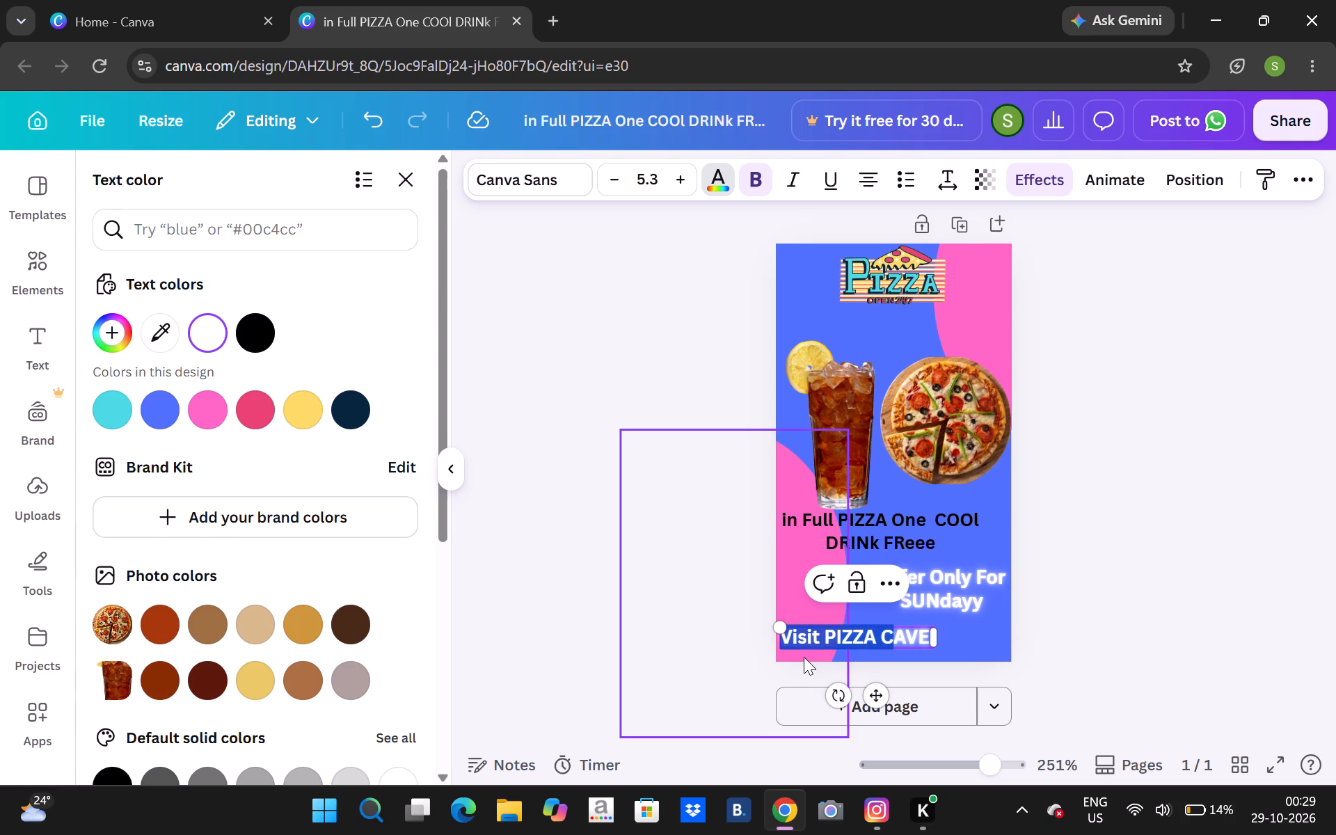
left_click_drag(804, 657, 767, 660)
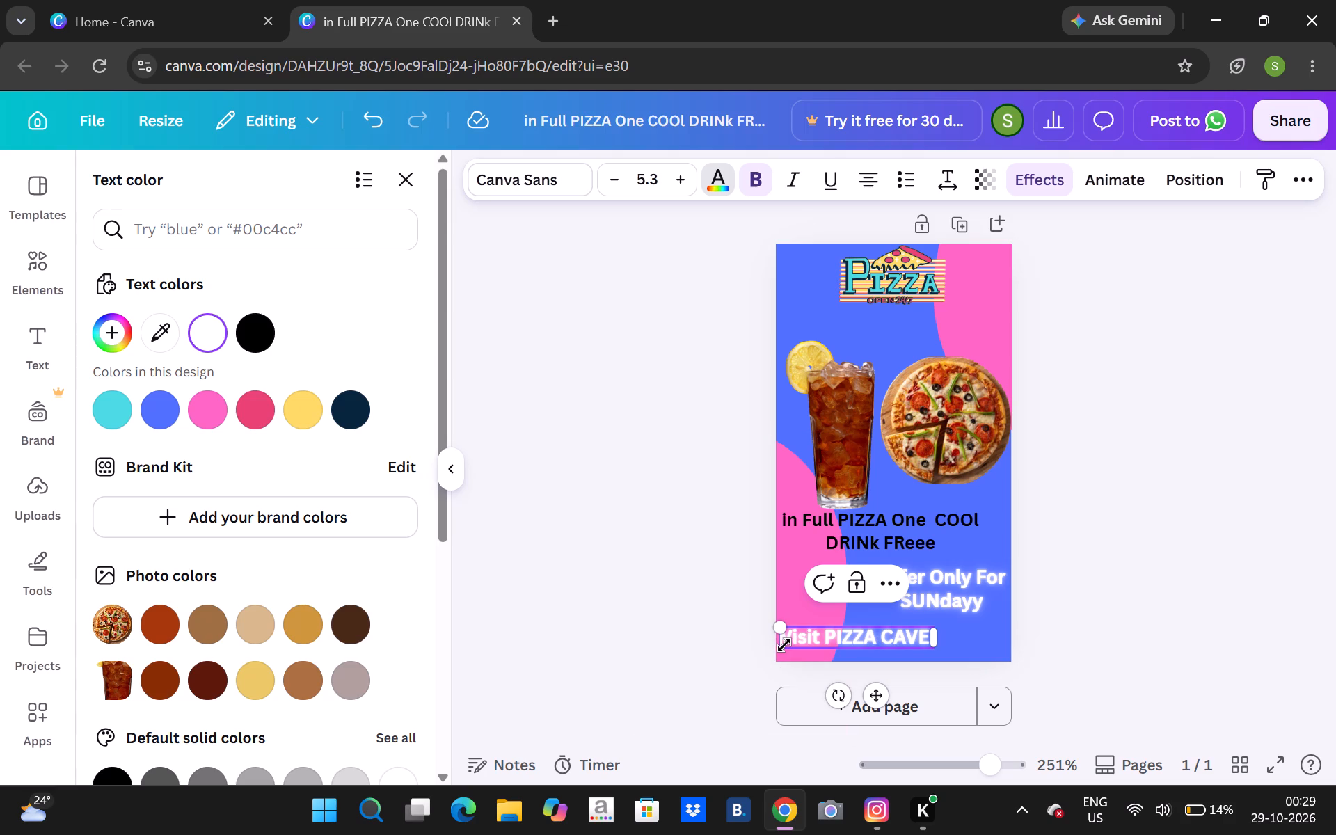
left_click_drag(784, 643, 786, 660)
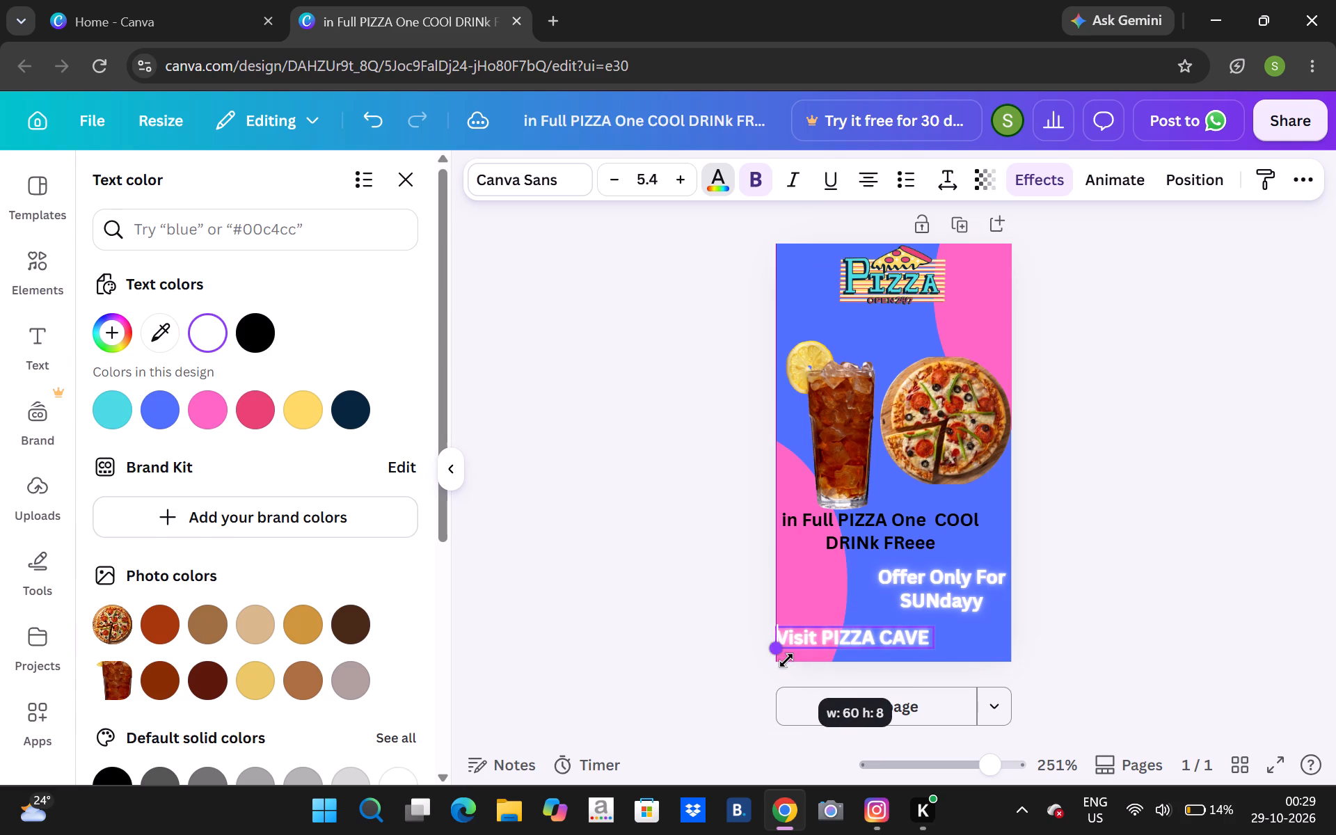
left_click_drag(786, 660, 791, 660)
Move the "Visit PIZZA CAVE" line straight down so that it sits just above the page's bottom edge.
left_click(796, 646)
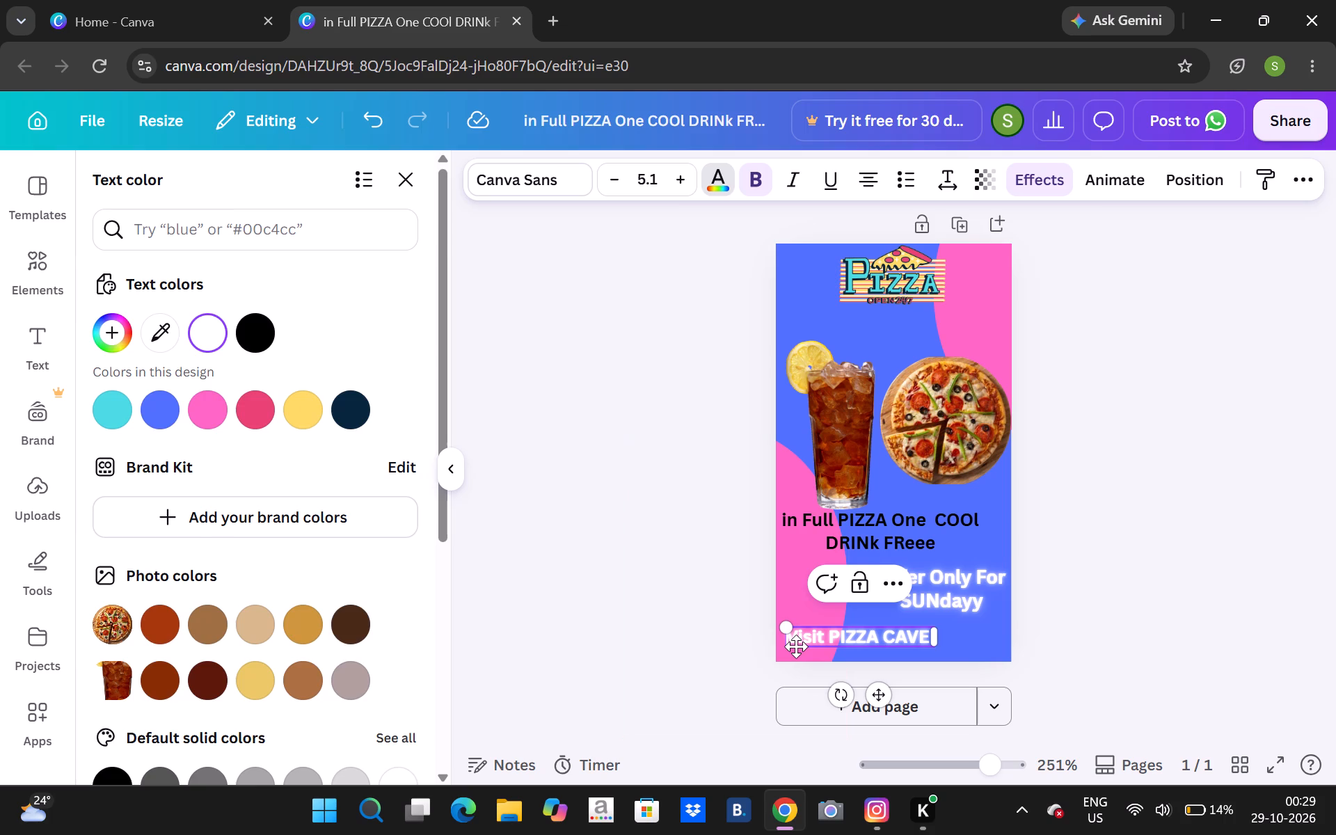
left_click(794, 635)
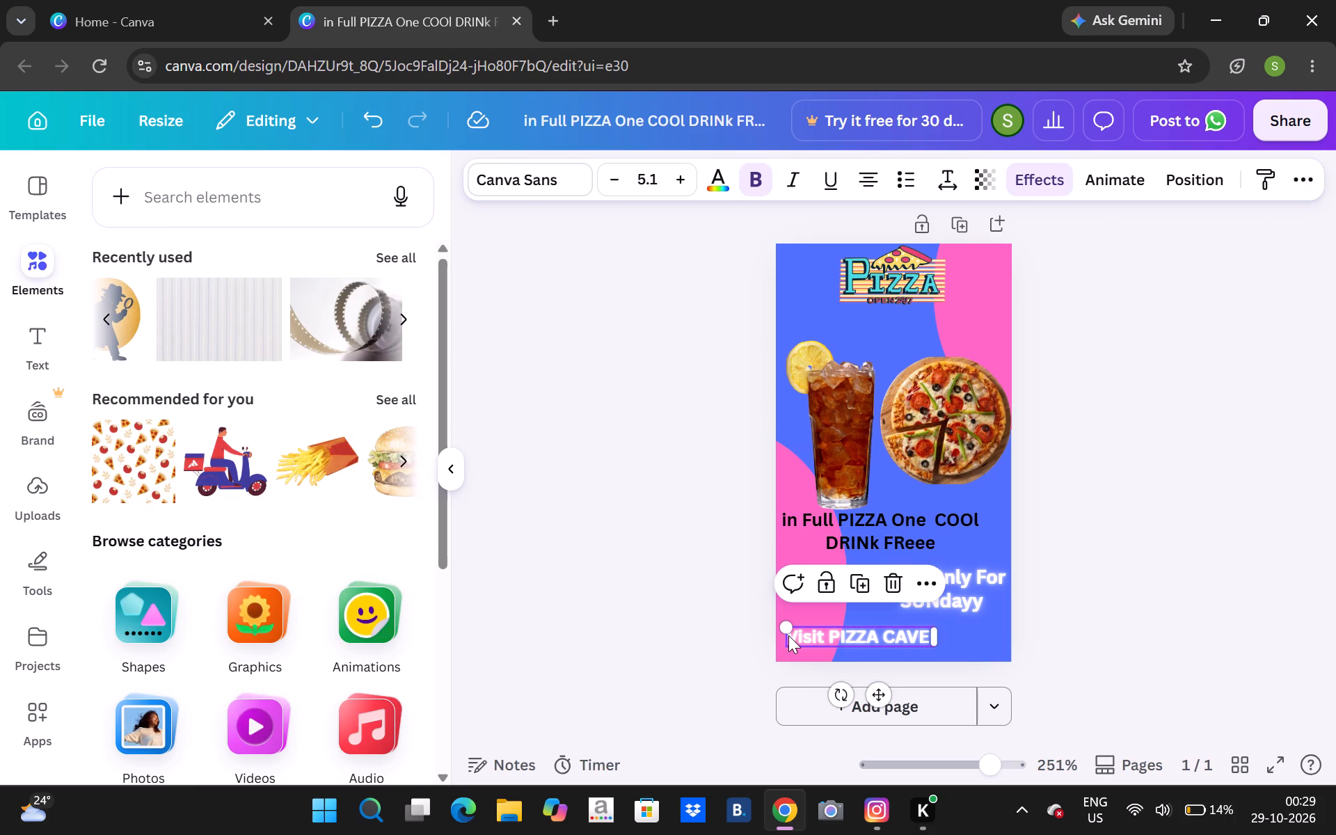
left_click_drag(789, 635, 784, 642)
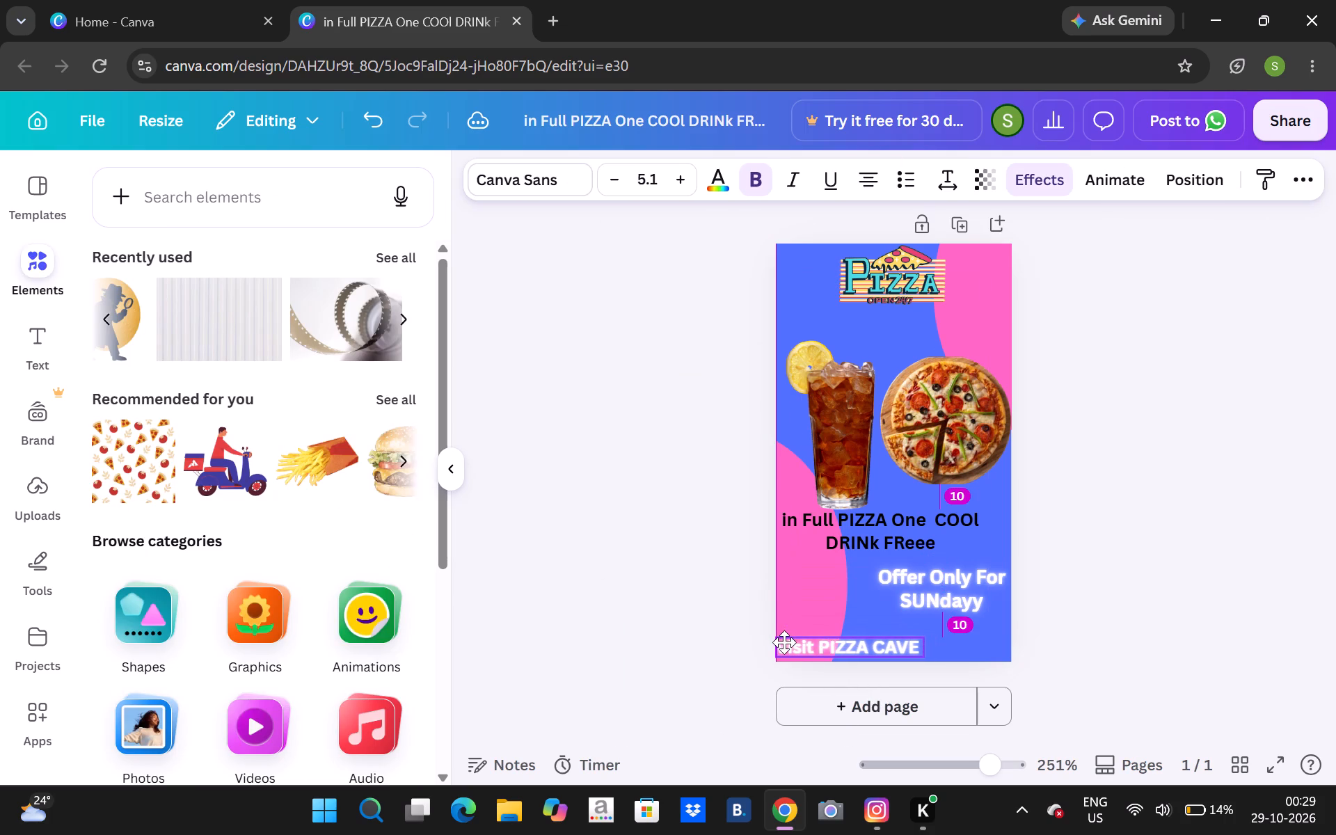
left_click_drag(784, 642, 785, 642)
Colour the opening characters "Visit P" of the bottom line with the design's vivid blue.
left_click(802, 647)
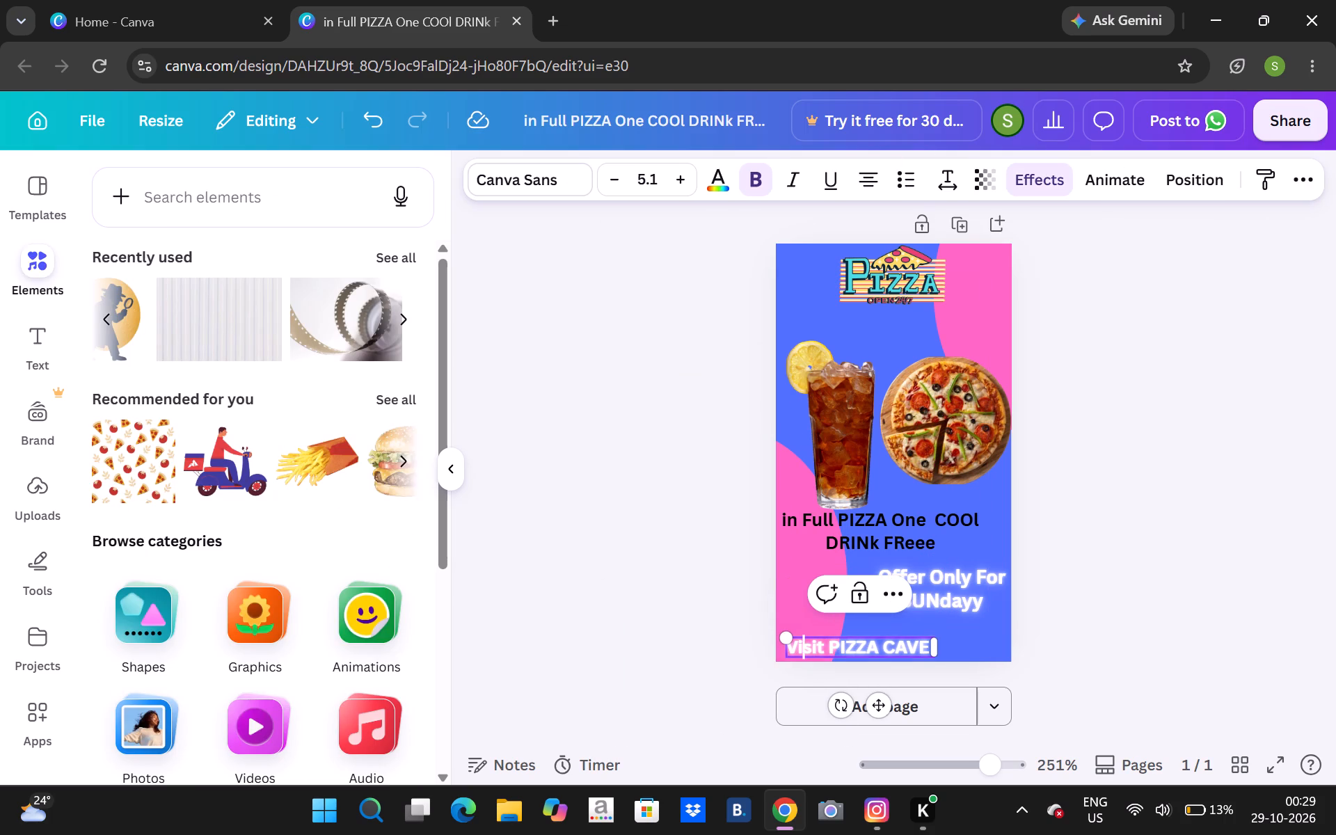
left_click(793, 647)
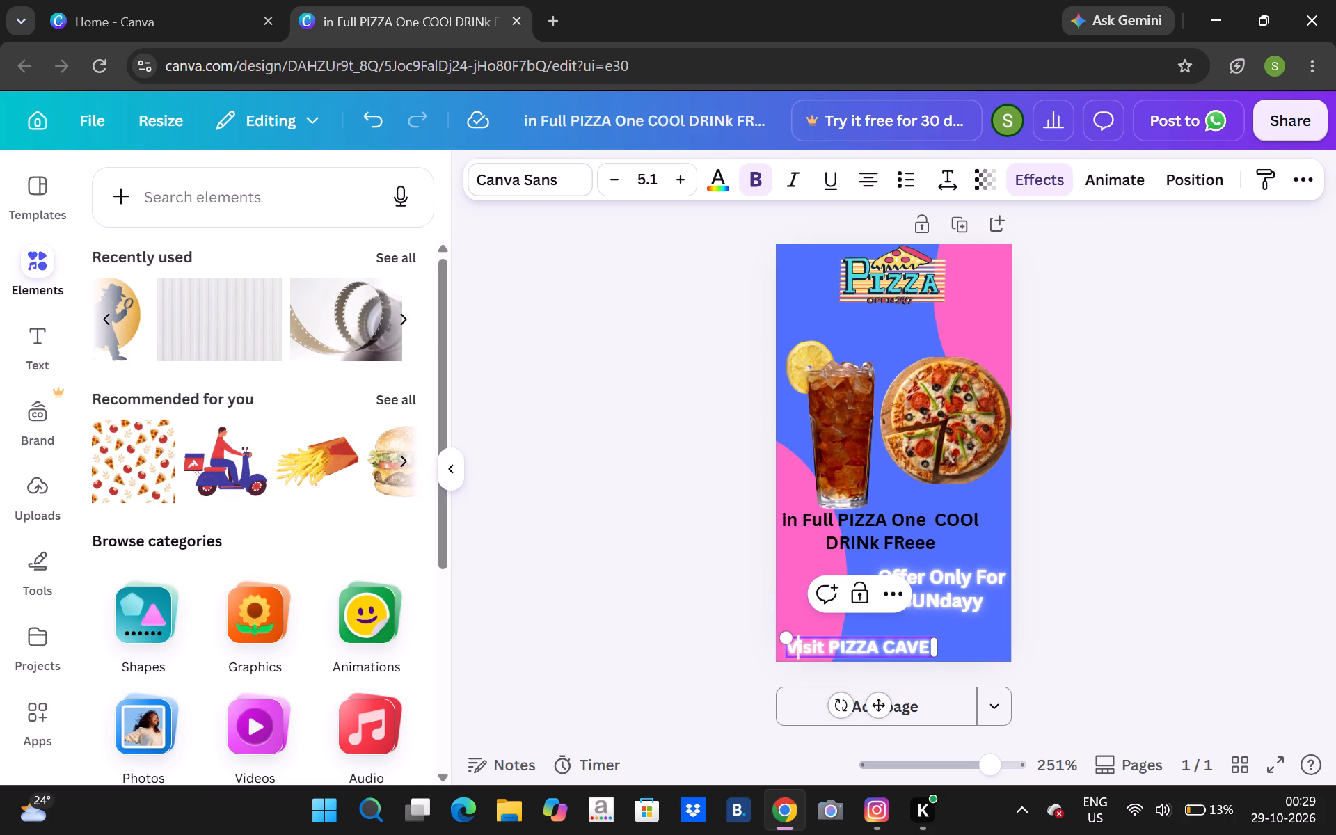
left_click(787, 649)
left_click_drag(787, 649, 824, 652)
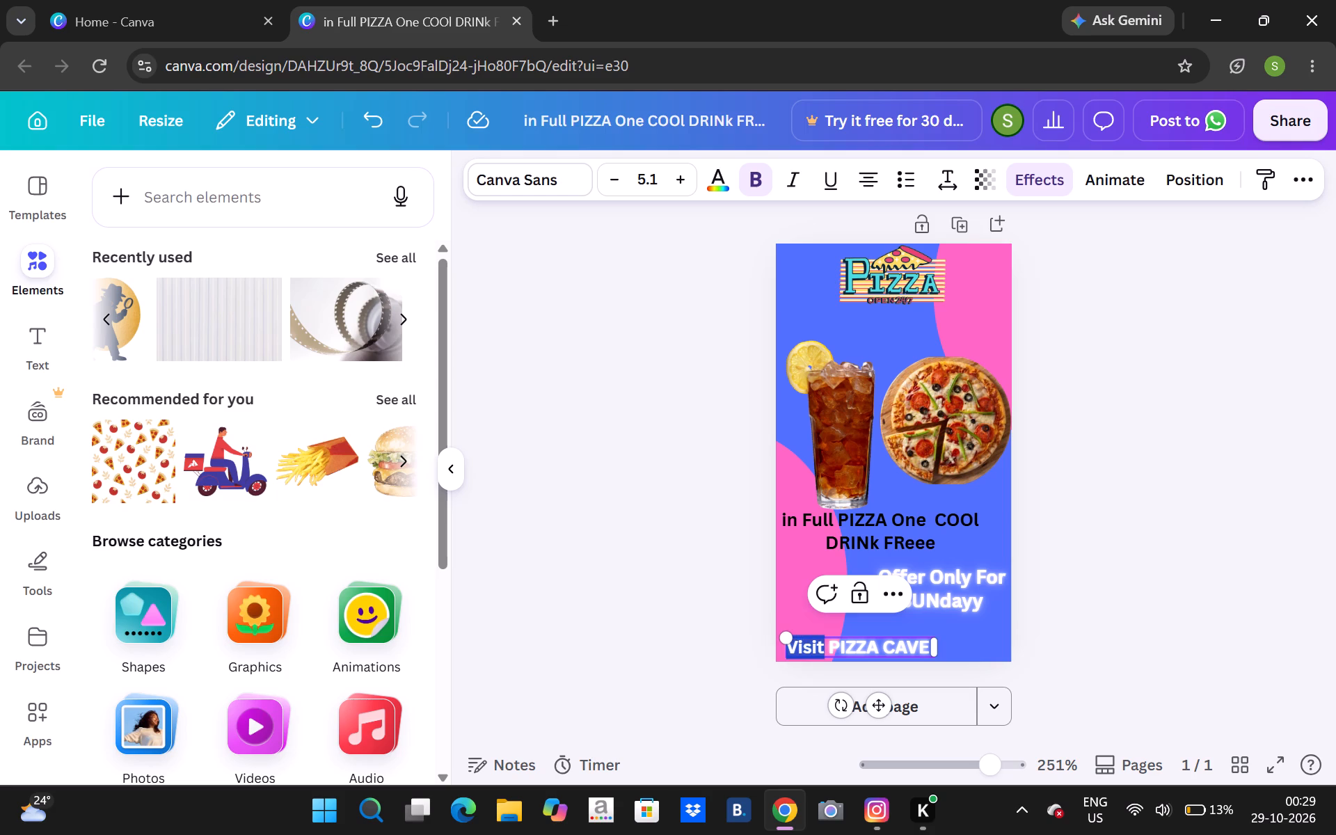
left_click_drag(824, 652, 819, 668)
left_click_drag(819, 668, 811, 668)
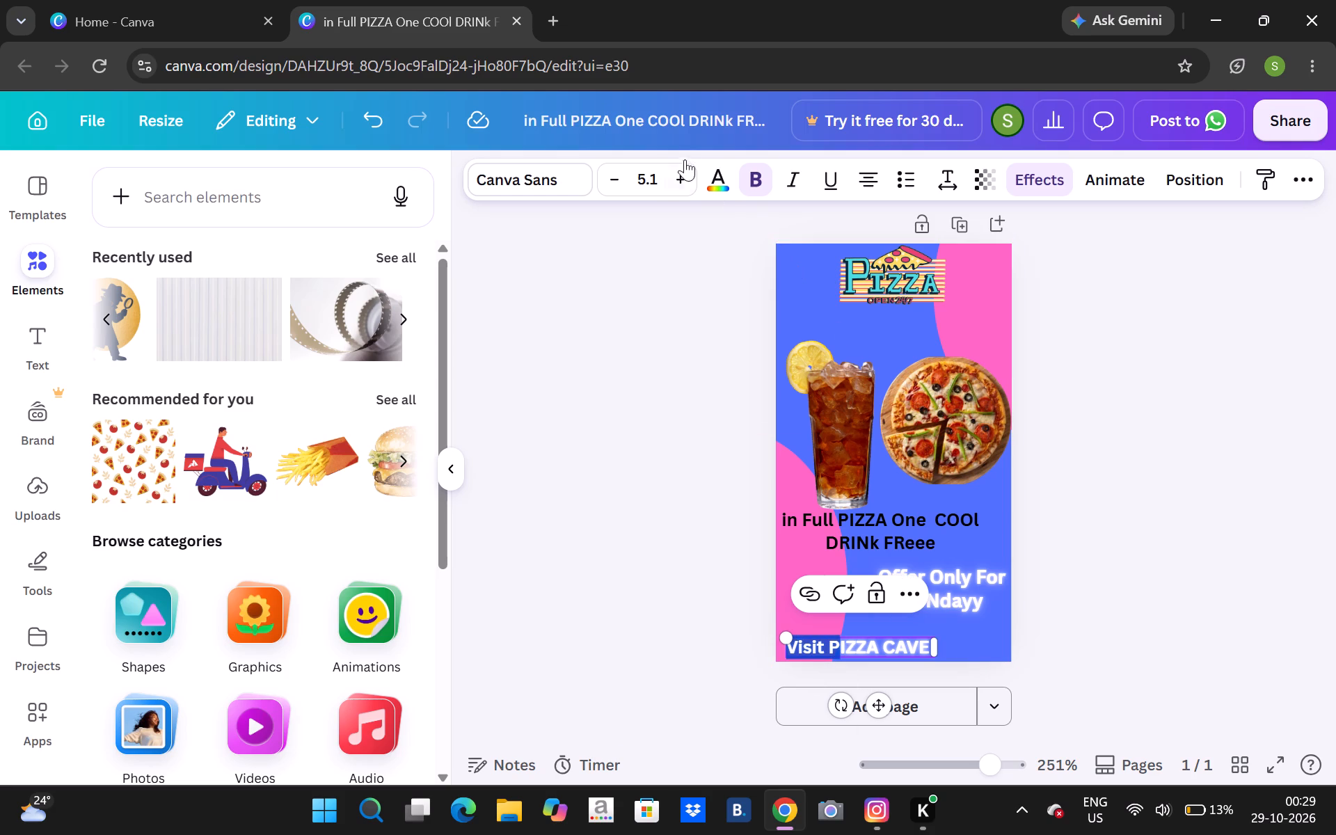
left_click(711, 169)
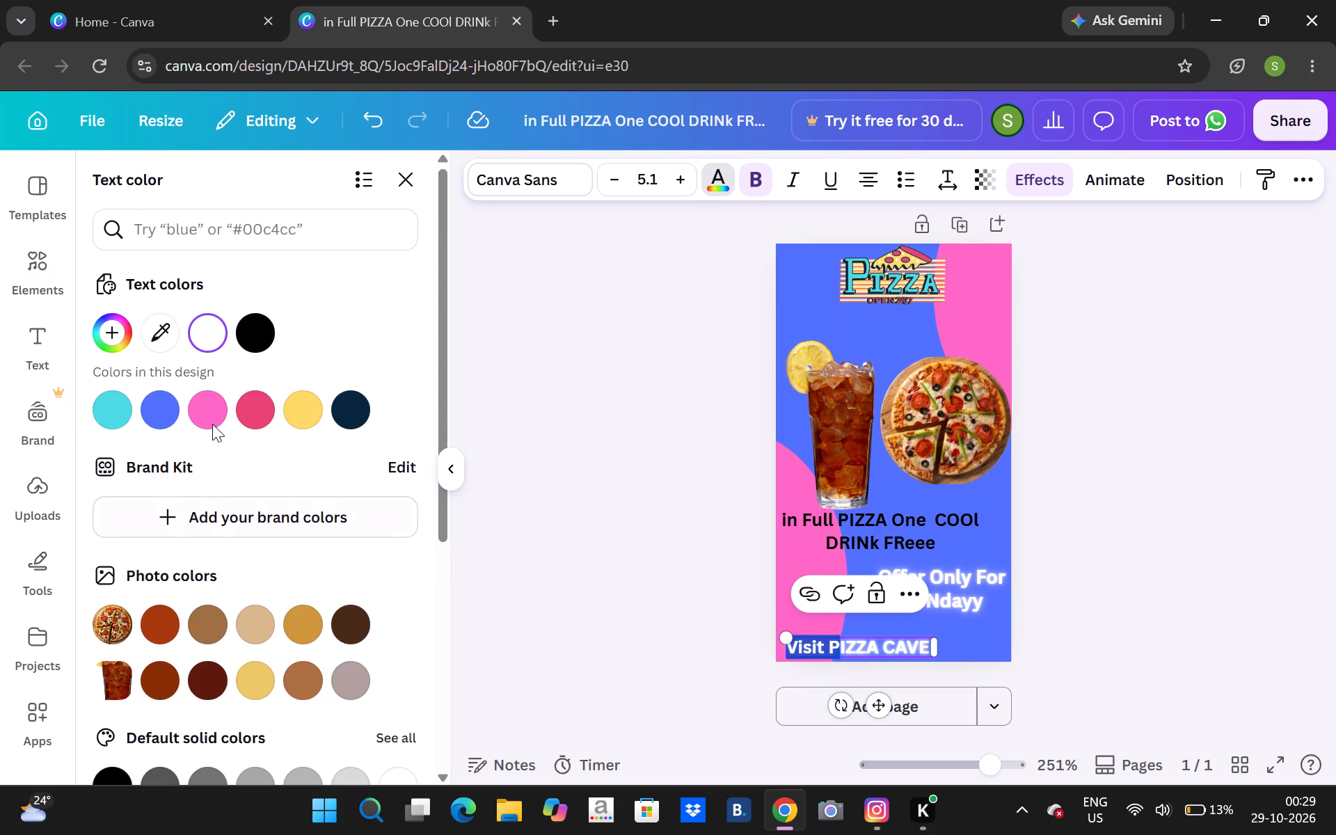
left_click(160, 413)
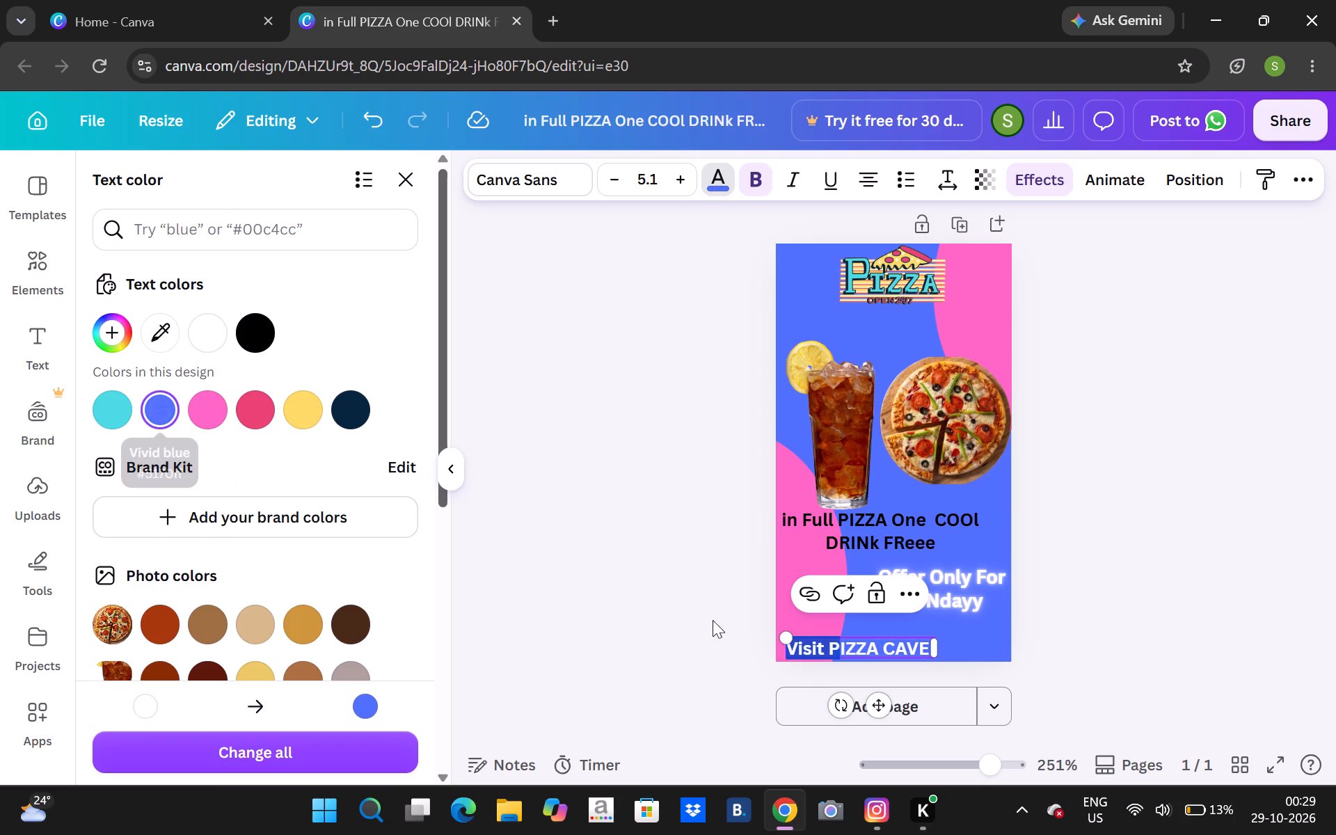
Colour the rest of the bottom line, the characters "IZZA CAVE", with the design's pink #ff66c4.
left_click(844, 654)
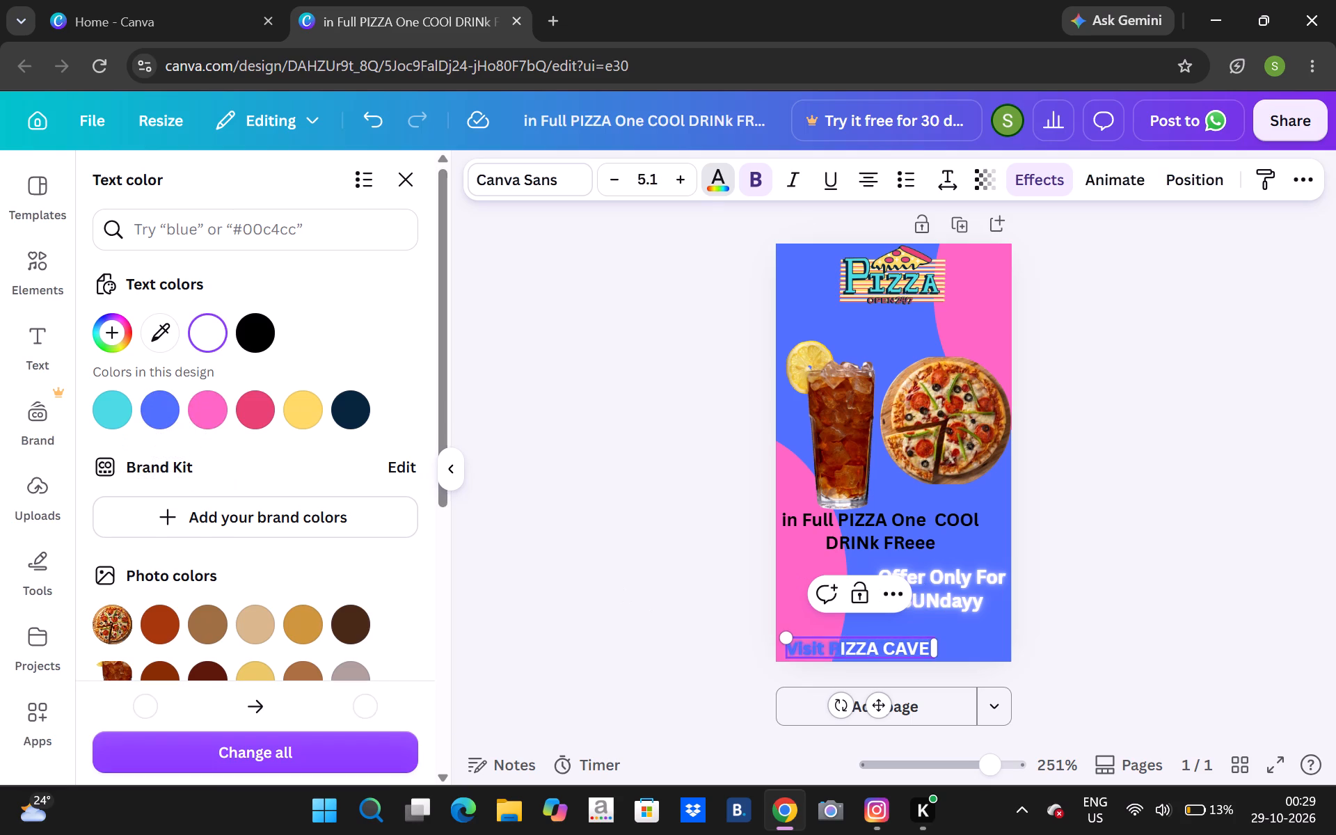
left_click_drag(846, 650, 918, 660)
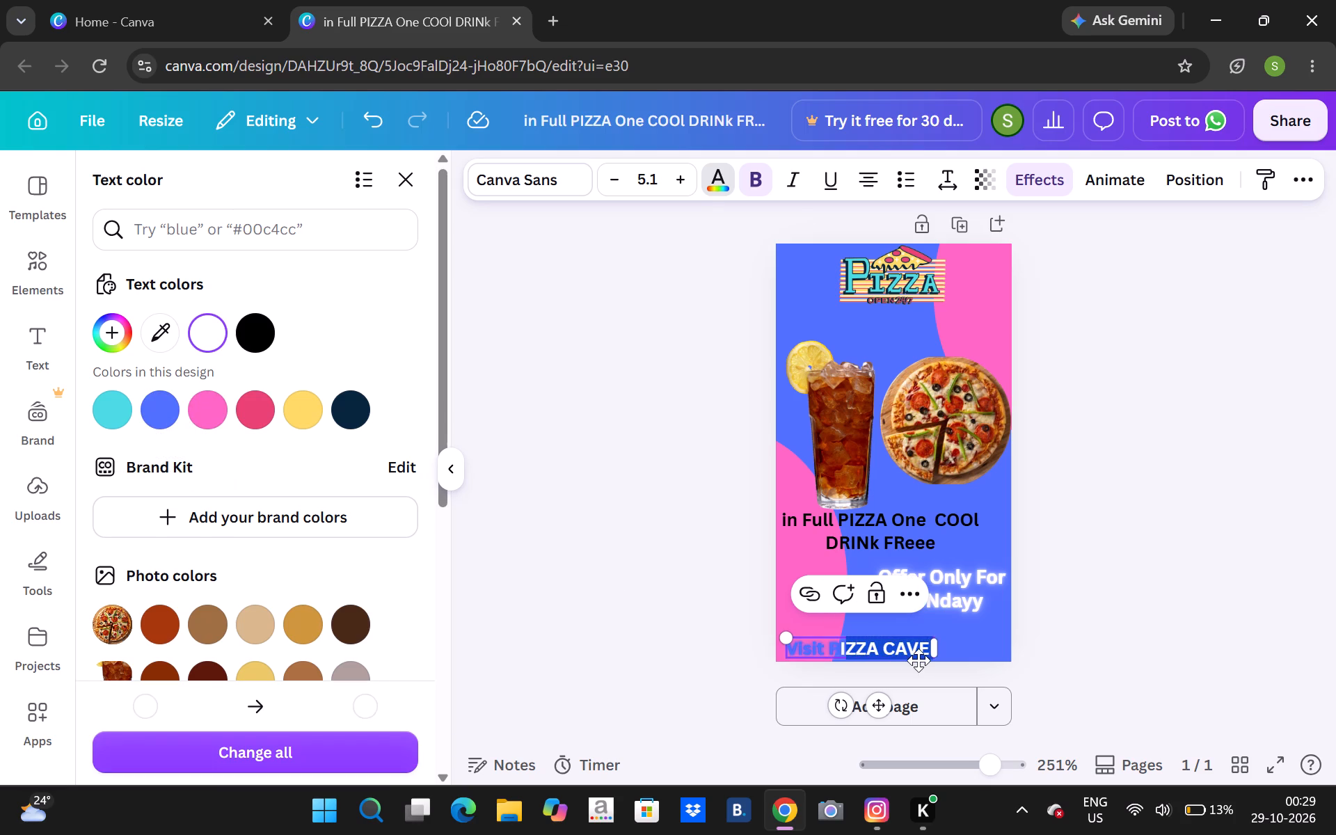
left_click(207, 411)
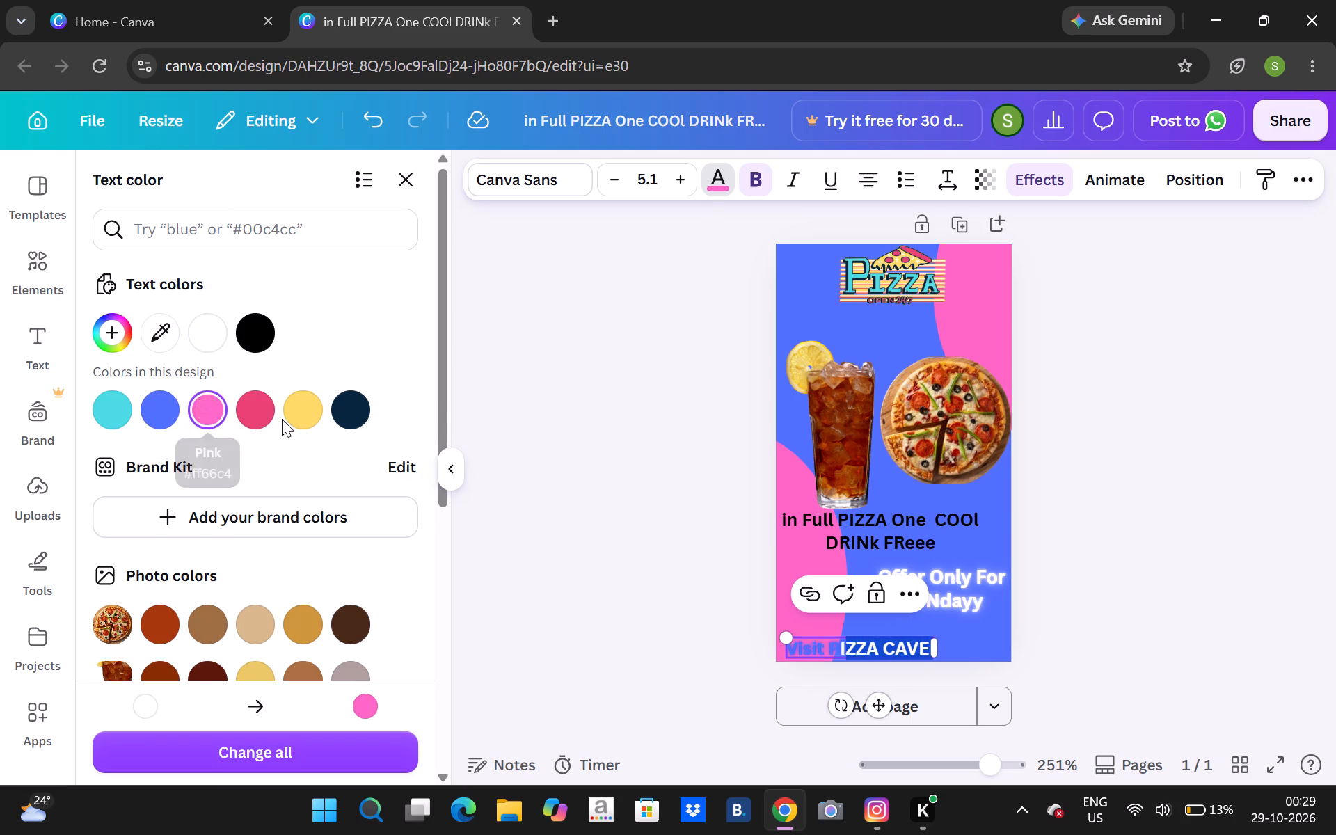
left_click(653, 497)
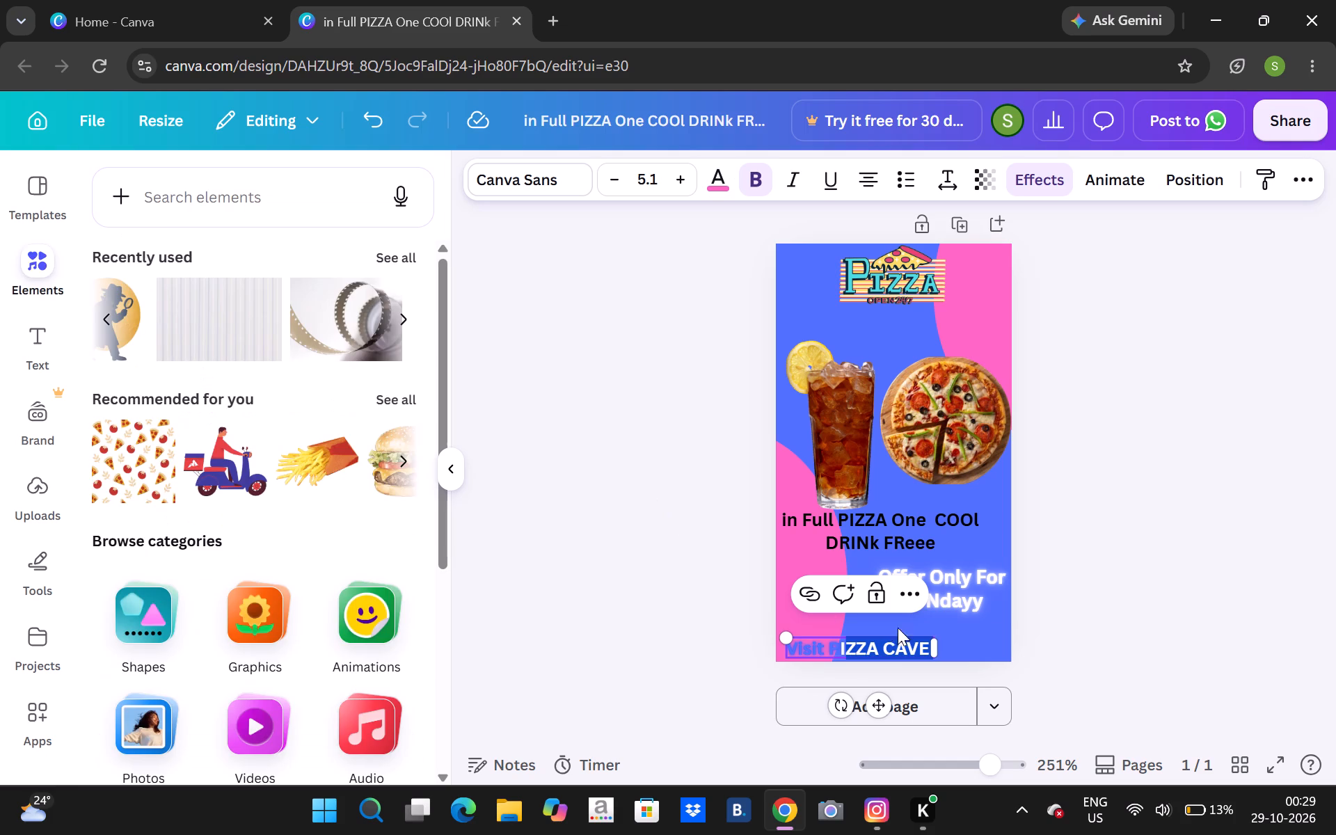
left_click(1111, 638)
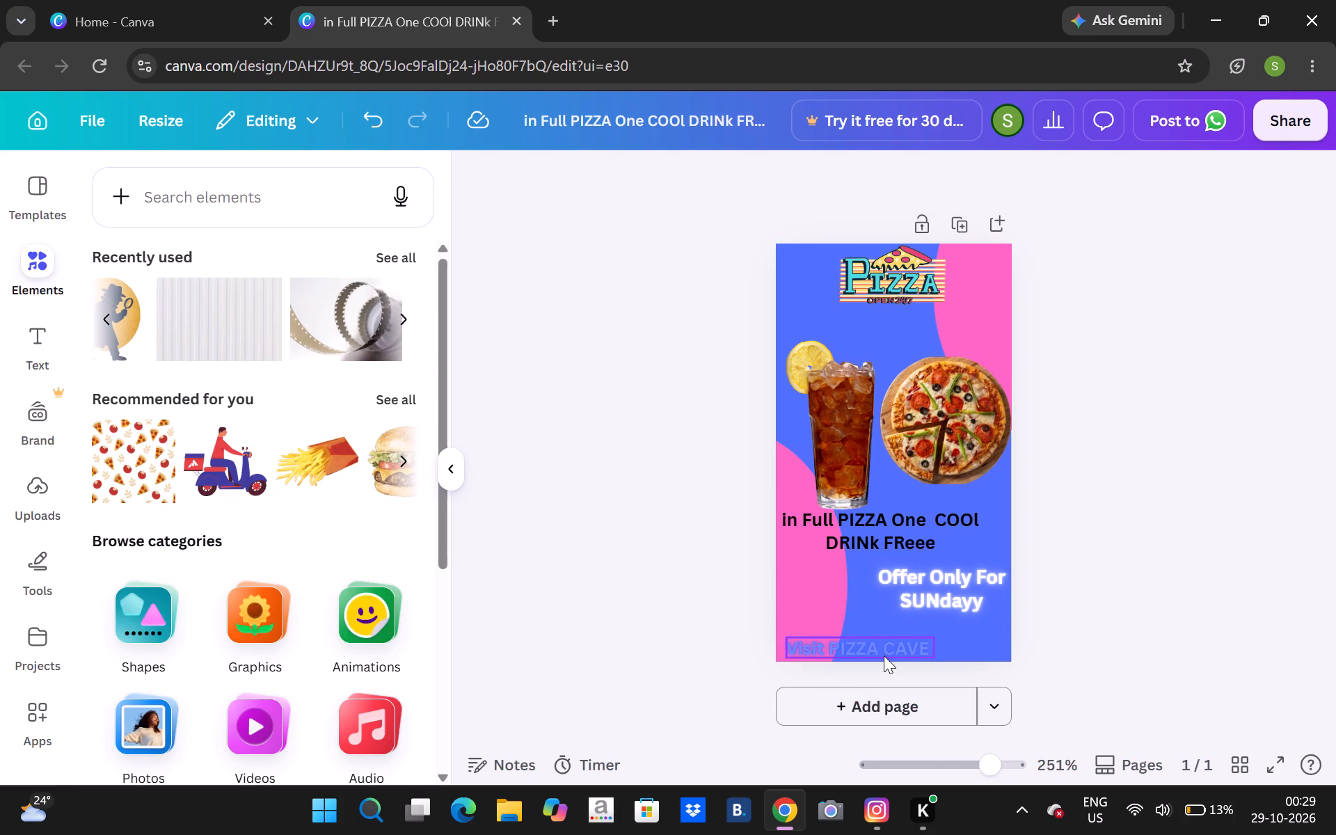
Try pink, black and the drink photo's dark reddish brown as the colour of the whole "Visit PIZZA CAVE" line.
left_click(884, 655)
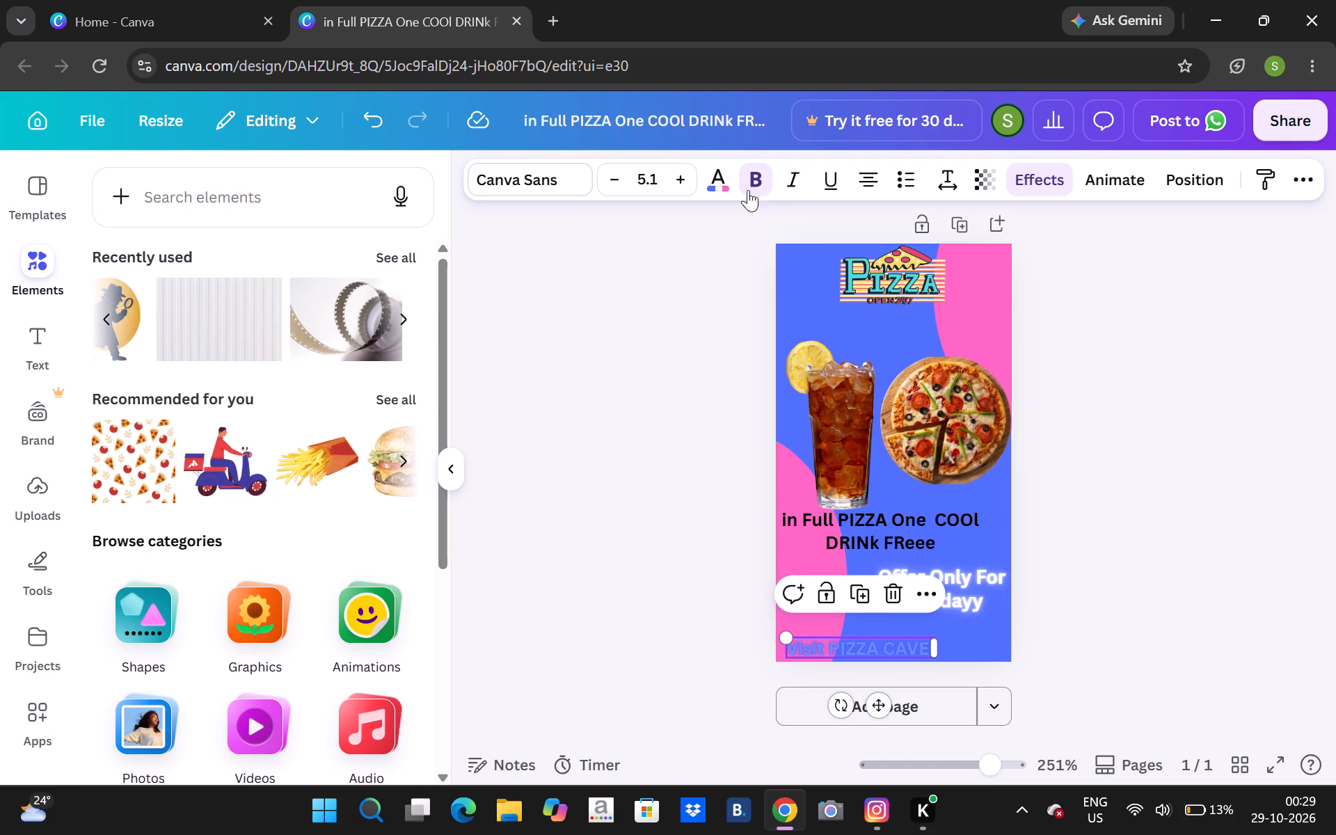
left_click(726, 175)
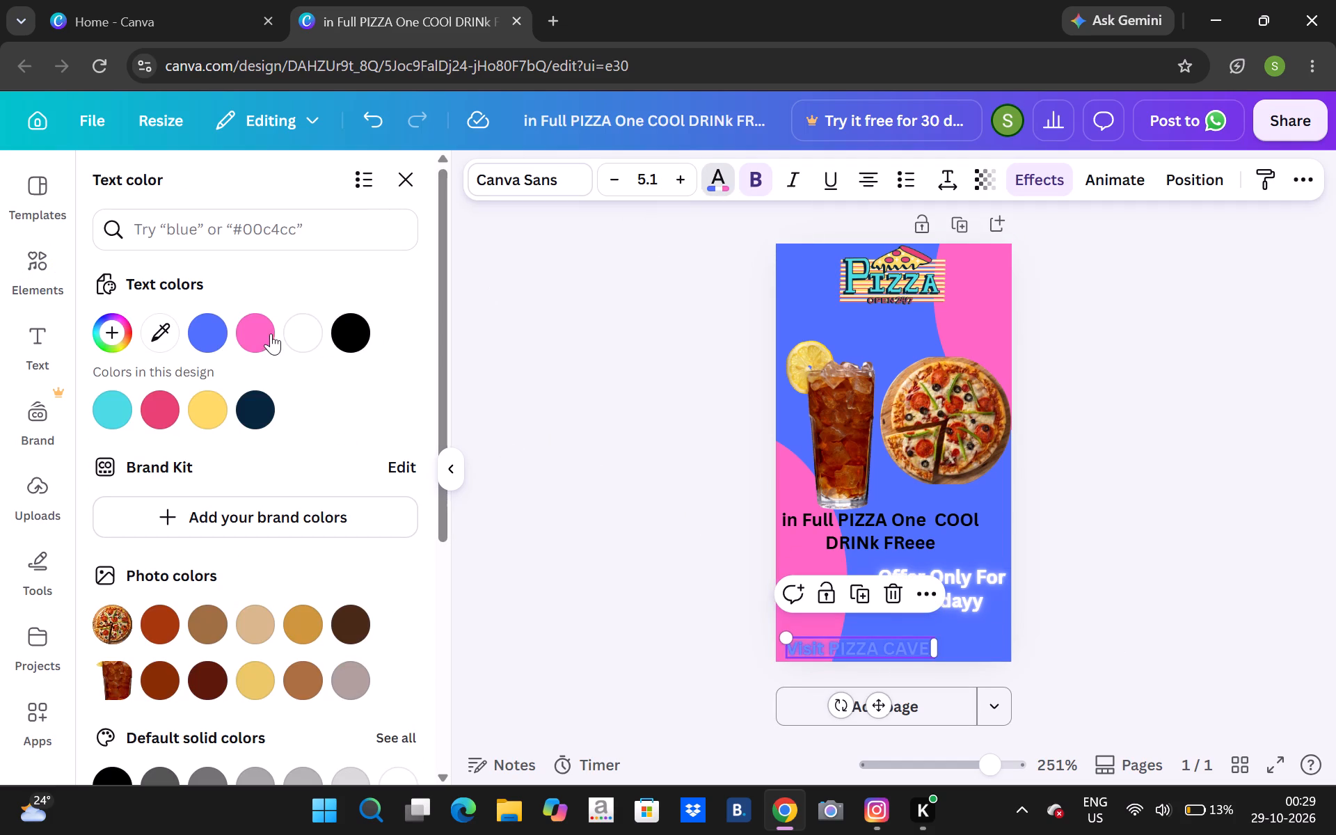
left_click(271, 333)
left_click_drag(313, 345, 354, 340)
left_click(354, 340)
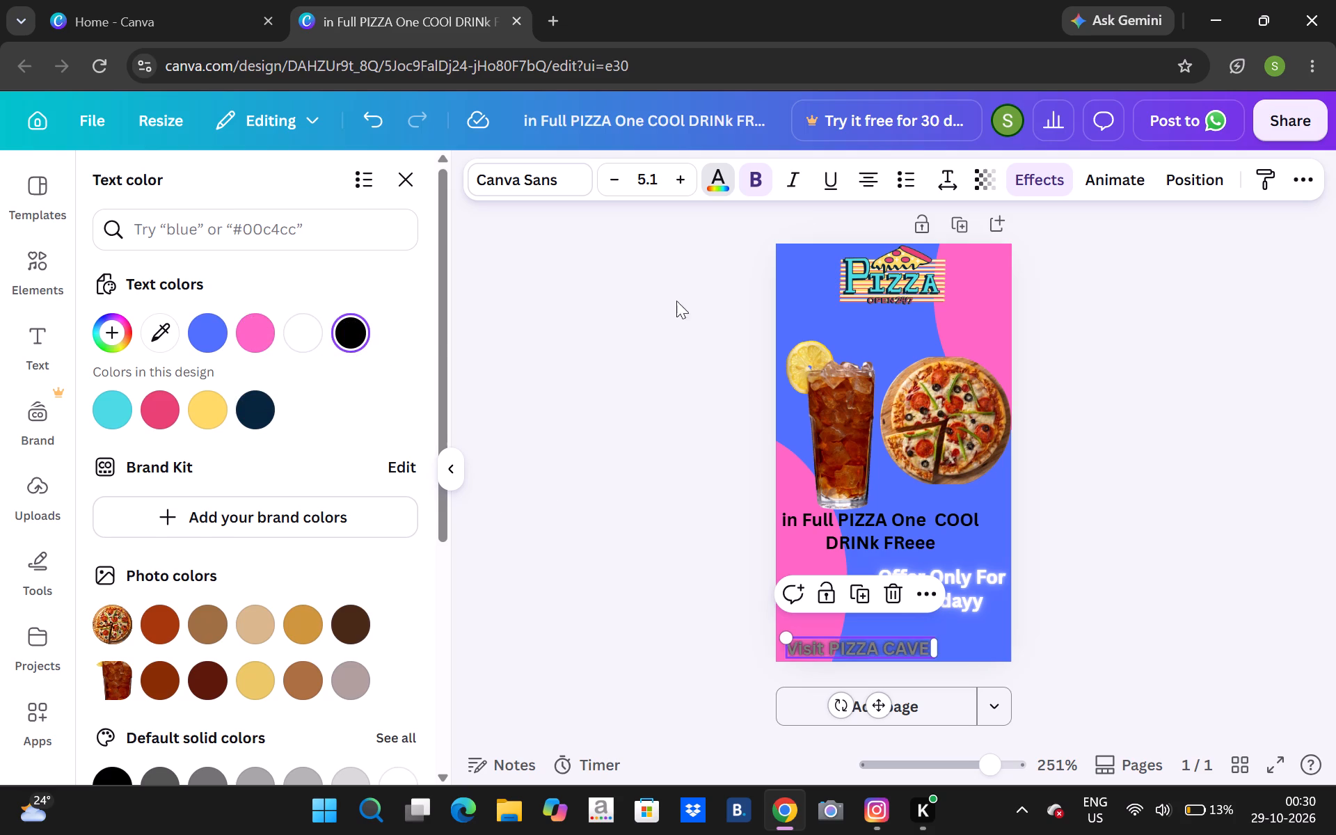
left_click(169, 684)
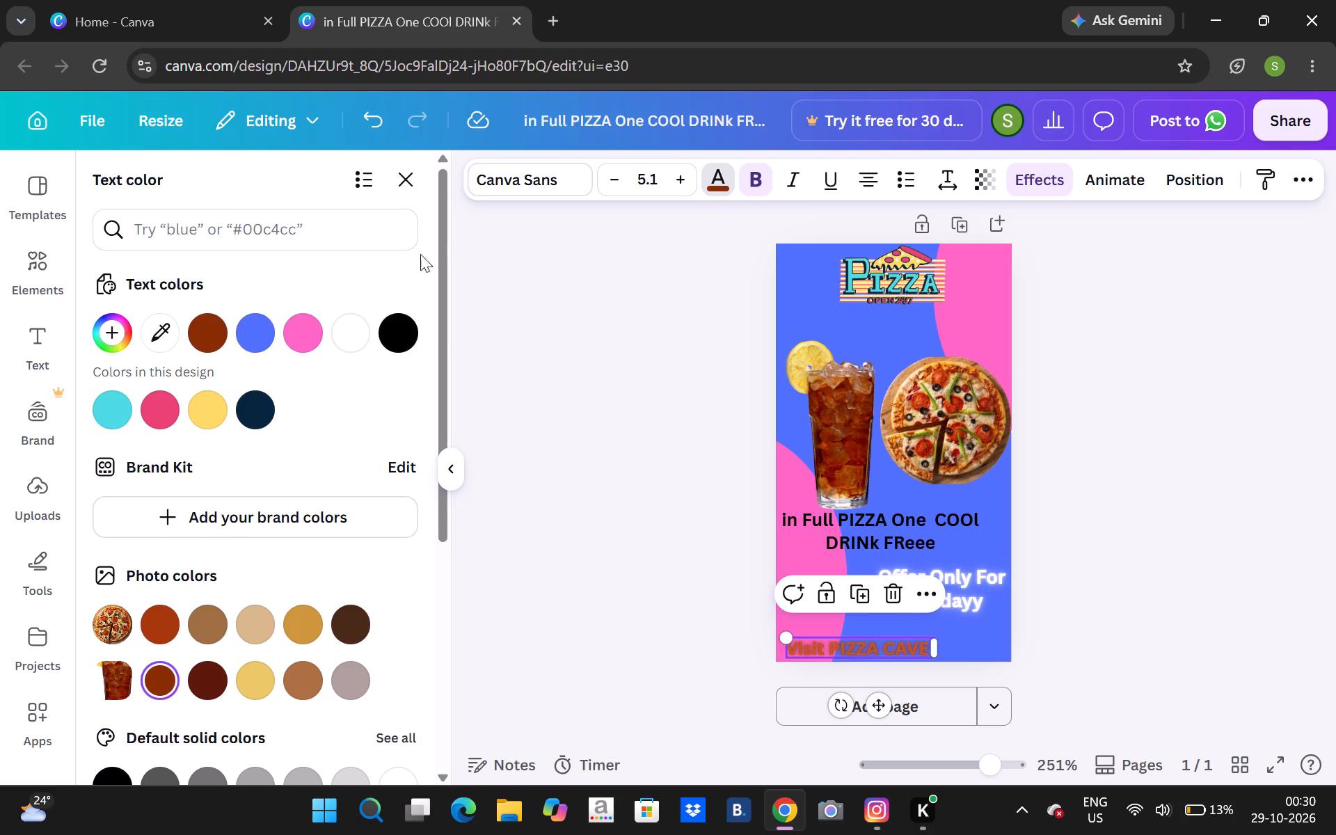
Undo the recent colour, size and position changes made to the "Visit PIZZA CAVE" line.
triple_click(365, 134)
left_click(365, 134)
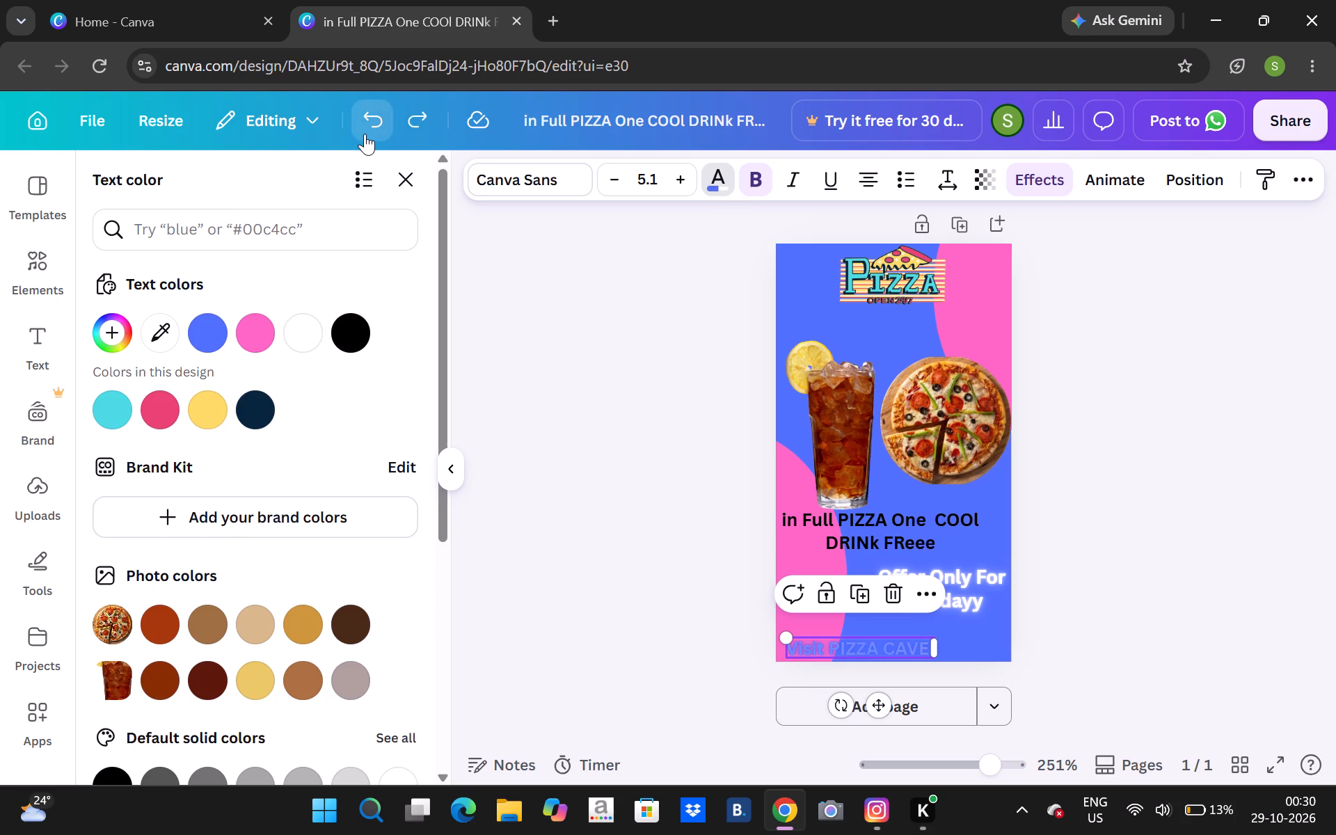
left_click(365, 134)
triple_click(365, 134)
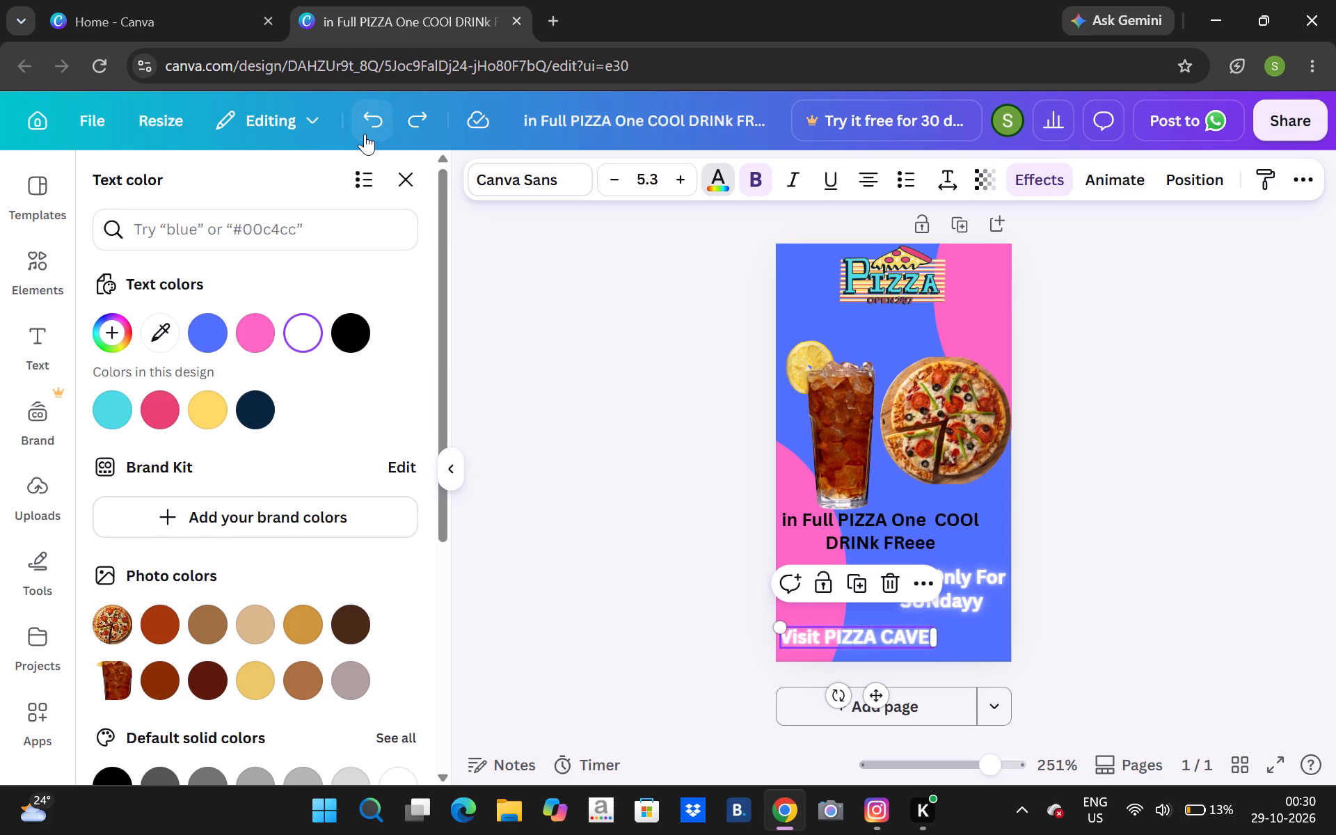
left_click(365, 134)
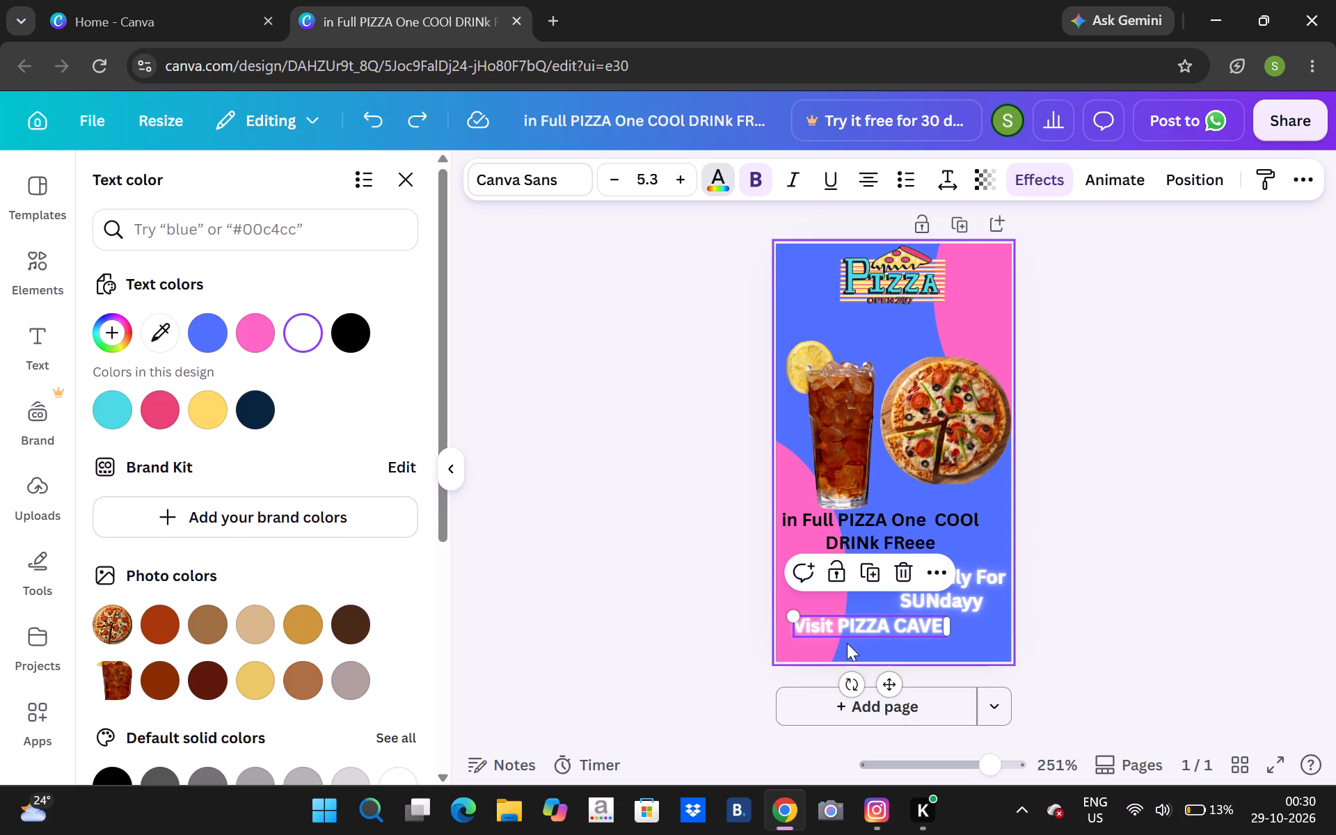
Move the "Visit PIZZA CAVE" line down and to the right, so it sits beneath the "Offer Only For SUNdayy" heading.
left_click(854, 631)
left_click_drag(854, 631, 902, 653)
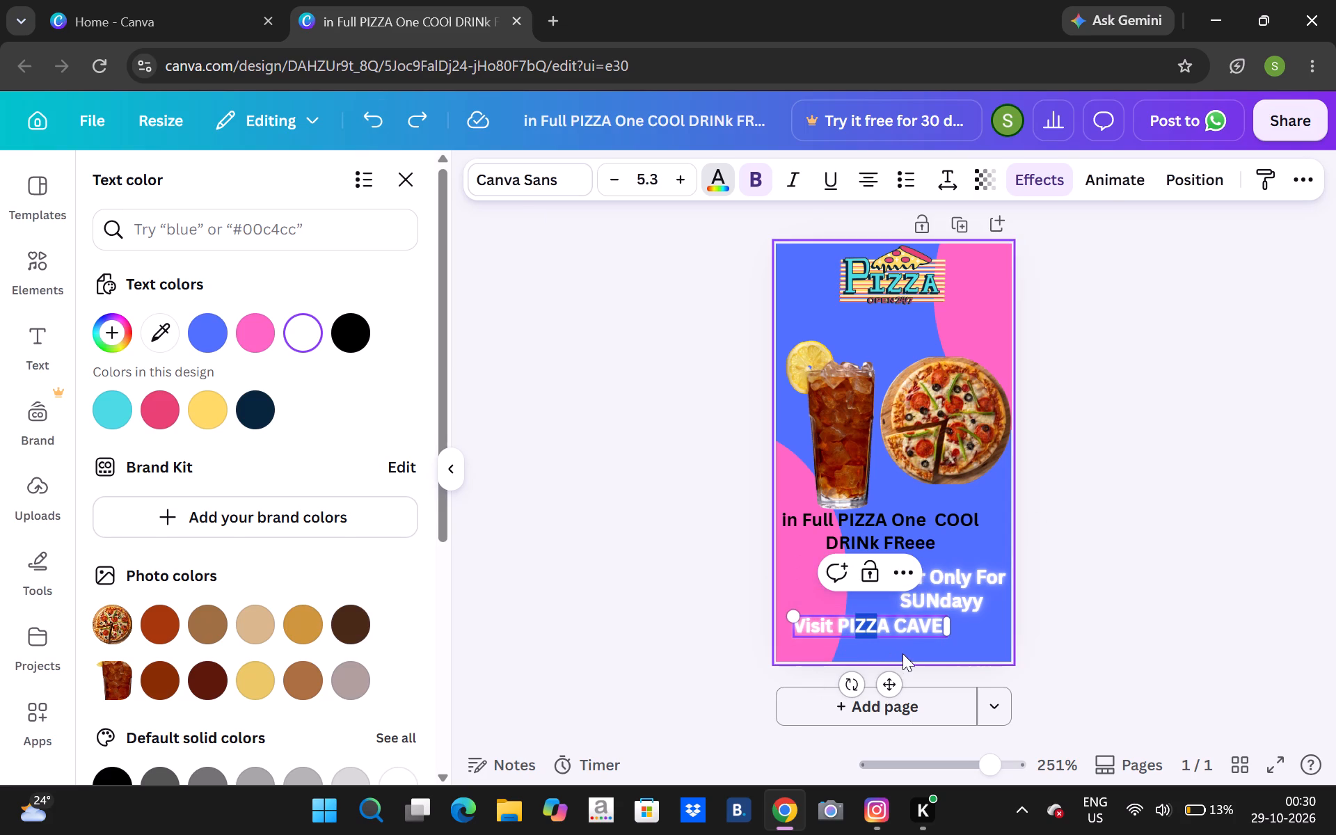
left_click_drag(902, 653, 930, 656)
left_click(1015, 640)
left_click(1209, 664)
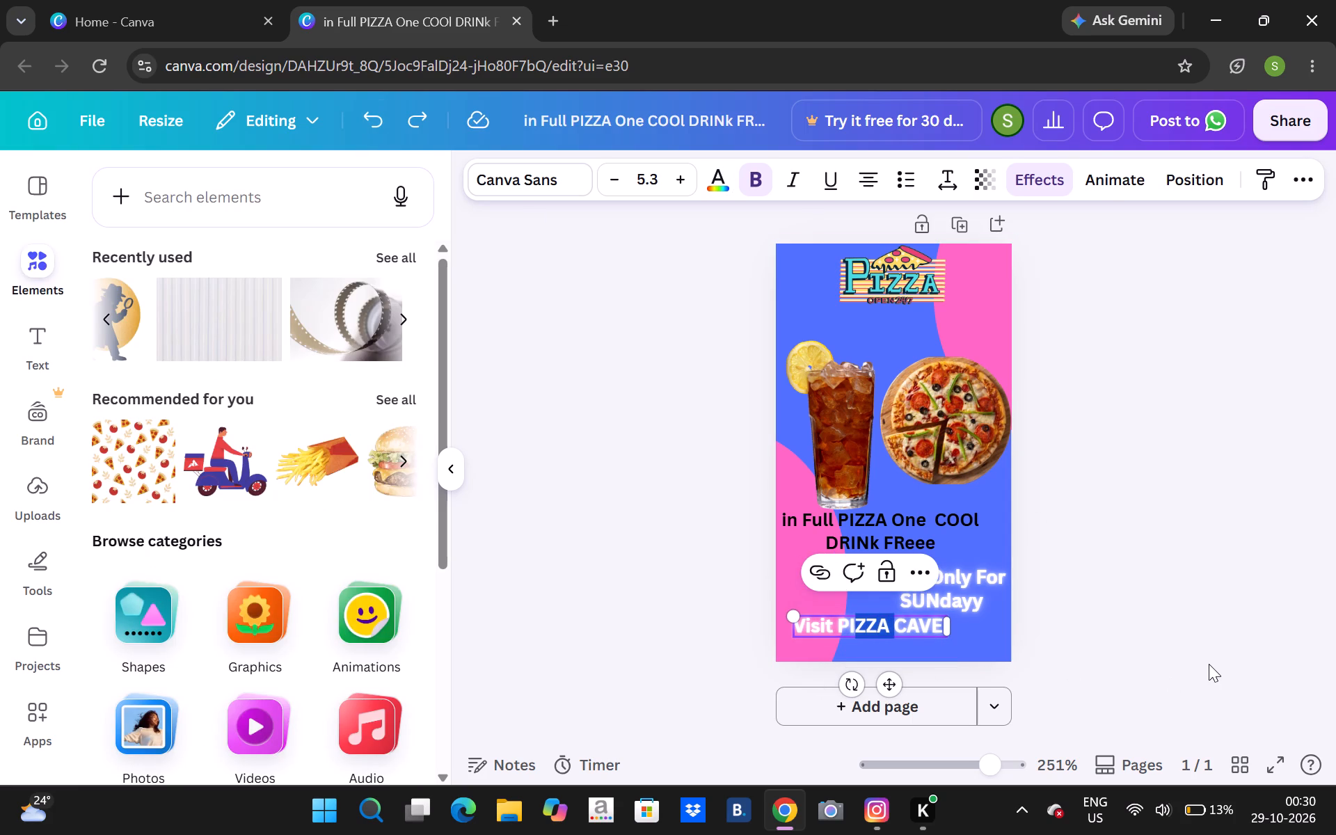
left_click_drag(893, 626, 953, 648)
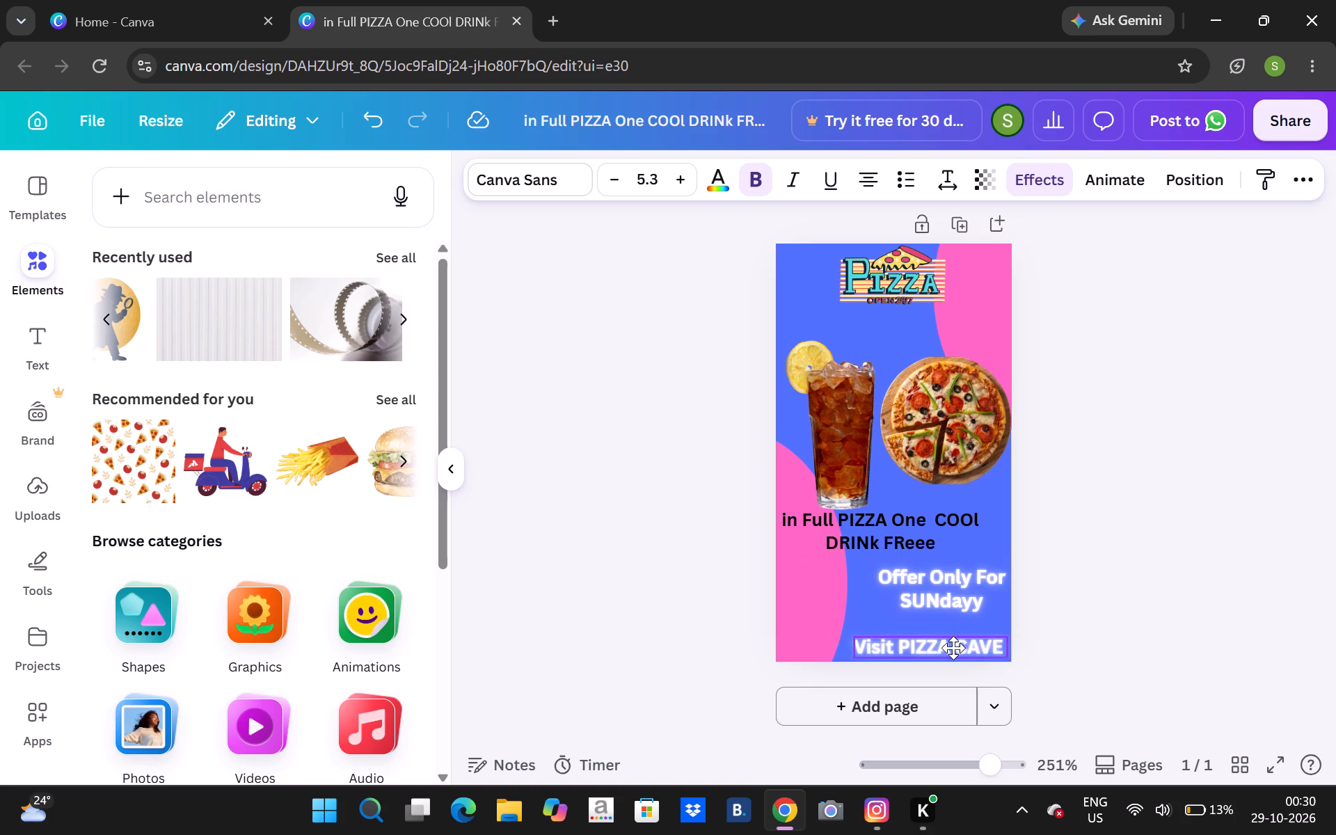
left_click_drag(953, 648, 950, 638)
left_click(1184, 607)
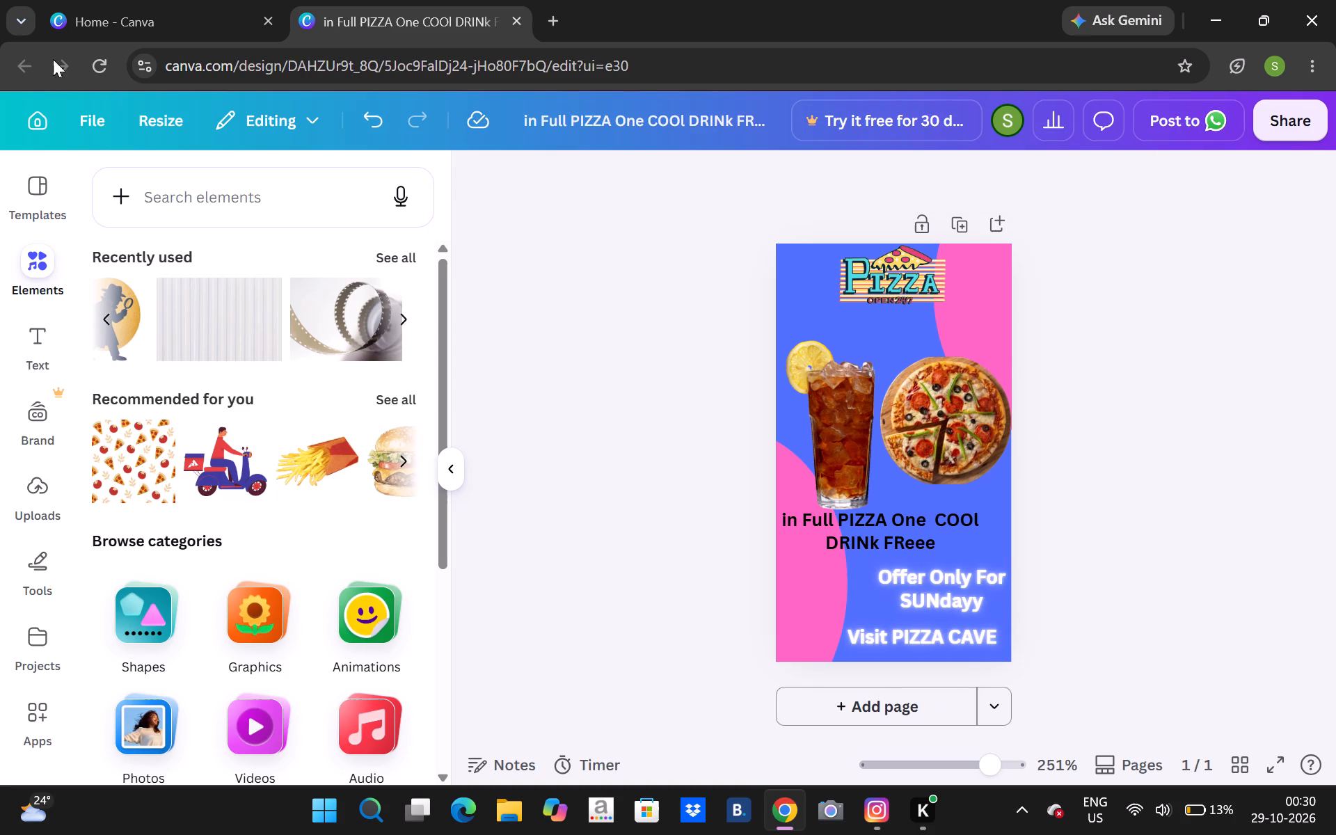
Add a second page and apply the "White and Brown Modern Bakery Menu" template to it.
left_click(936, 712)
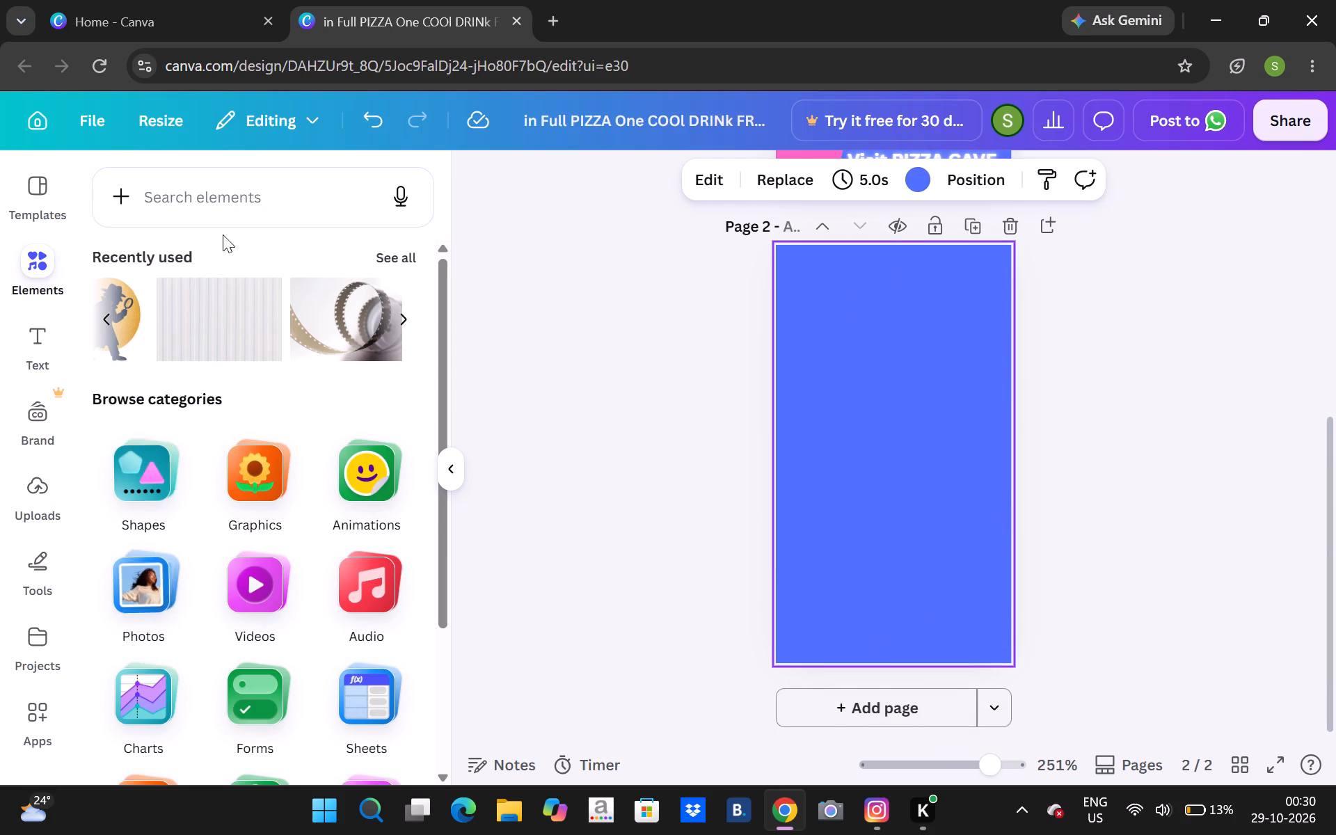
left_click(30, 180)
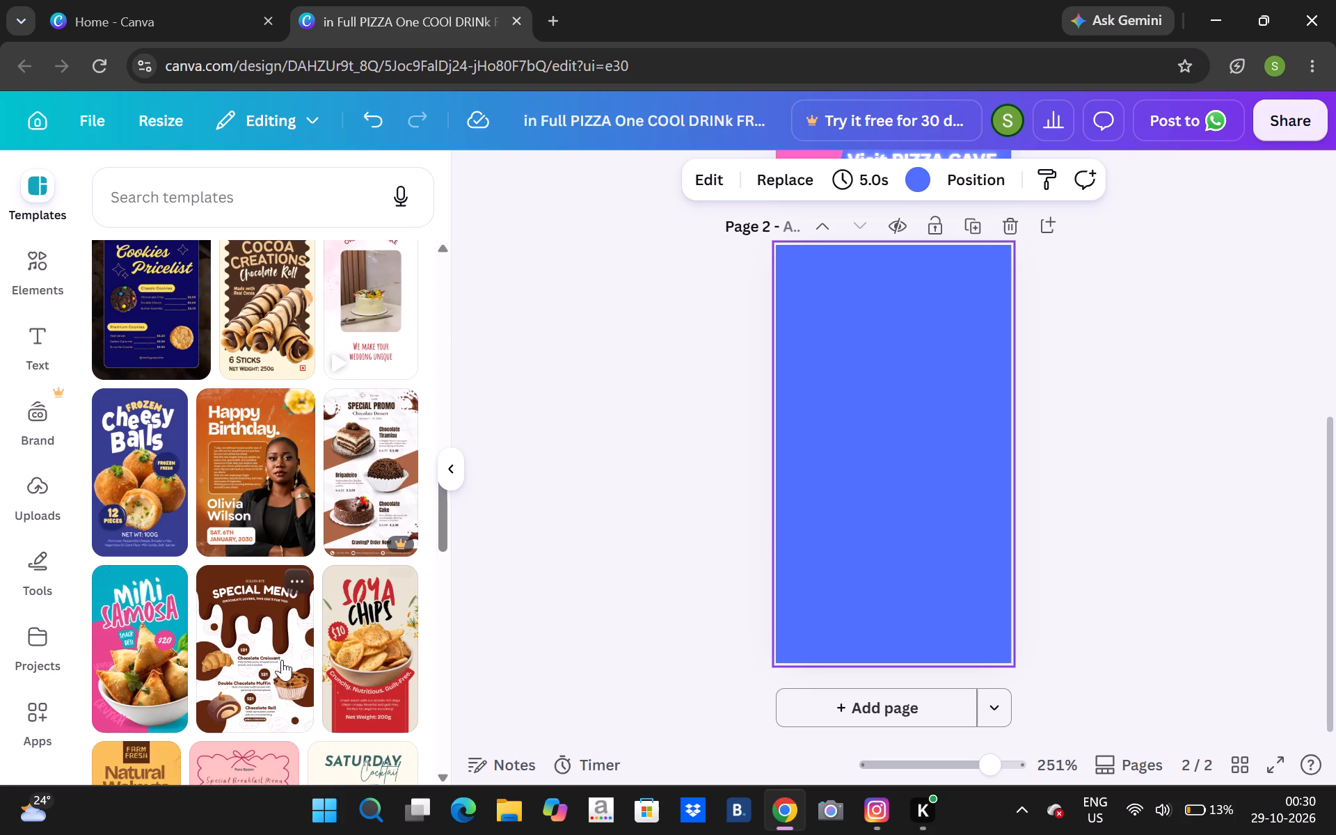
left_click(284, 623)
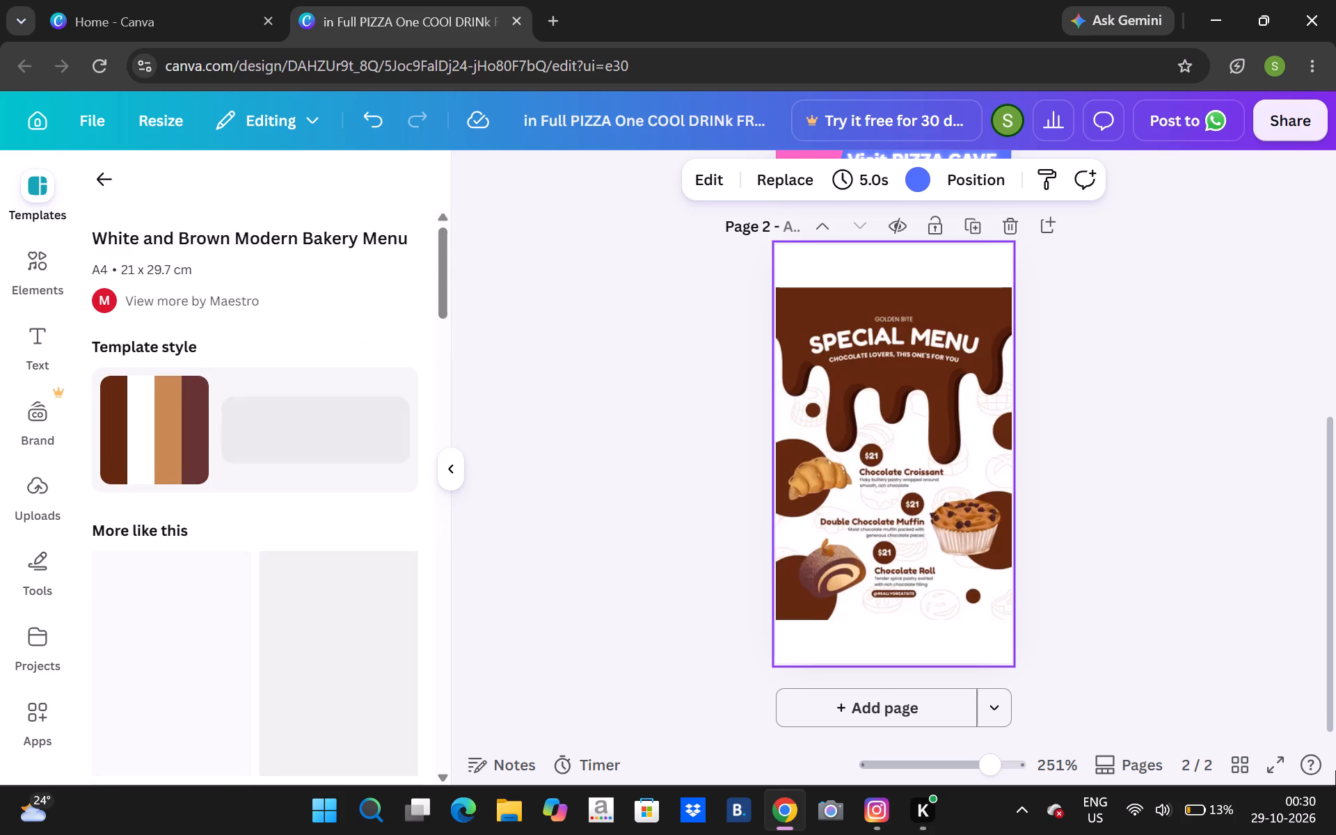
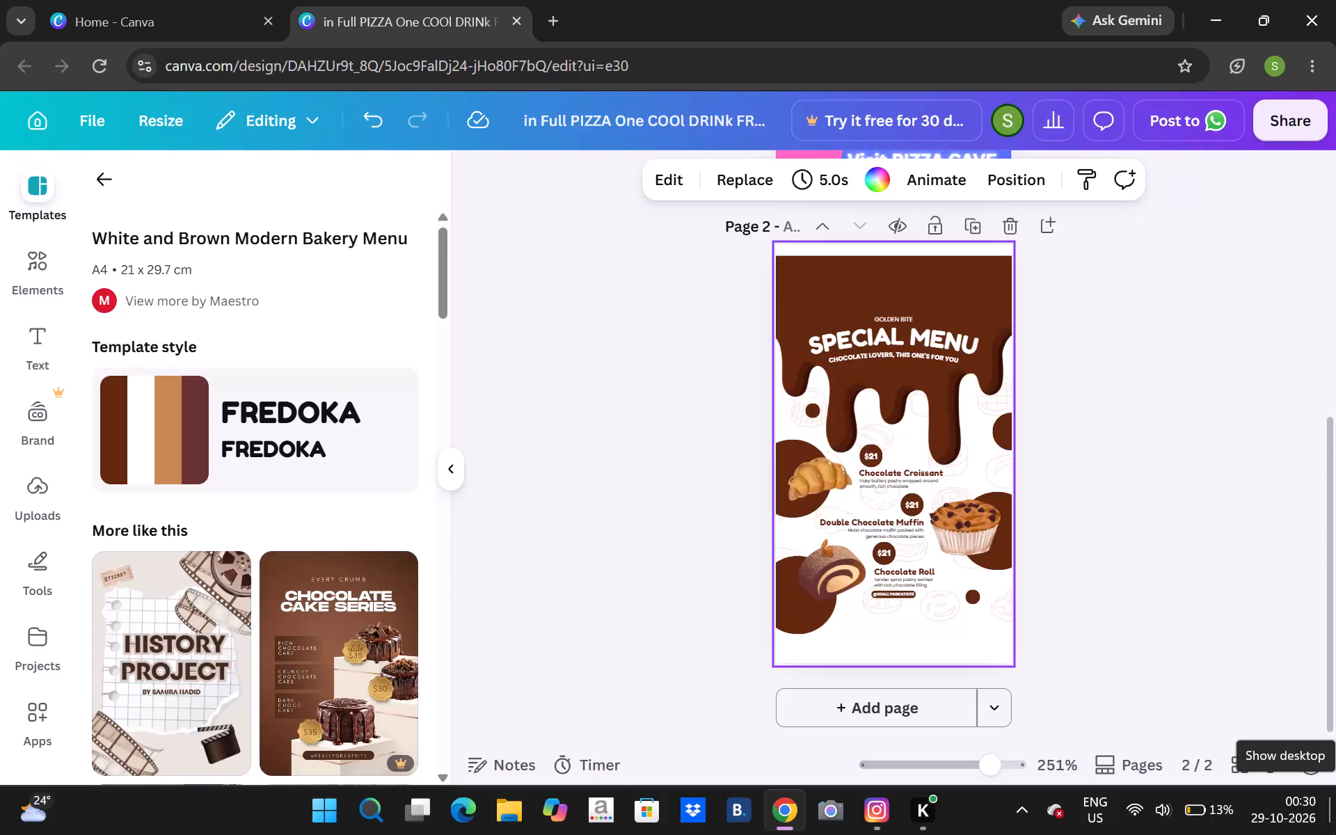
Replace the "GOLDEN BITE" text above the "SPECIAL MENU" heading with "PIZZA CAVE".
left_click(897, 315)
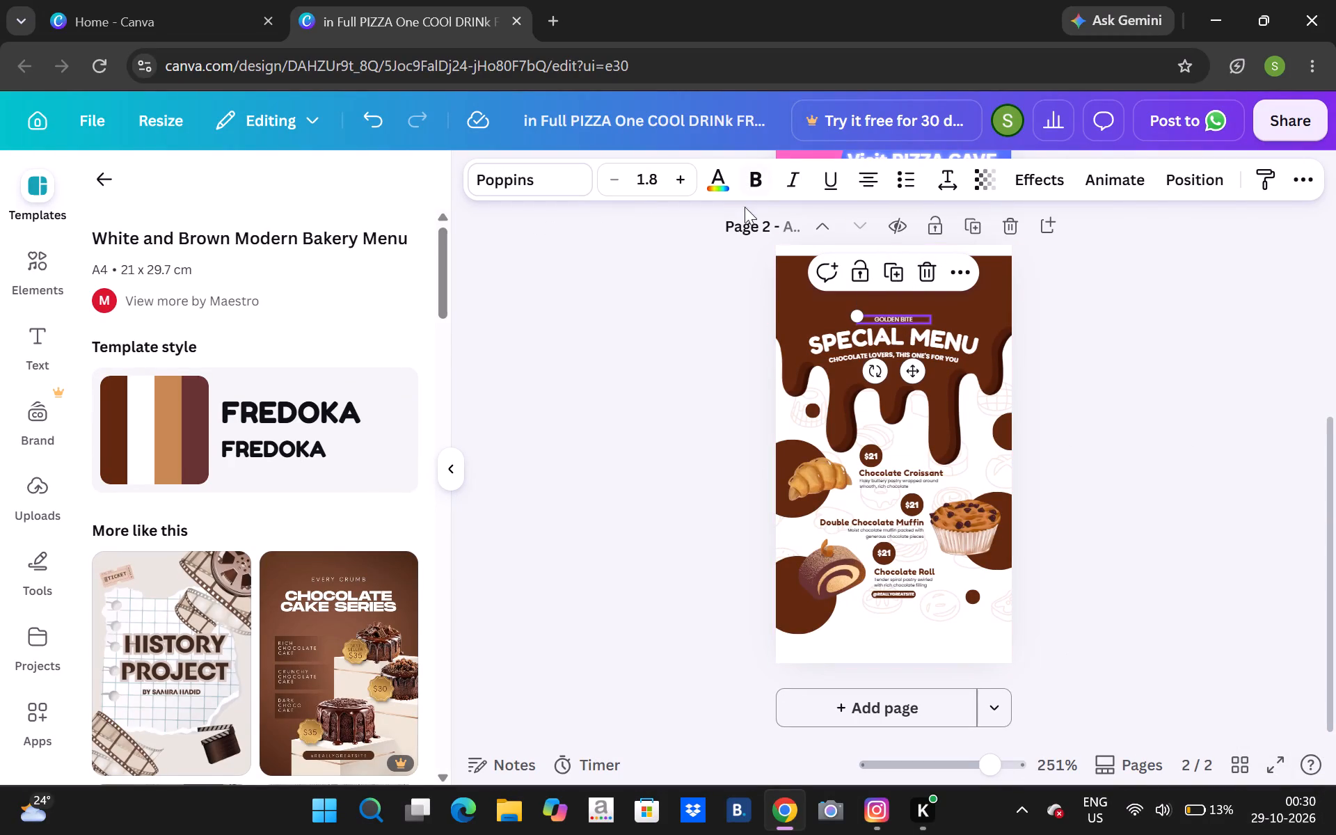
left_click(790, 285)
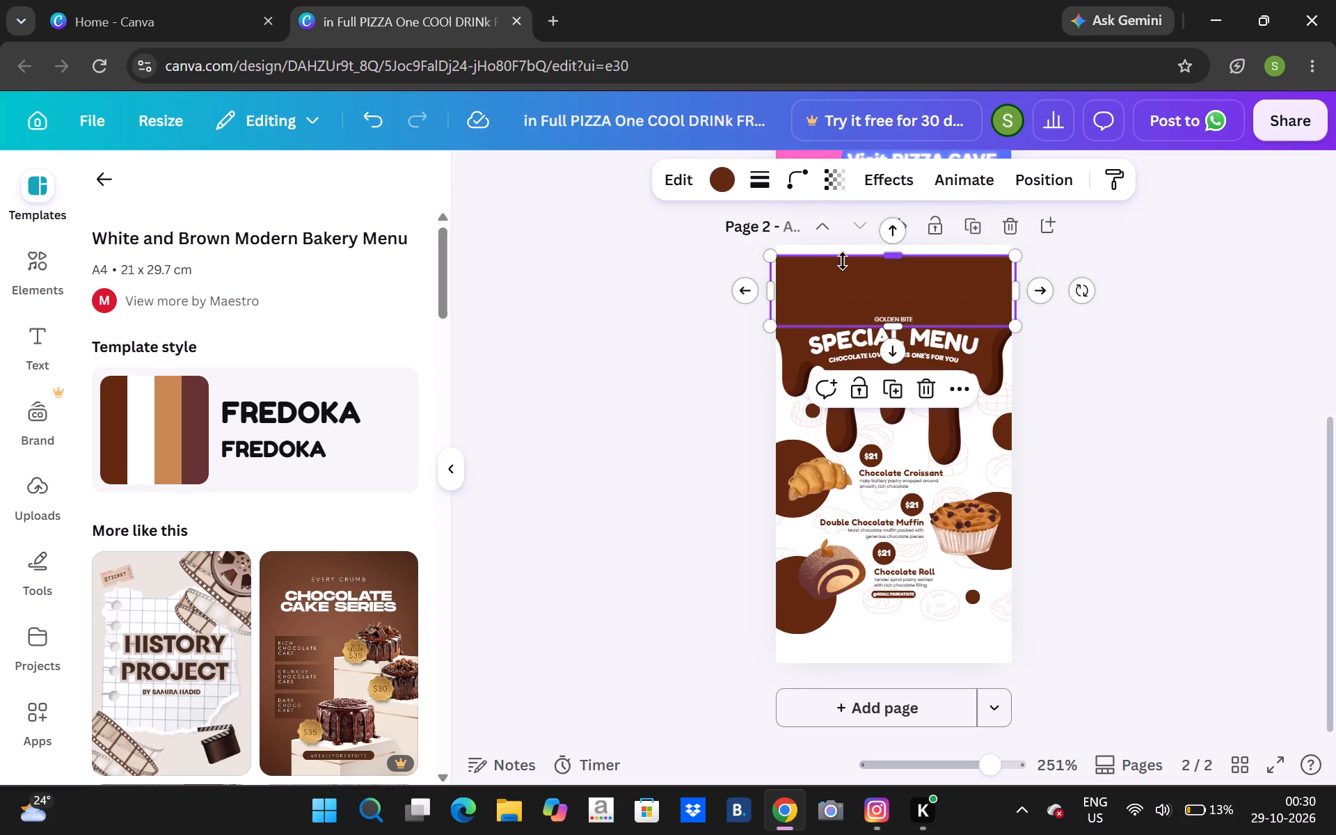
left_click(896, 315)
left_click(896, 315)
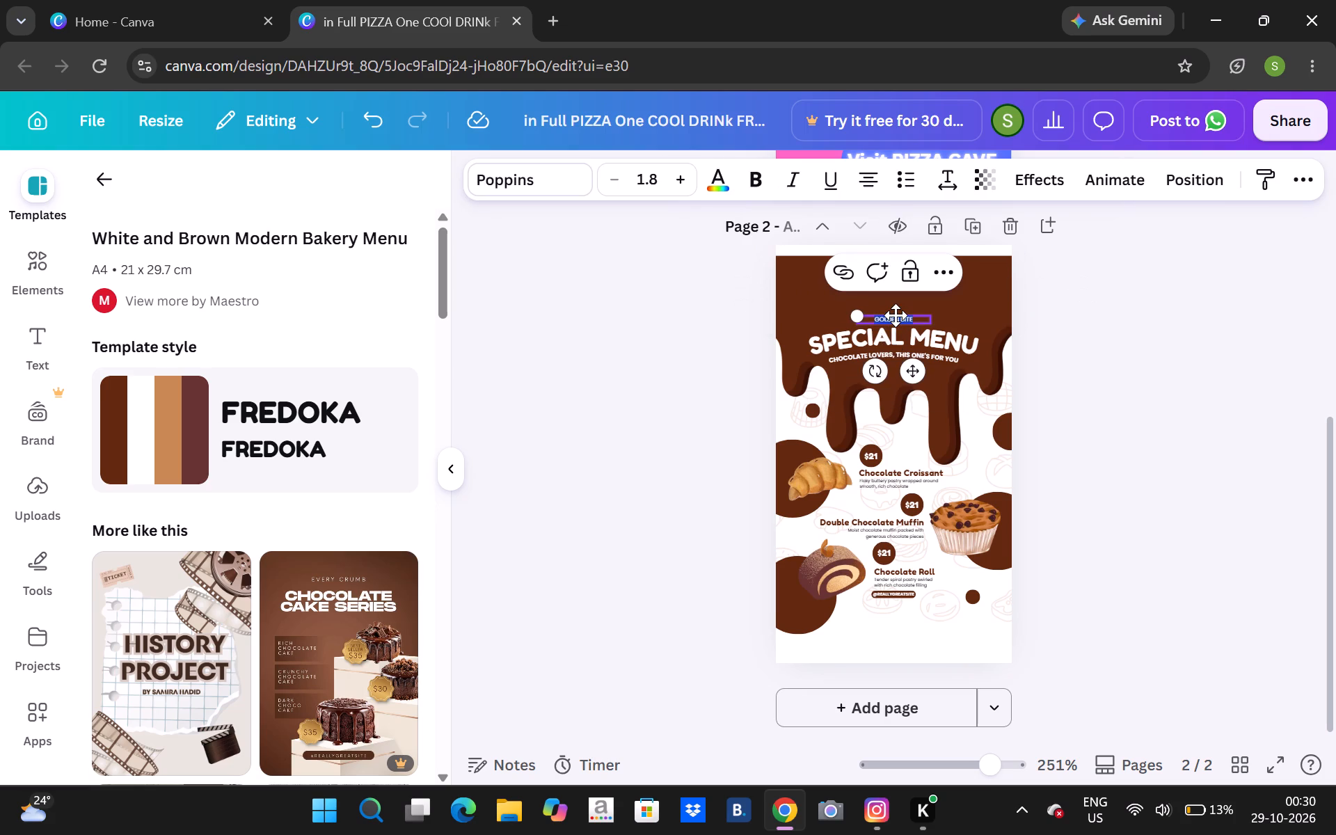
key("BackSpace")
type("PIZZA")
key("shift+space")
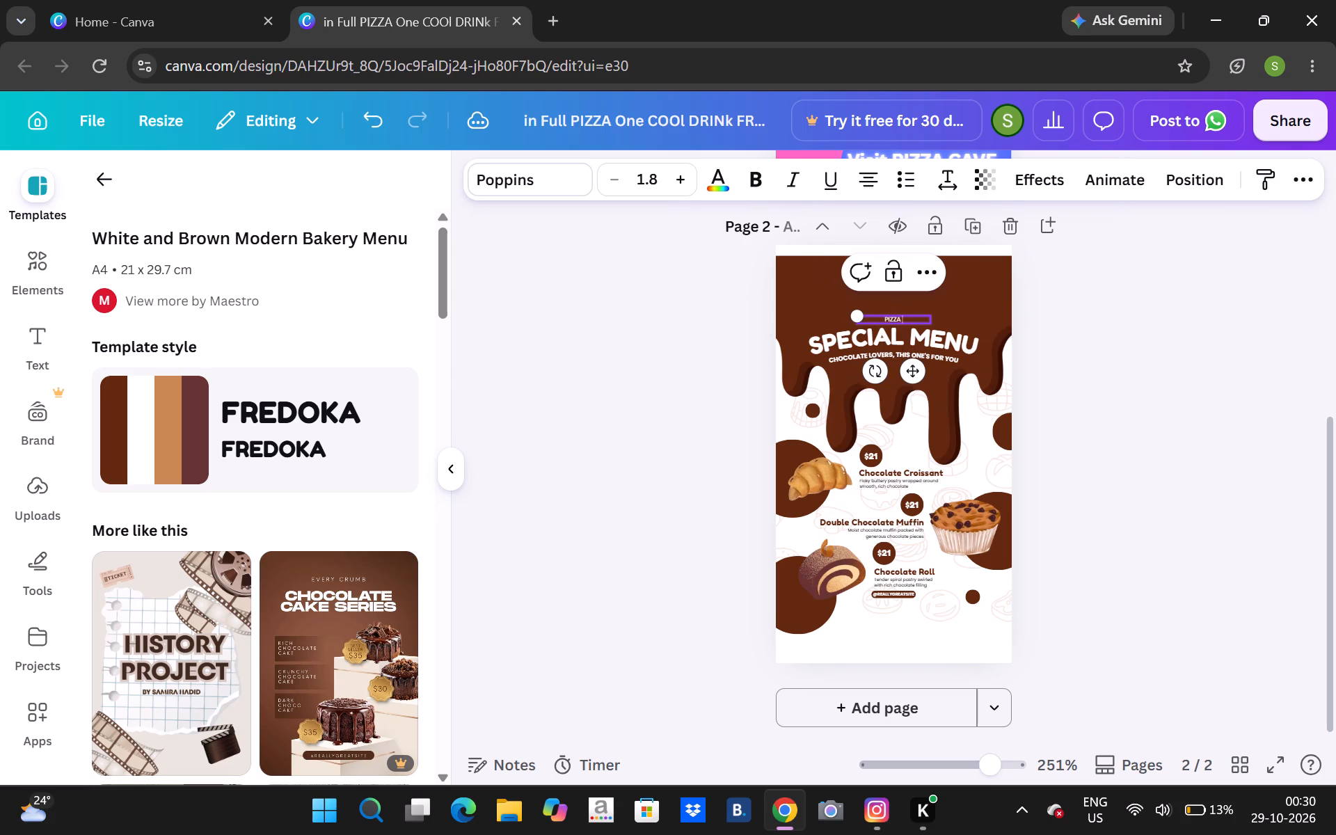
type("CAVE")
Enlarge the "PIZZA CAVE" text to size 5.8 and widen its text box so the name fits on one line.
triple_click(689, 191)
left_click(689, 191)
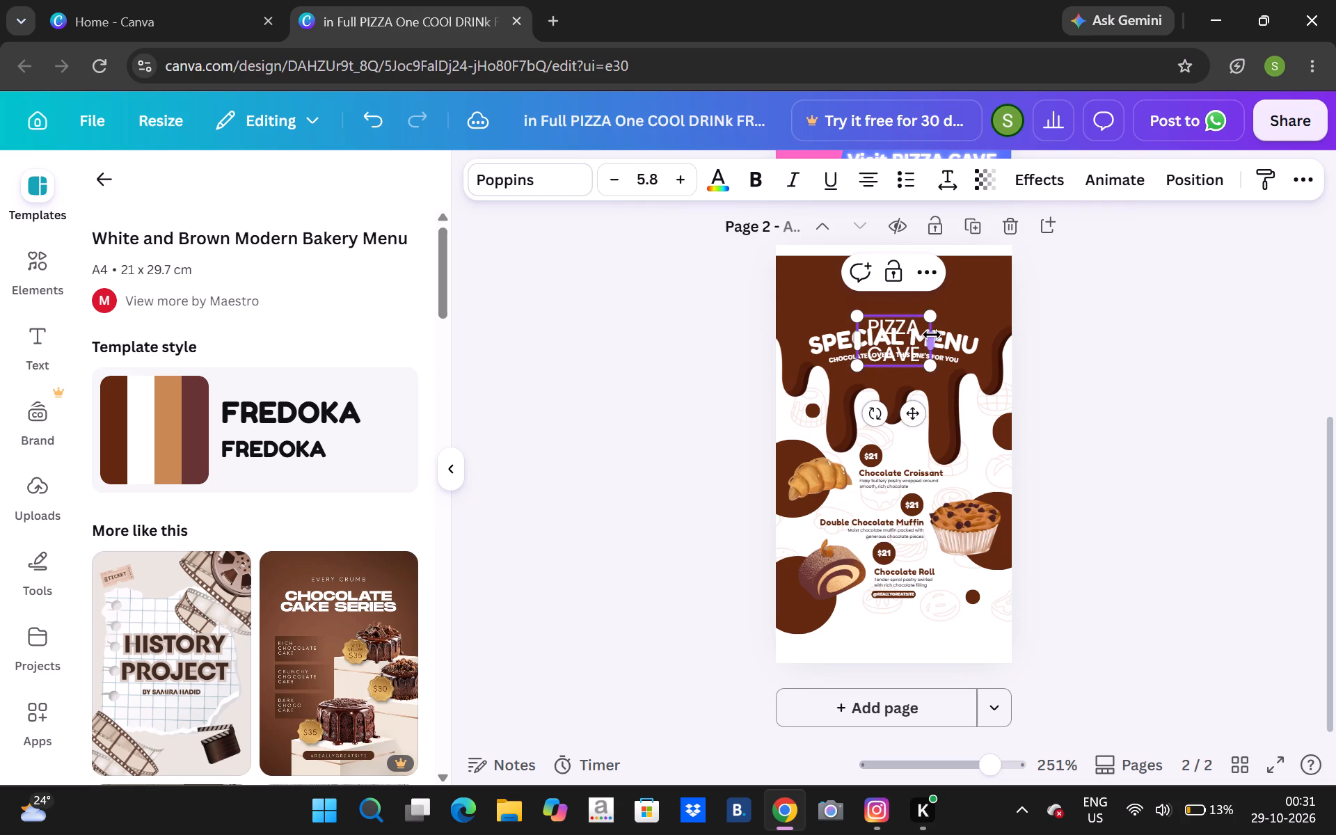
left_click_drag(932, 335, 994, 336)
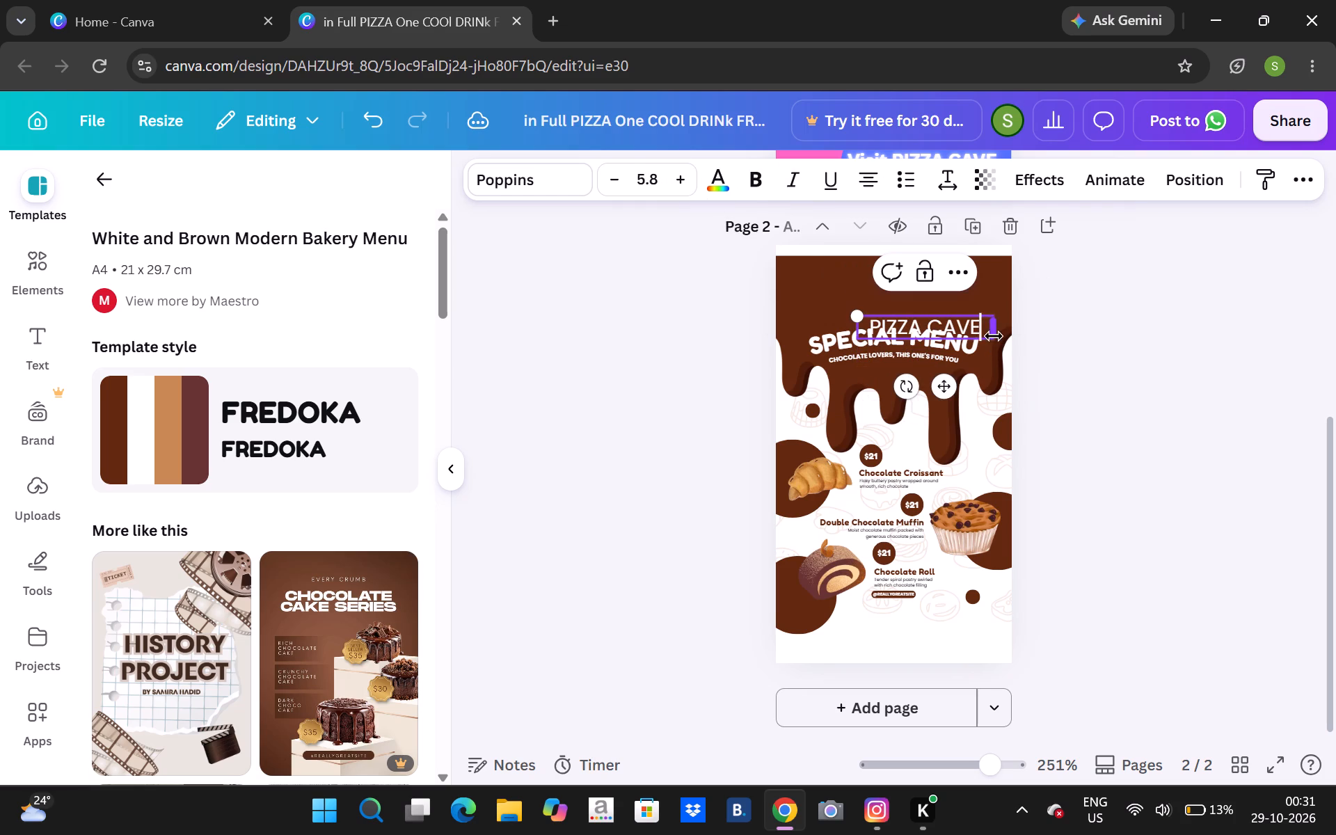
Move the "PIZZA CAVE" text up and left so it sits roughly centred just above the "SPECIAL MENU" heading.
left_click_drag(956, 335, 919, 303)
left_click_drag(1021, 324, 953, 331)
left_click_drag(1188, 389, 1039, 347)
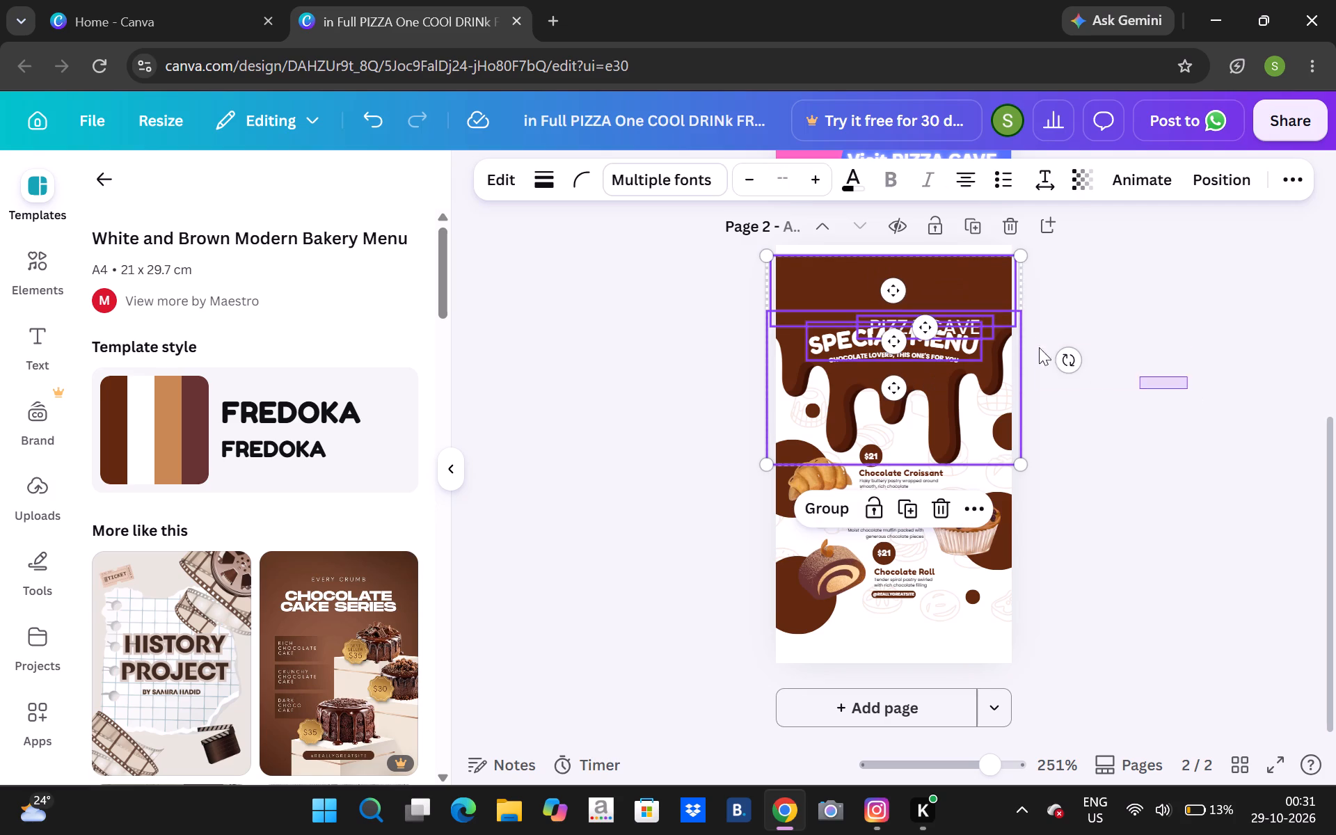
left_click_drag(1039, 347, 1154, 395)
left_click(1154, 395)
left_click_drag(950, 317, 923, 300)
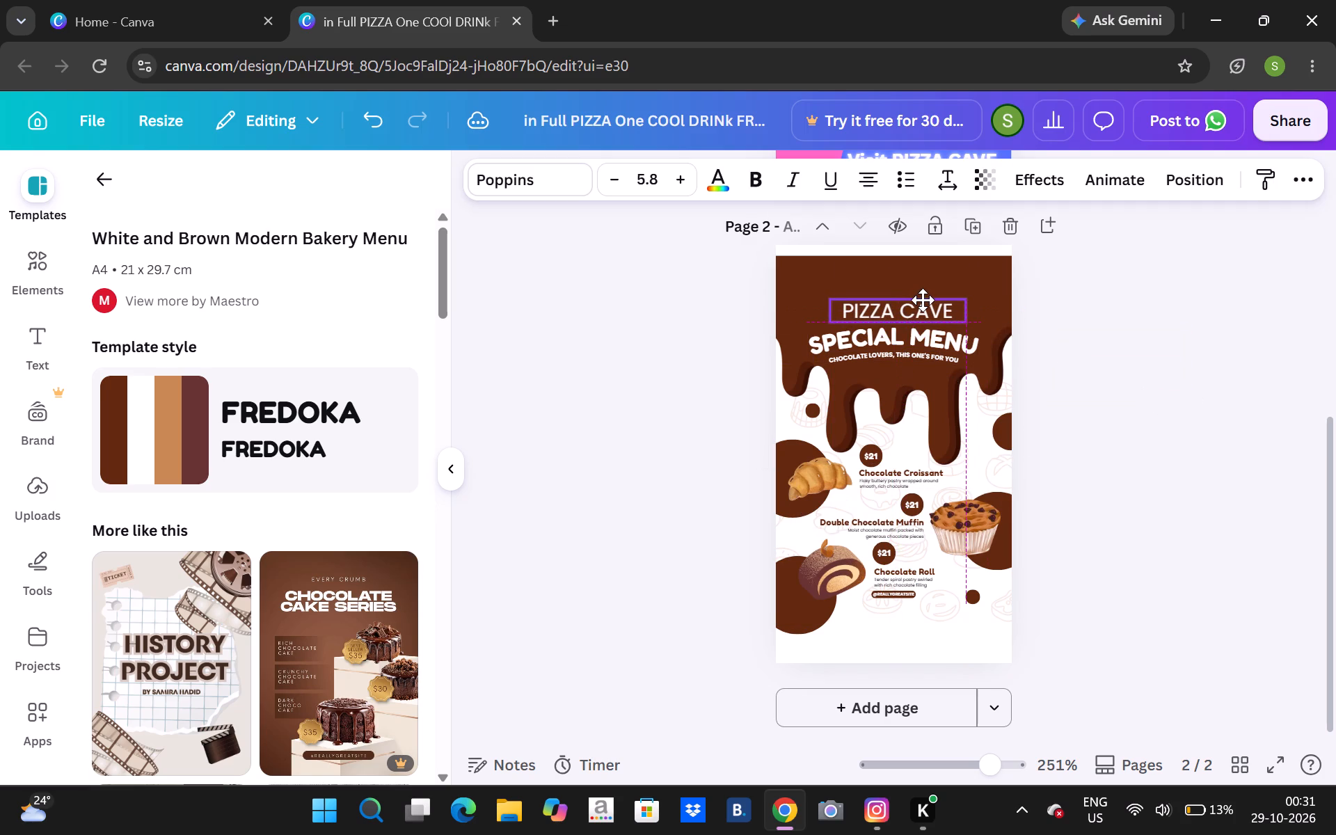
left_click_drag(923, 300, 921, 303)
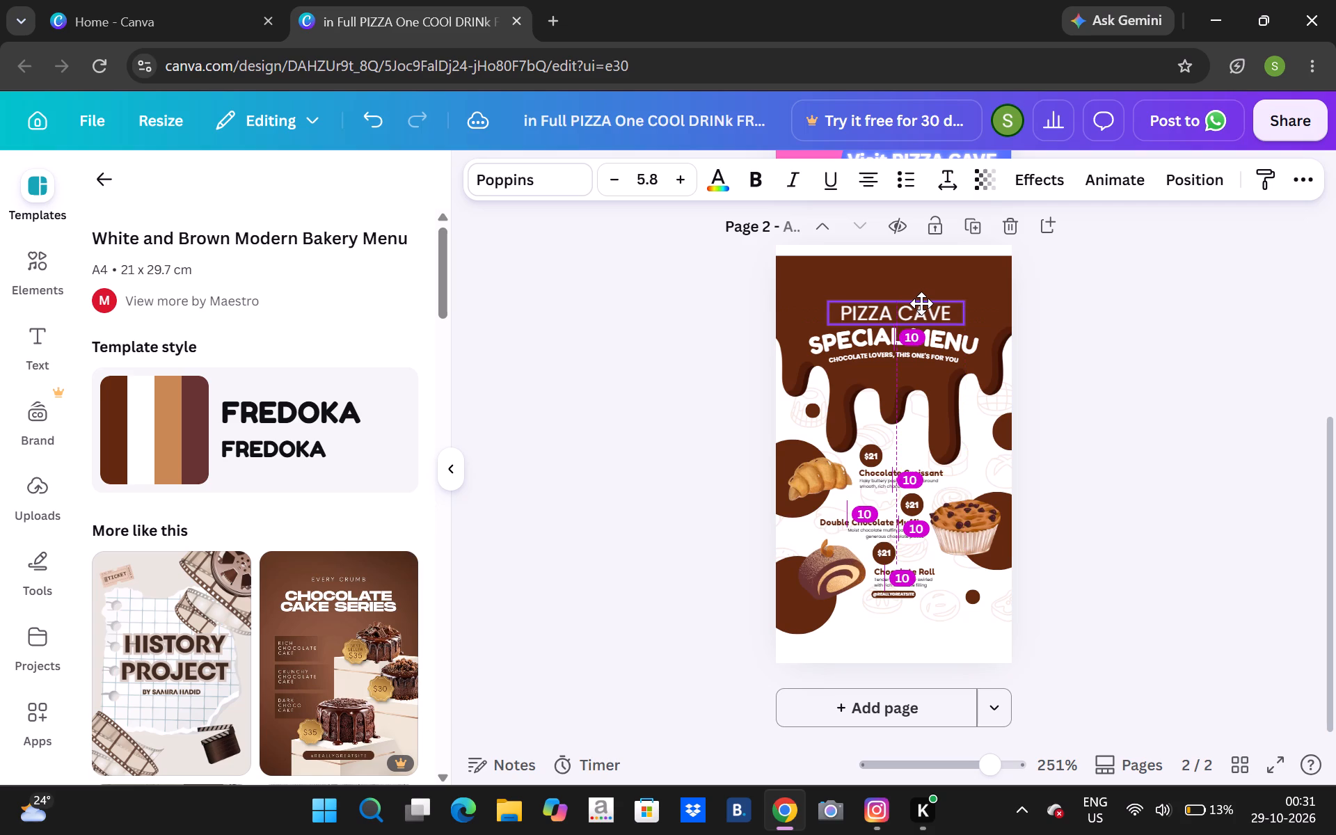
left_click_drag(921, 303, 916, 296)
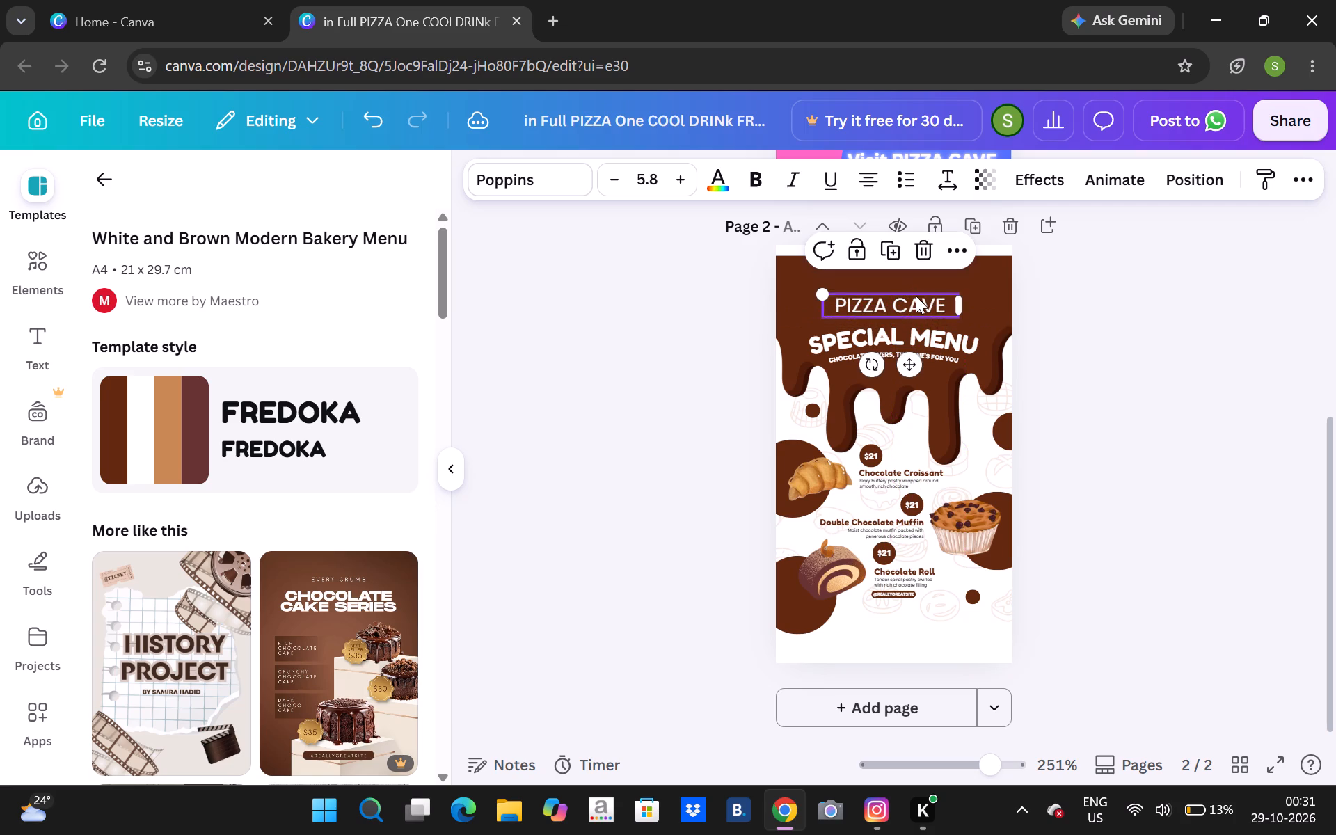
left_click(944, 317)
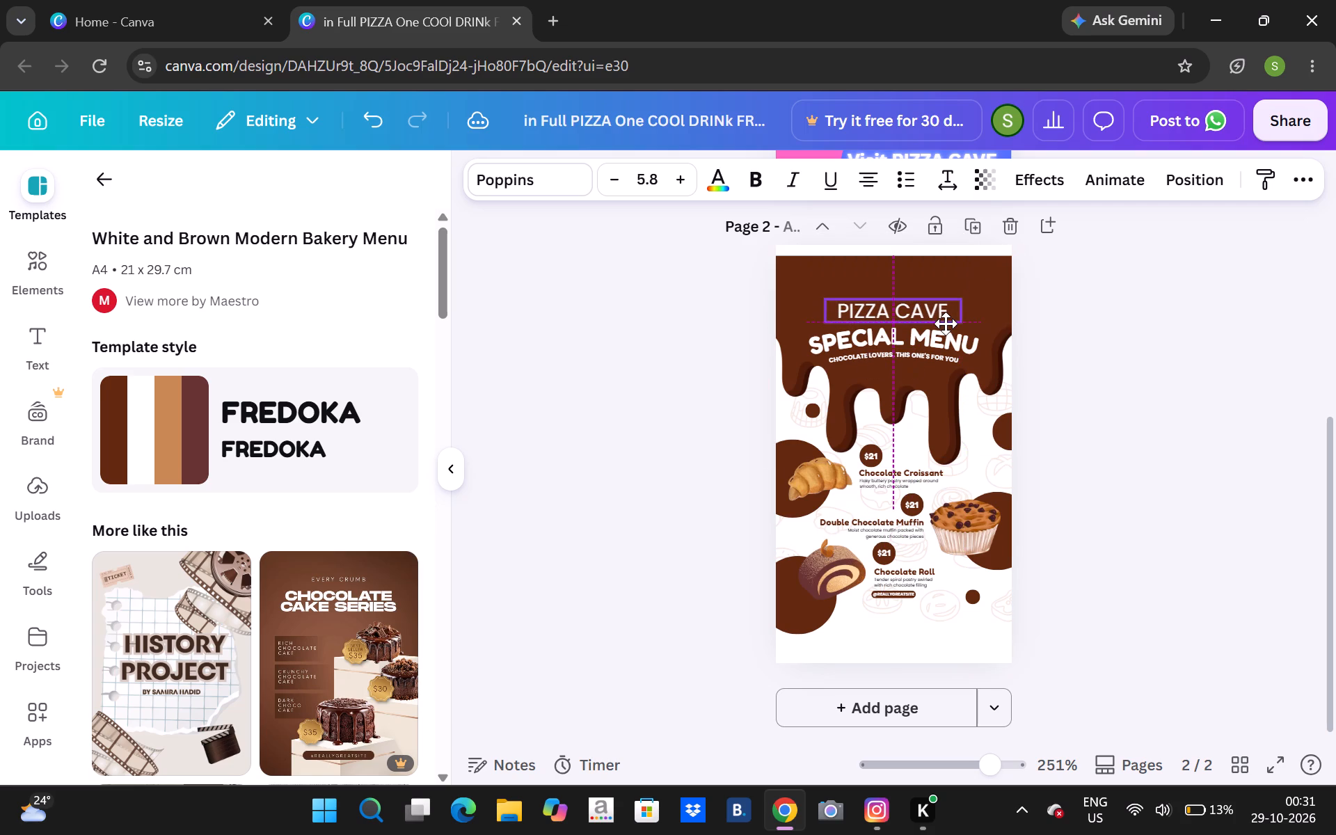
Replace the curved tagline beneath "SPECIAL MENU" with "pizza \, burger ,white sauge pasta and cooffe".
left_click(928, 353)
double_click(928, 353)
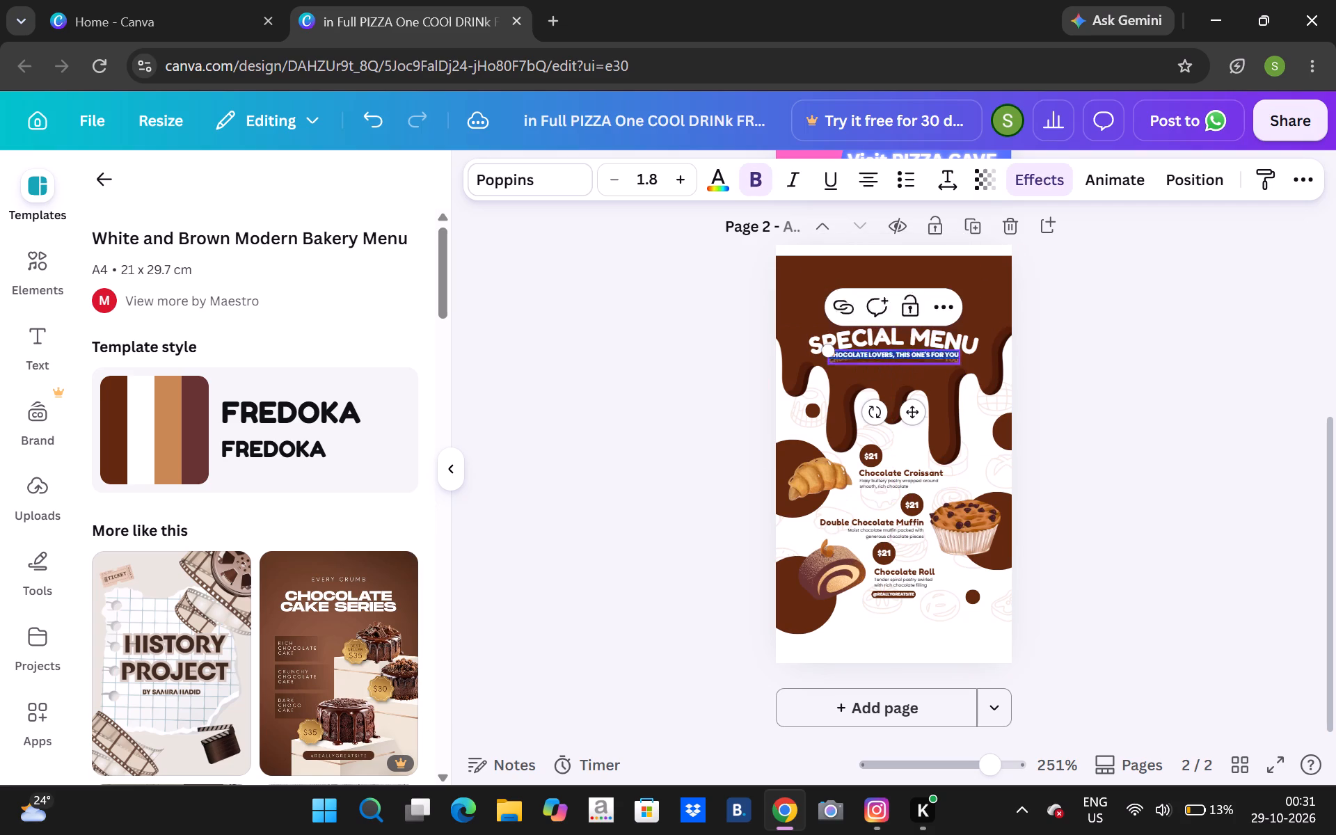
key("BackSpace")
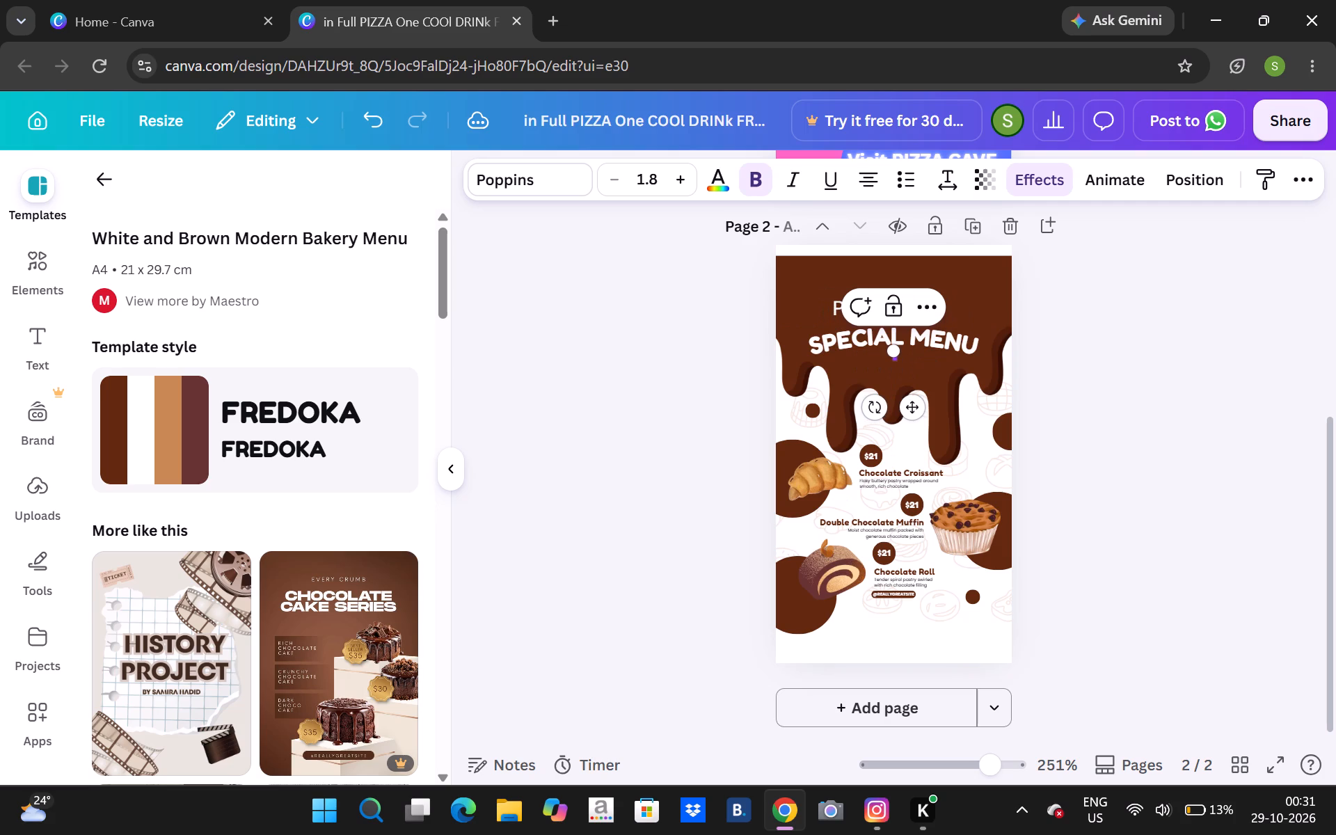
key("p")
type("izza")
key("space")
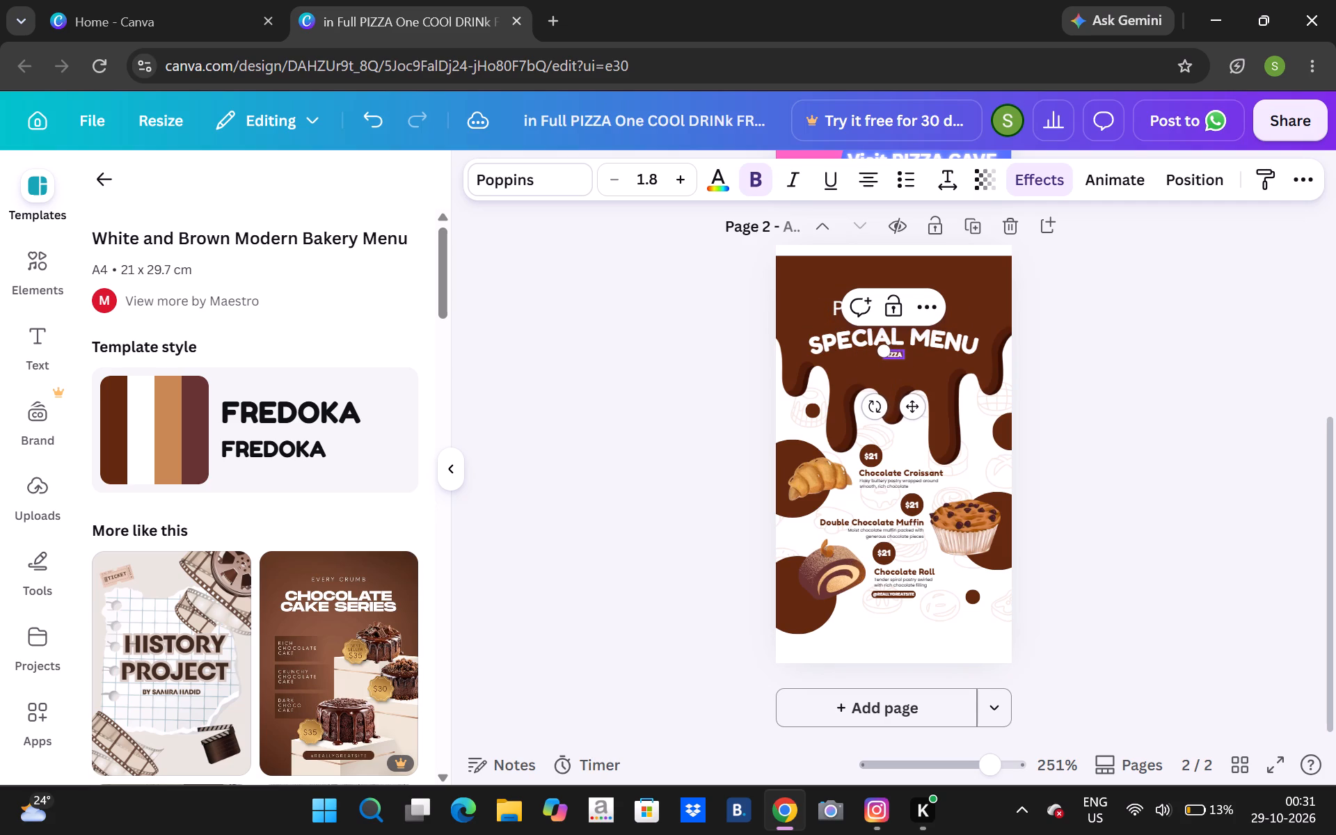
type("\\, bur")
type("ger")
key("space")
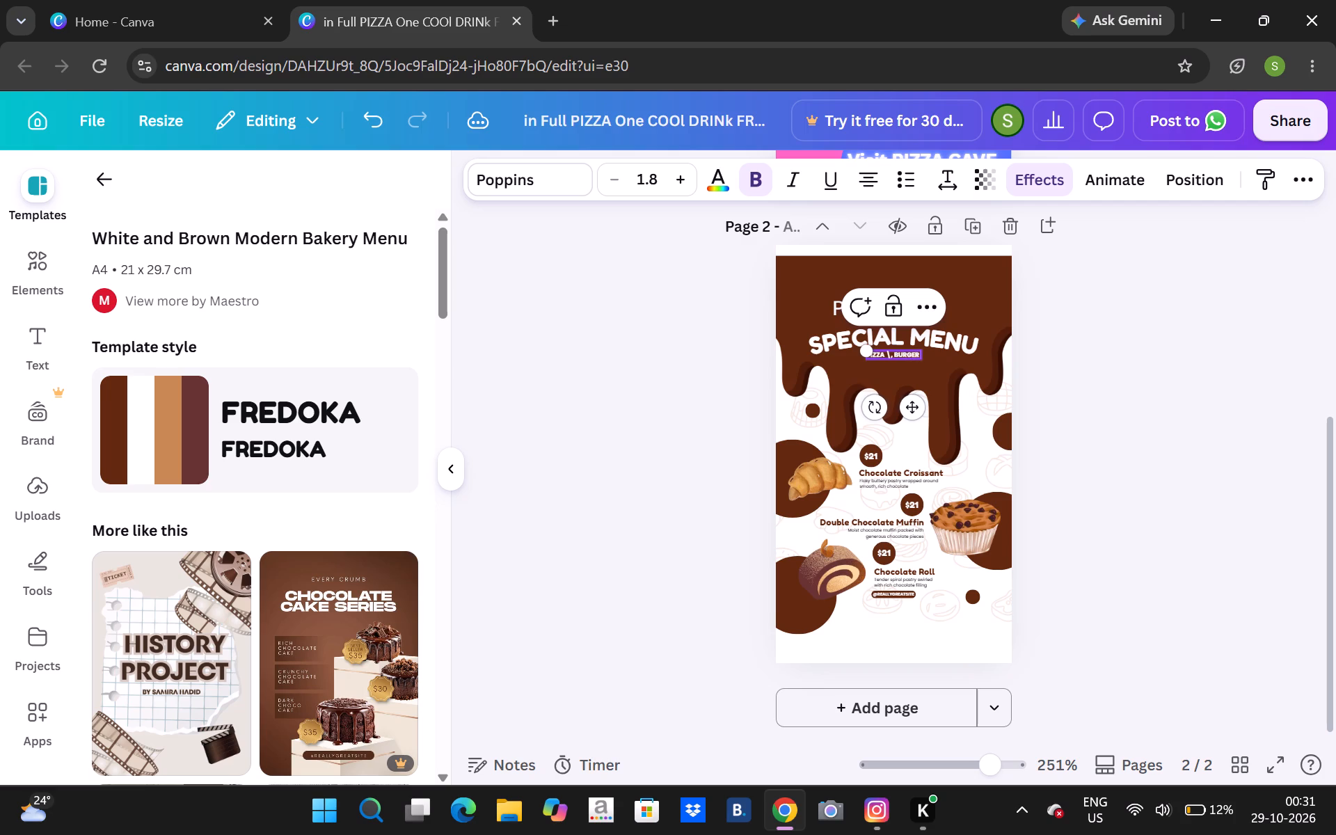
key("comma")
type("white sauge")
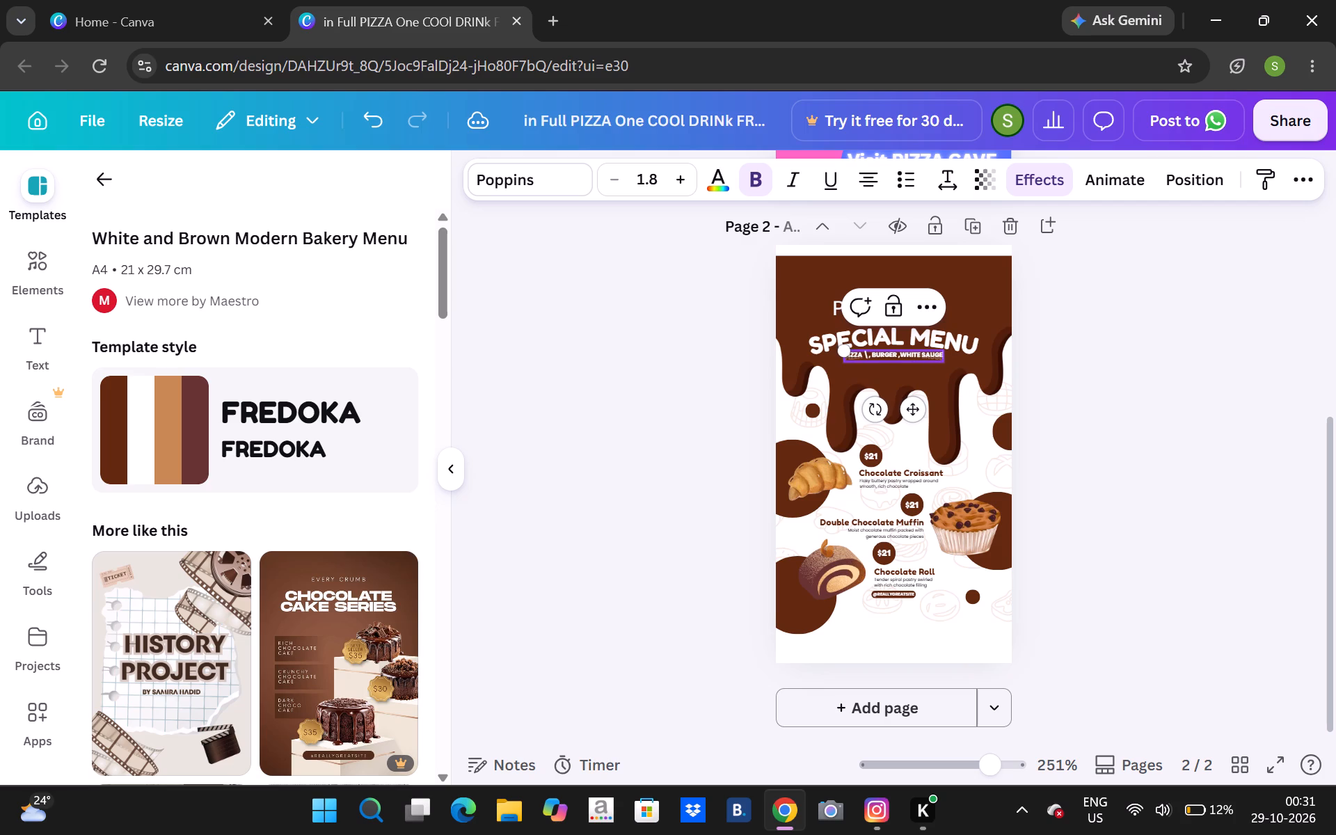
key("space")
type("pasta")
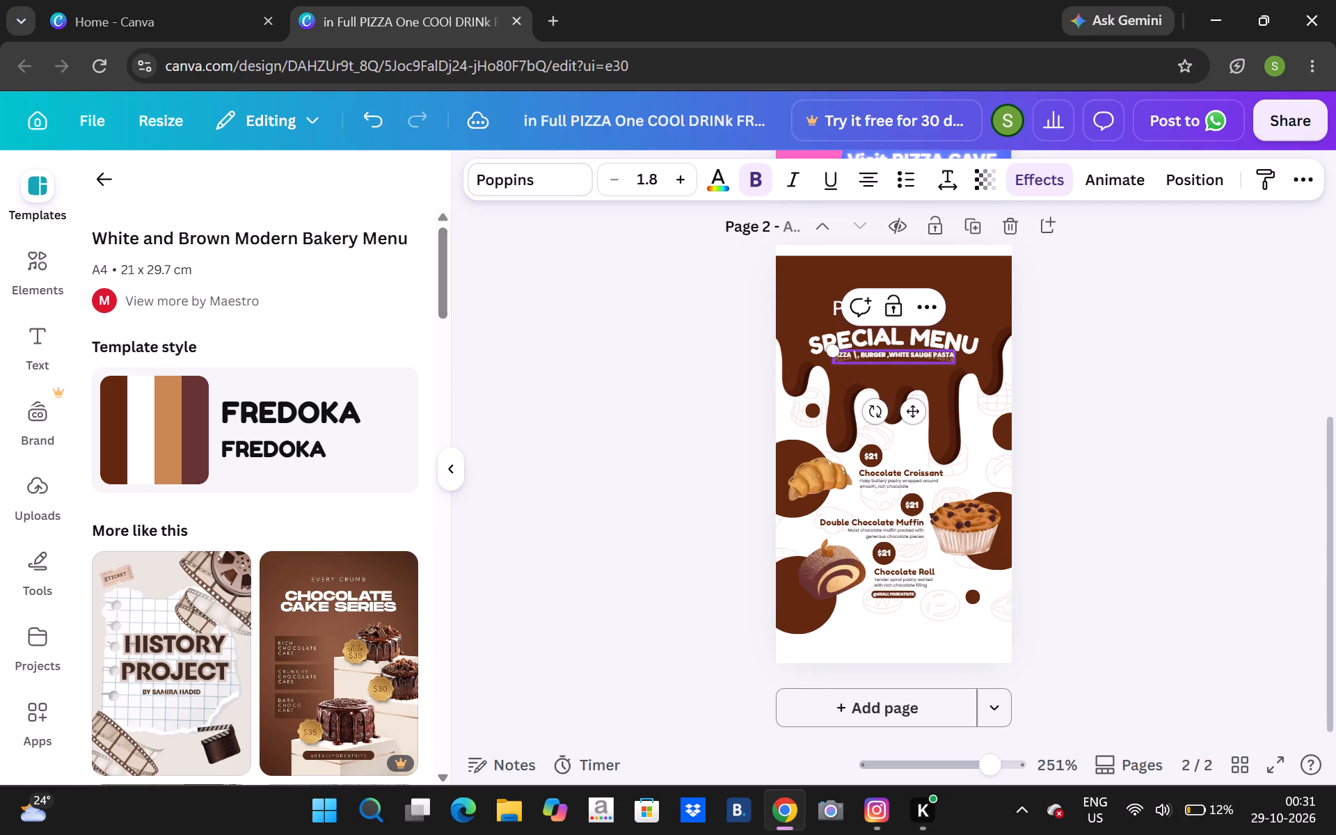
key("space")
key("space")
type("and")
key("space")
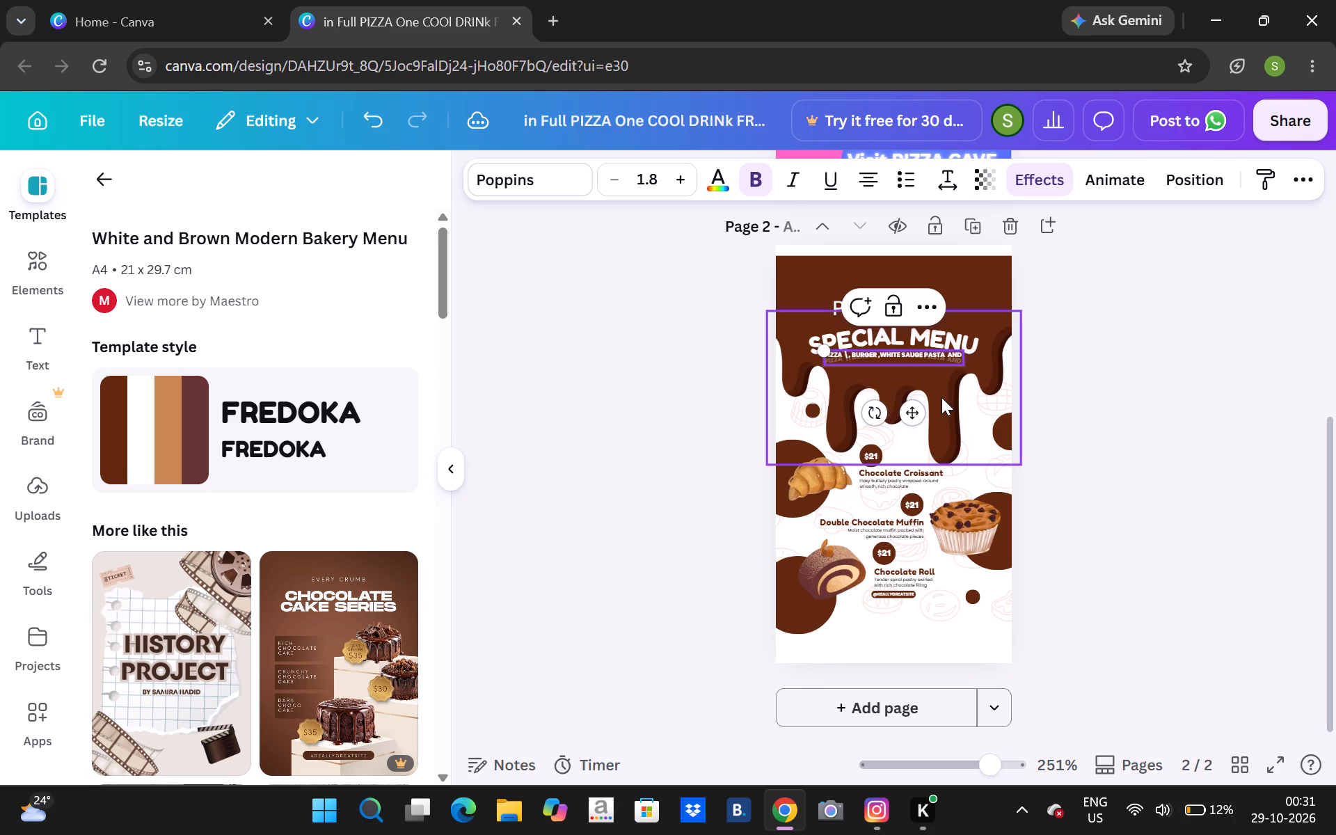
key("space")
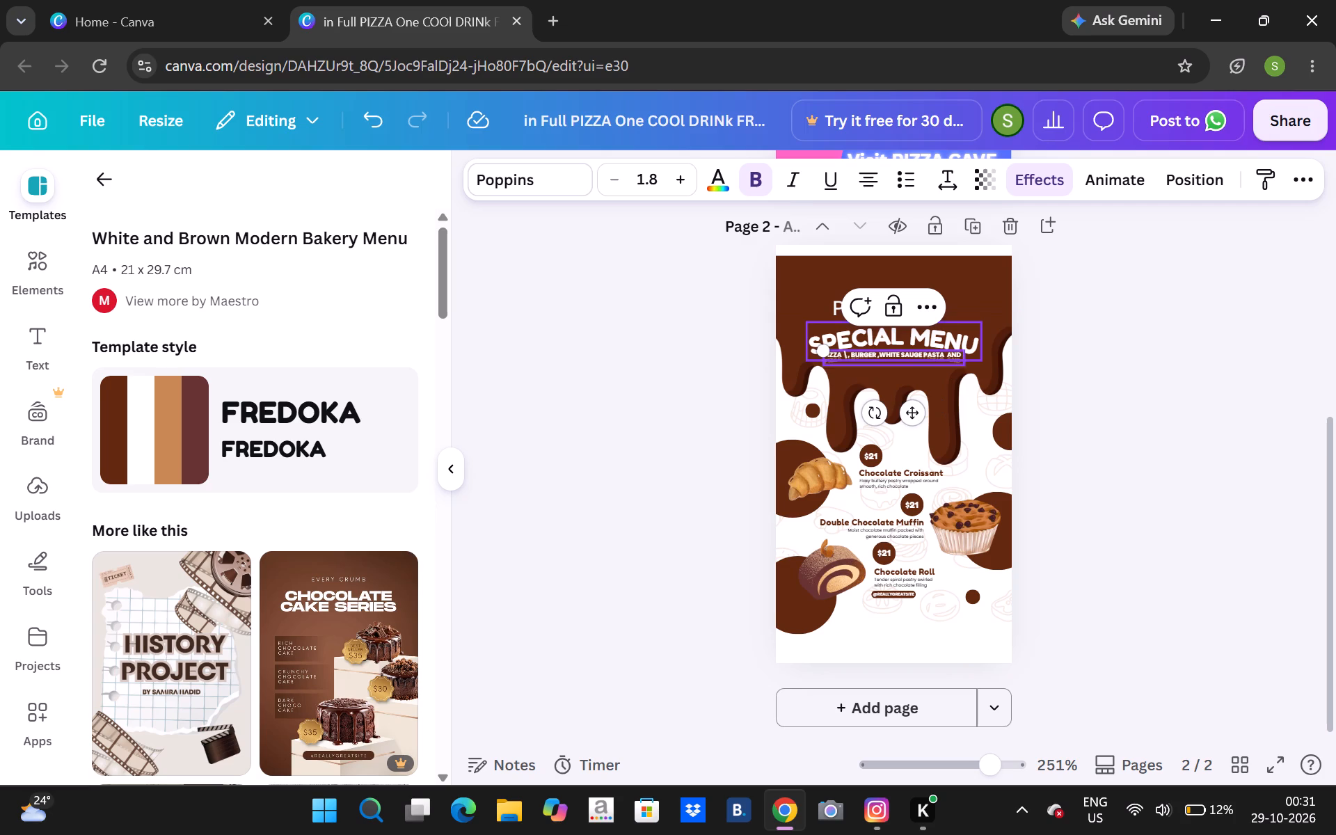
type("coo")
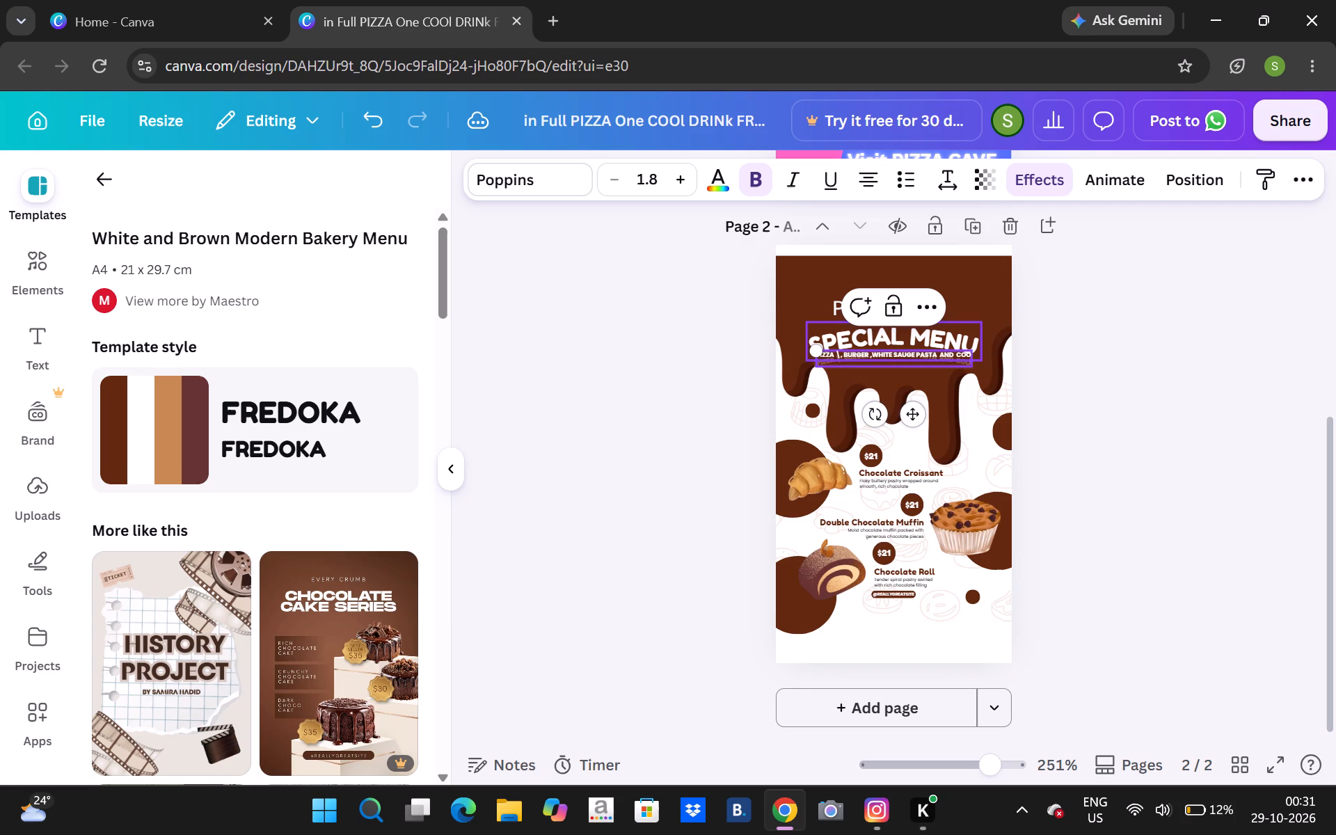
type("ffe")
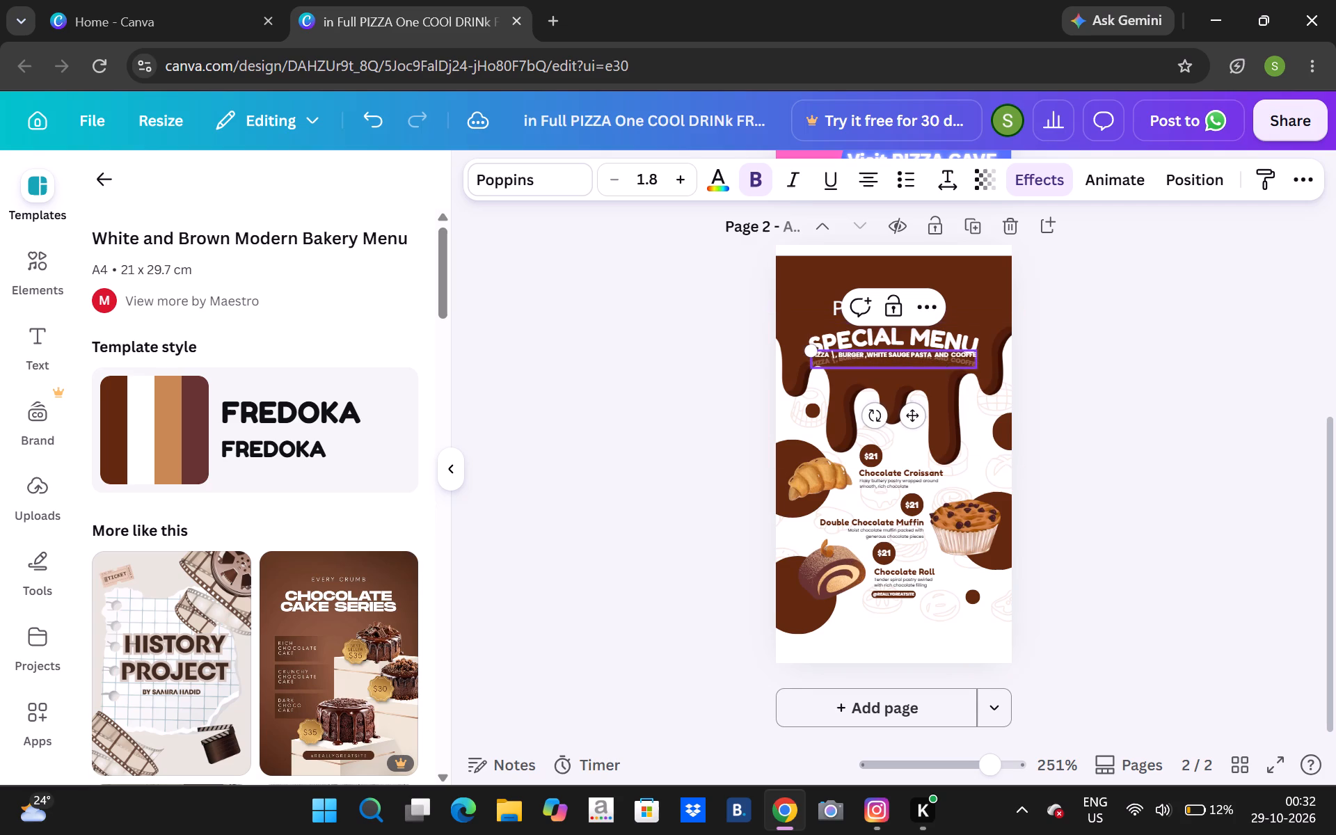
left_click(1024, 353)
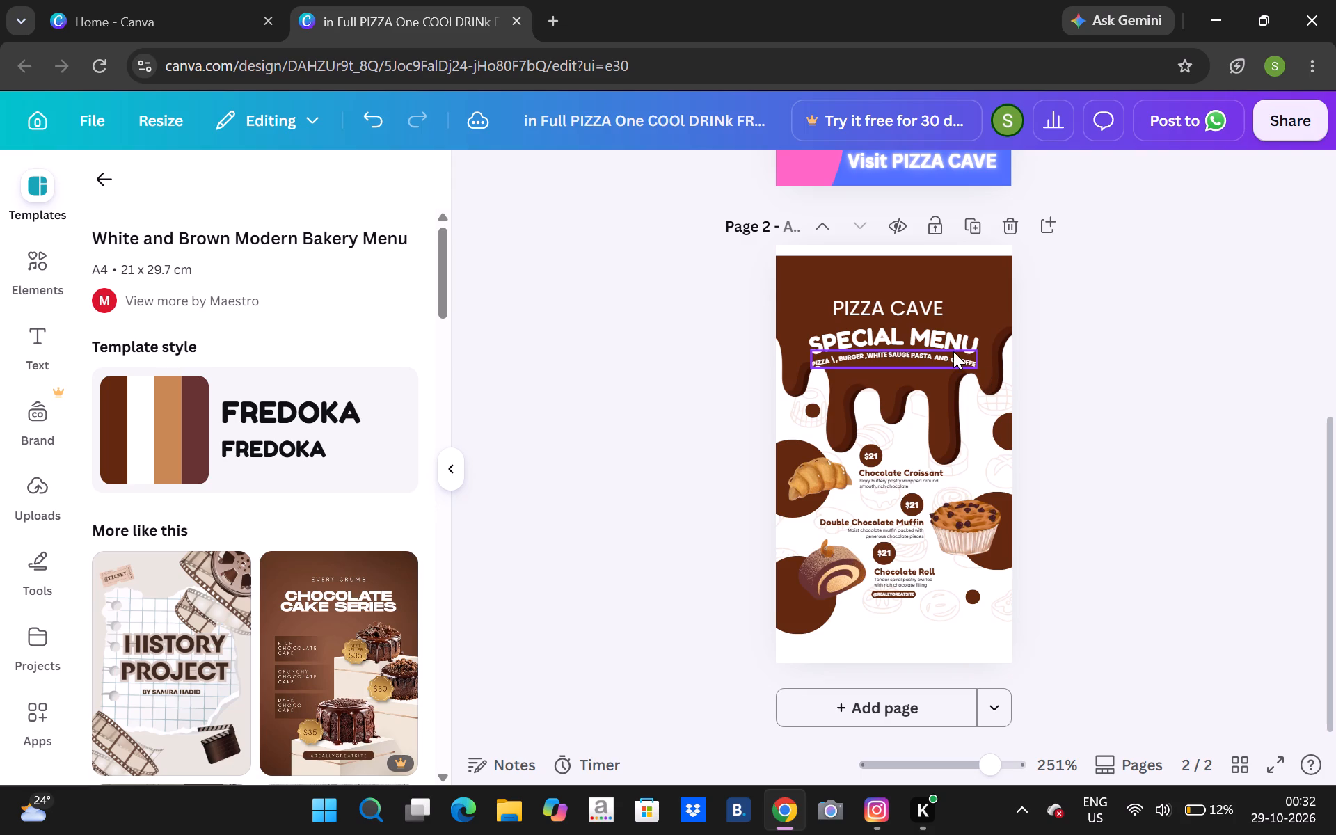
Delete the croissant, chocolate roll and muffin pictures from the menu page.
left_click(840, 485)
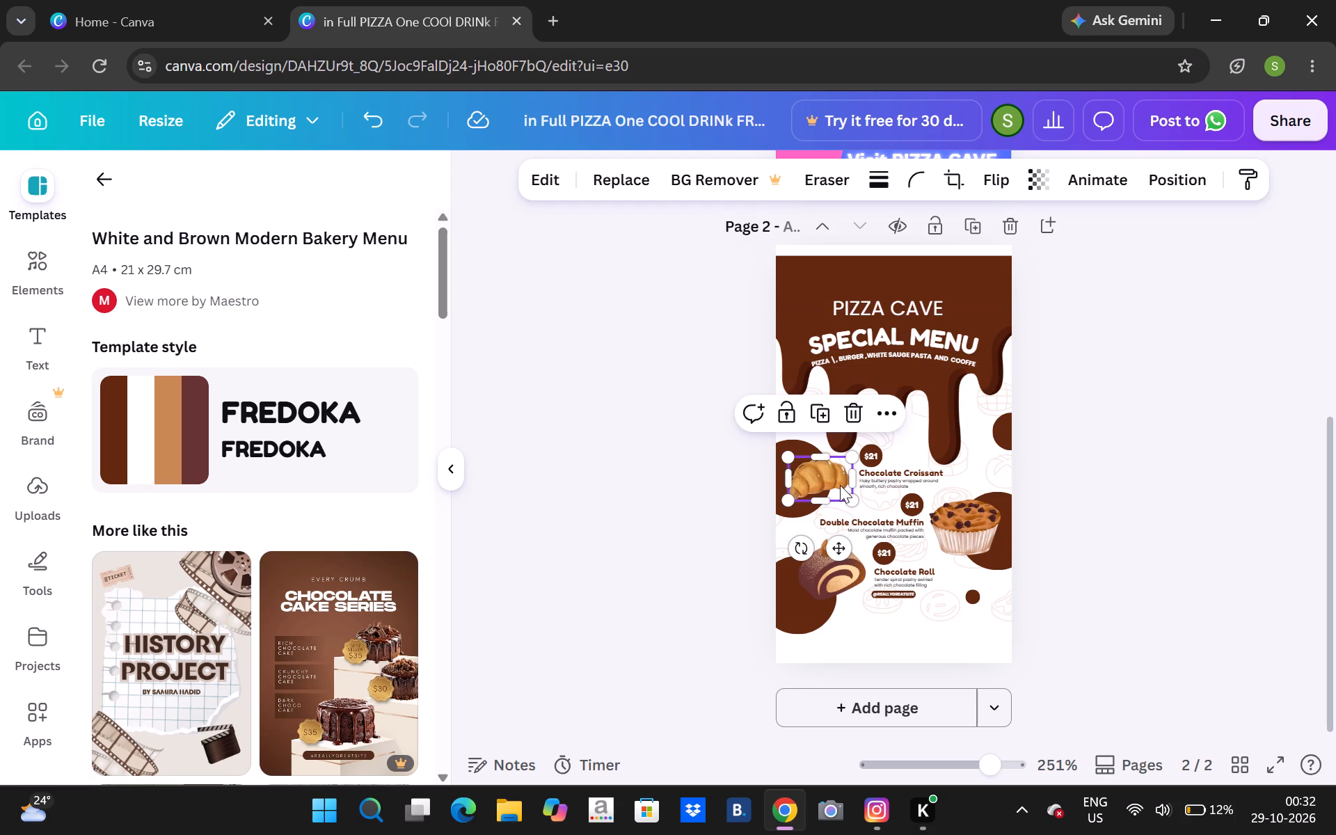
left_click(848, 408)
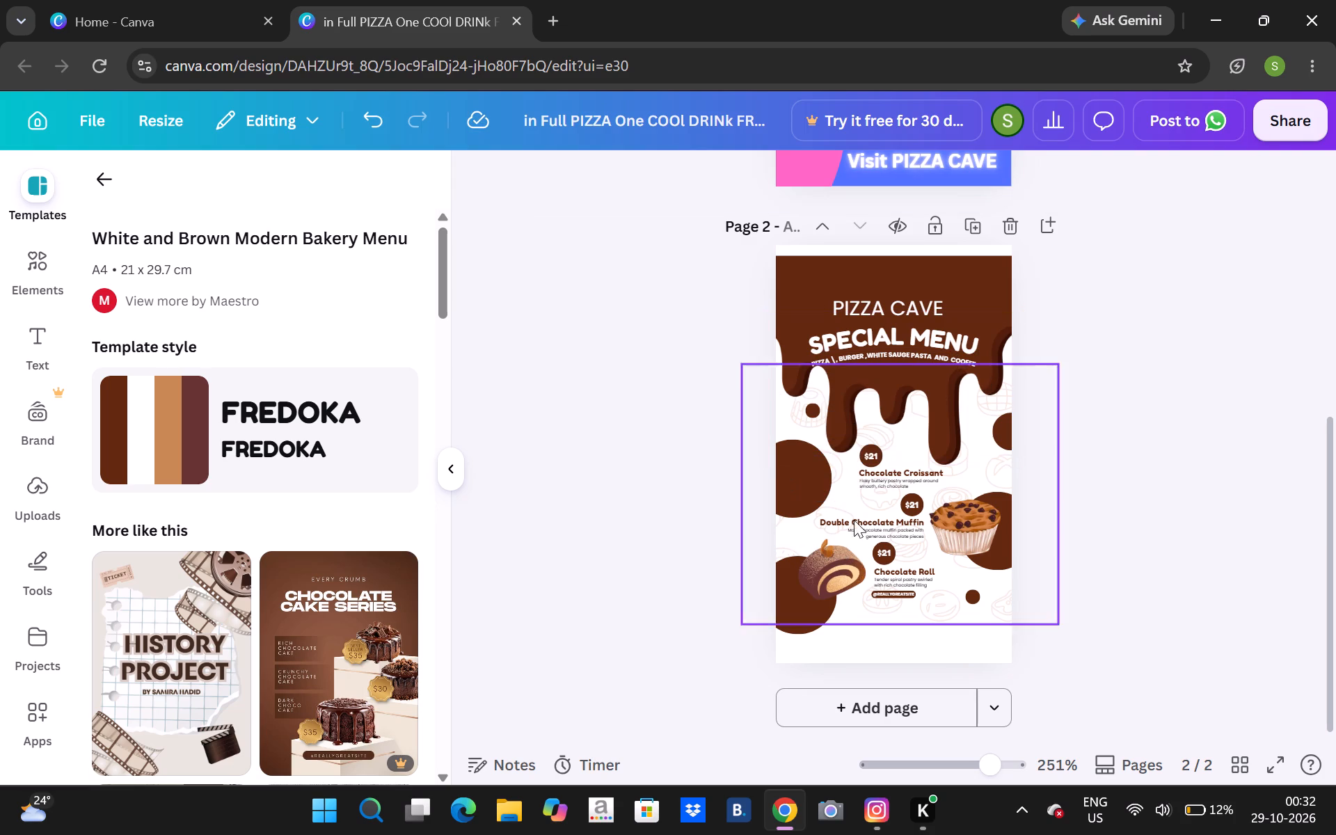
left_click(854, 569)
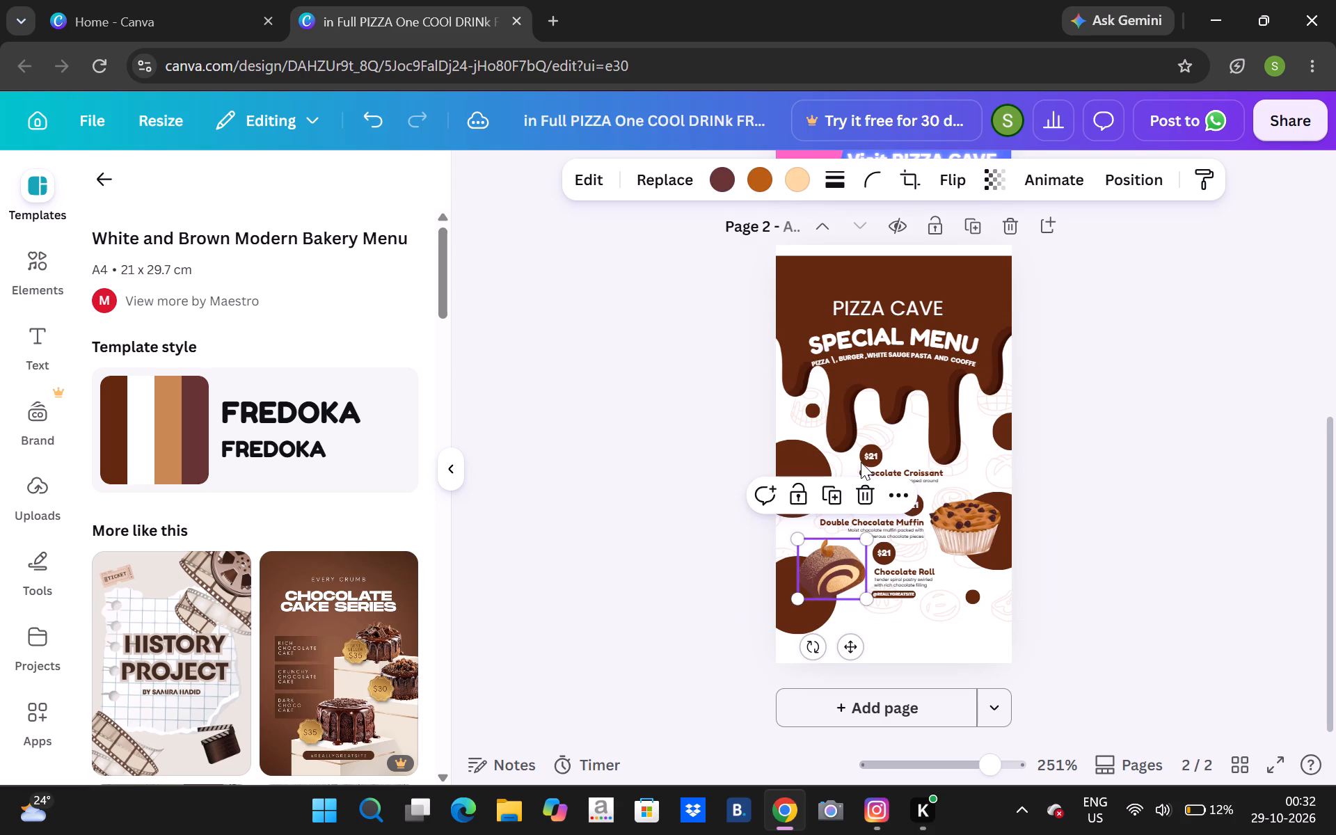
left_click(860, 482)
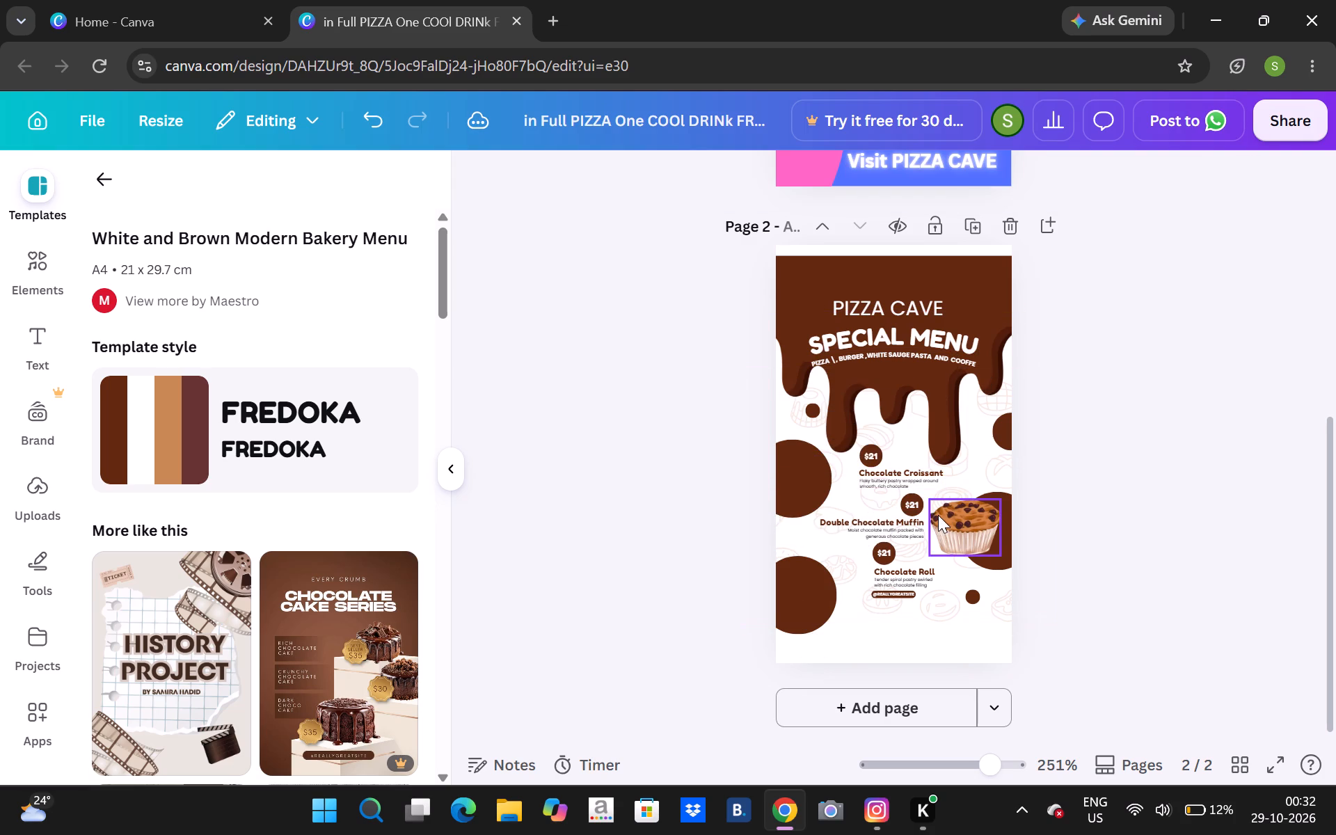
left_click(938, 515)
left_click(993, 453)
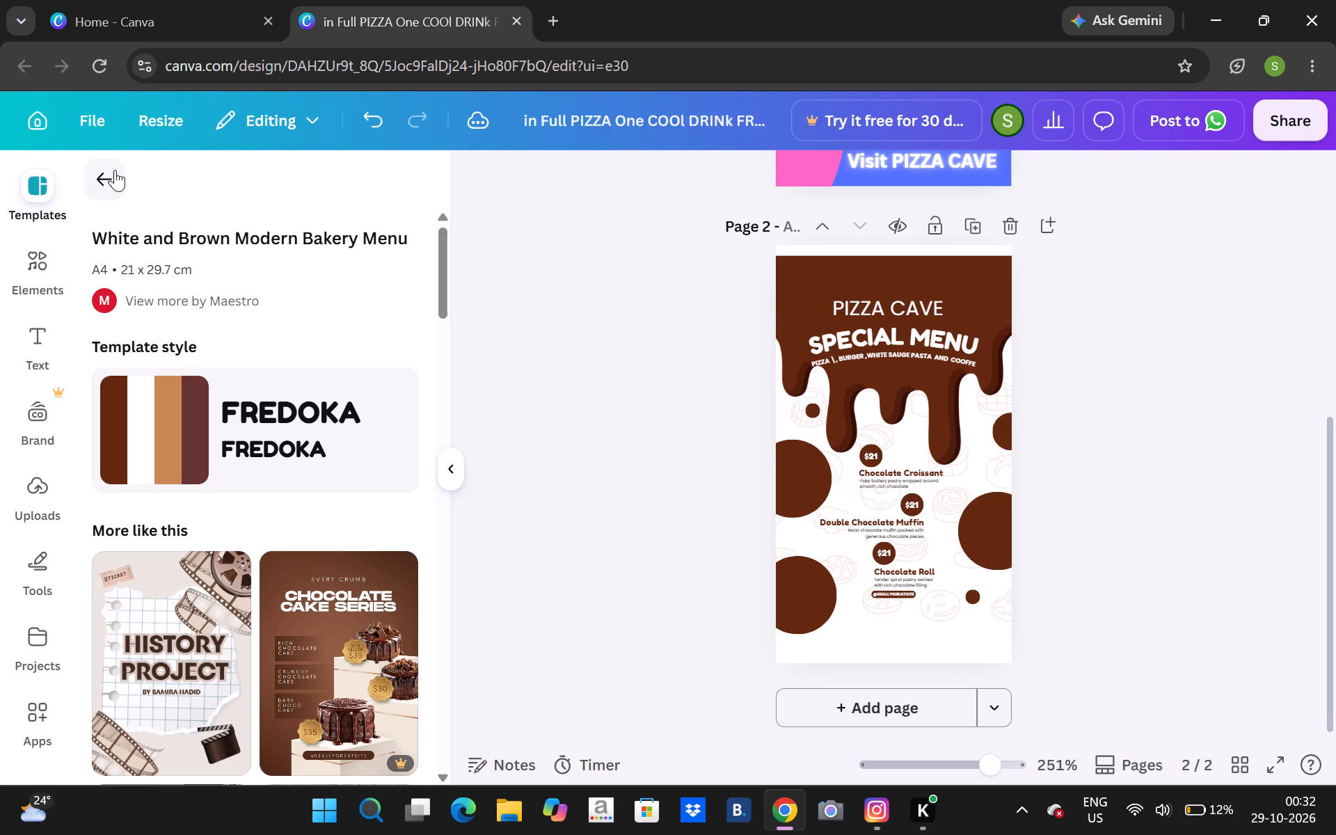
Search the elements for "white sause pasta" and insert the bowl graphic of tube pasta in red sauce with basil leaves.
left_click(47, 272)
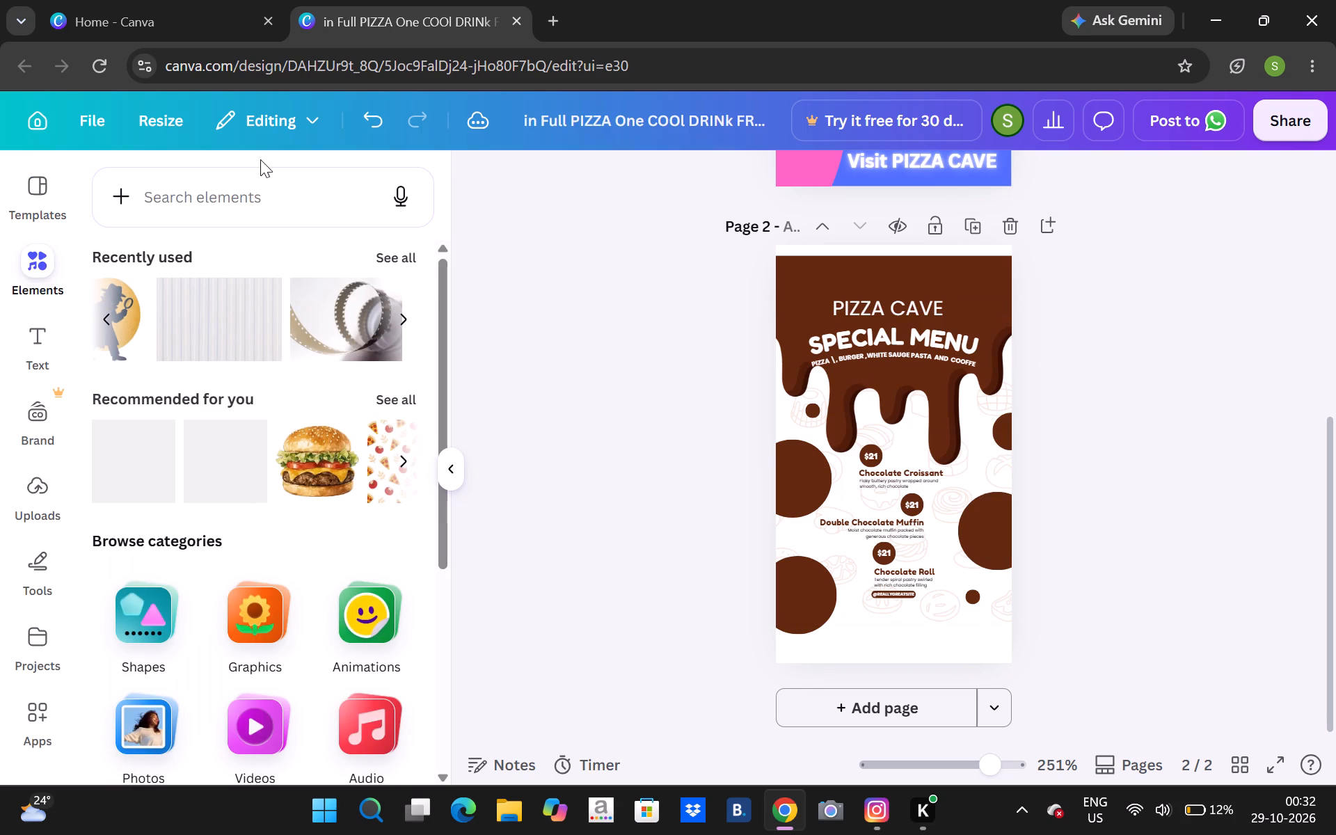
left_click(252, 186)
type("white sause pasta")
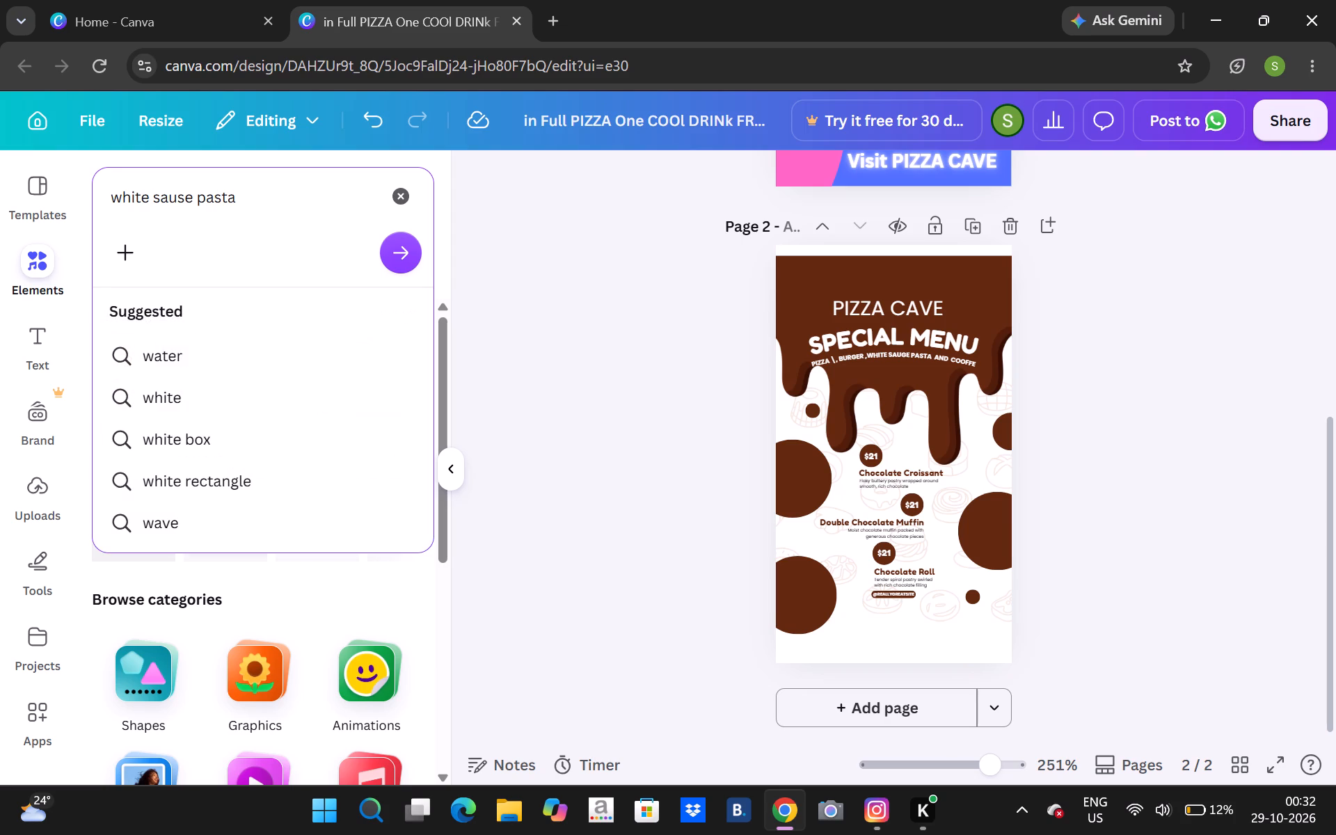
left_click(408, 272)
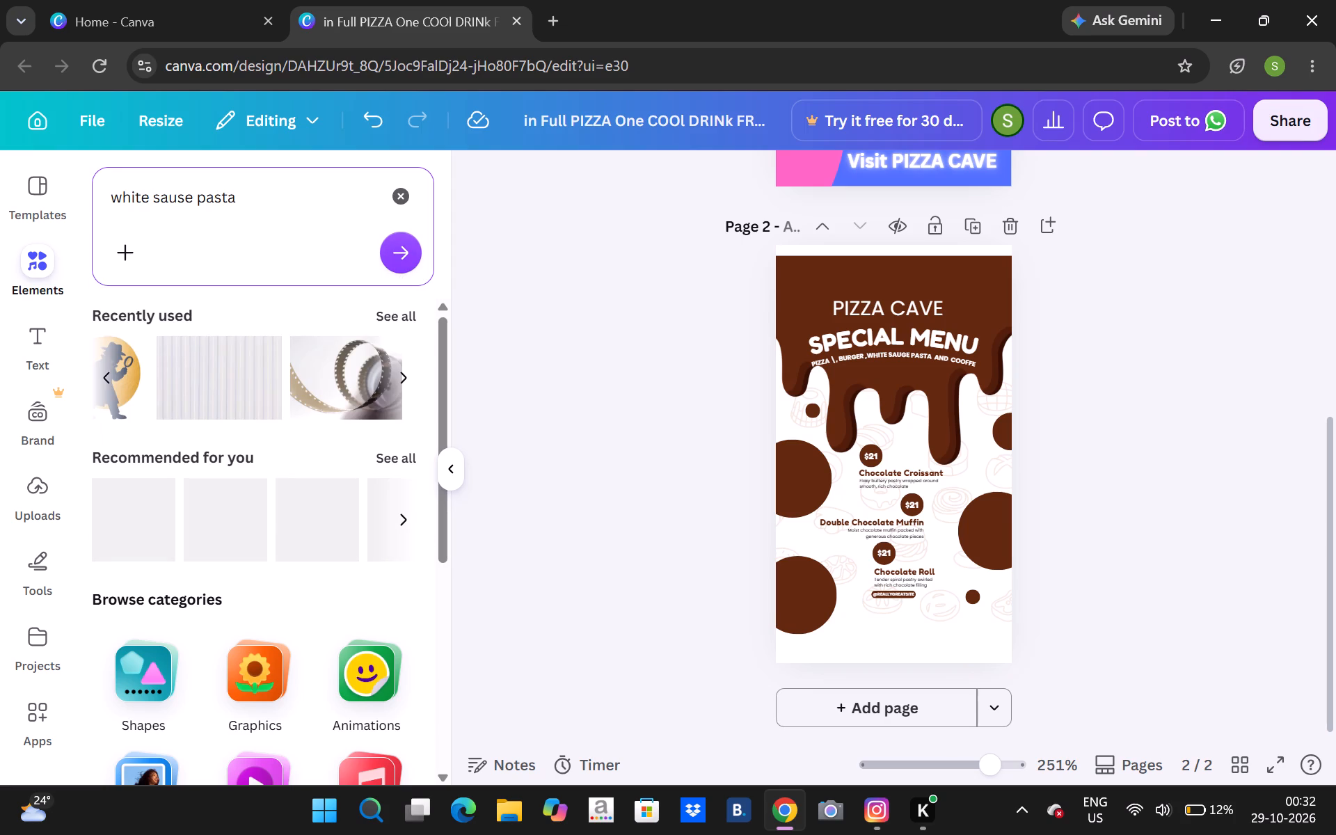
left_click(407, 271)
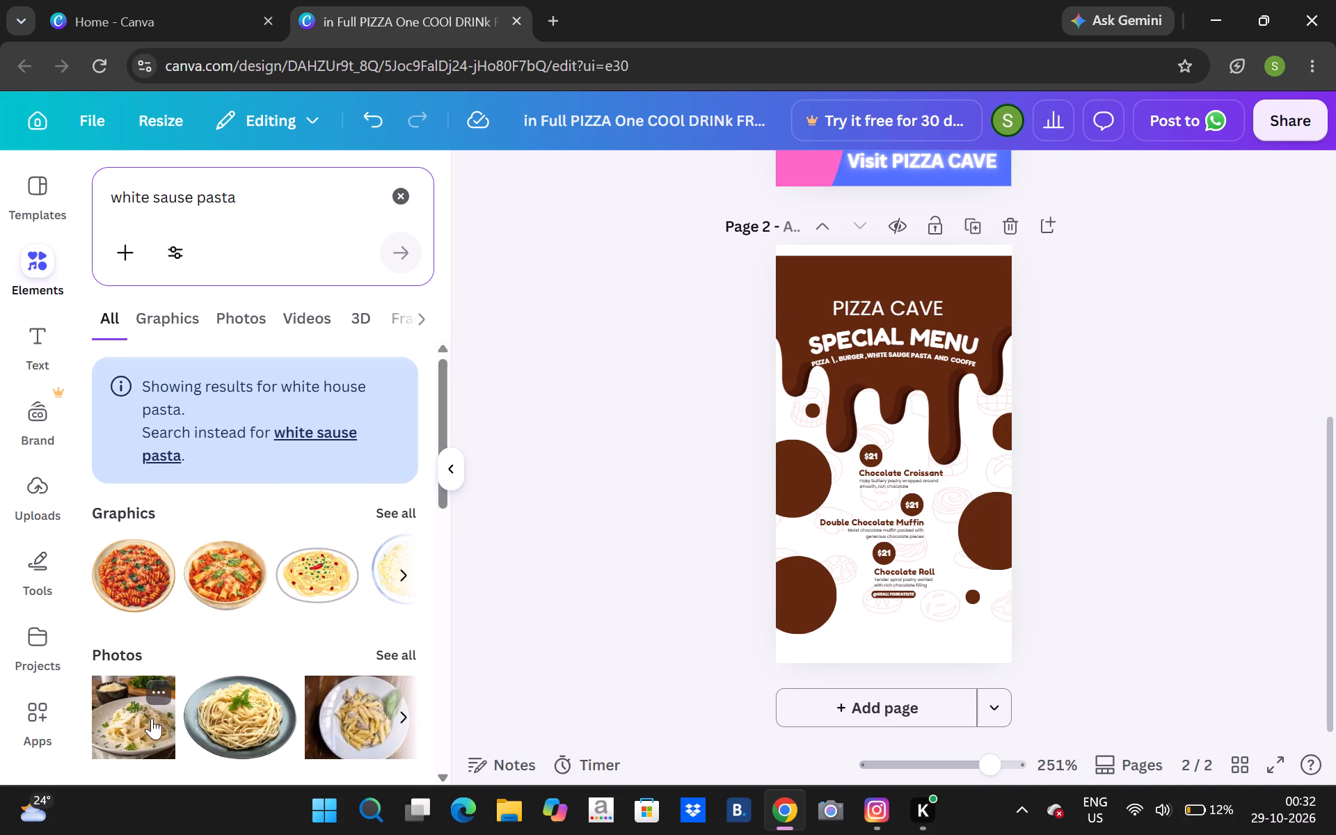
left_click(228, 577)
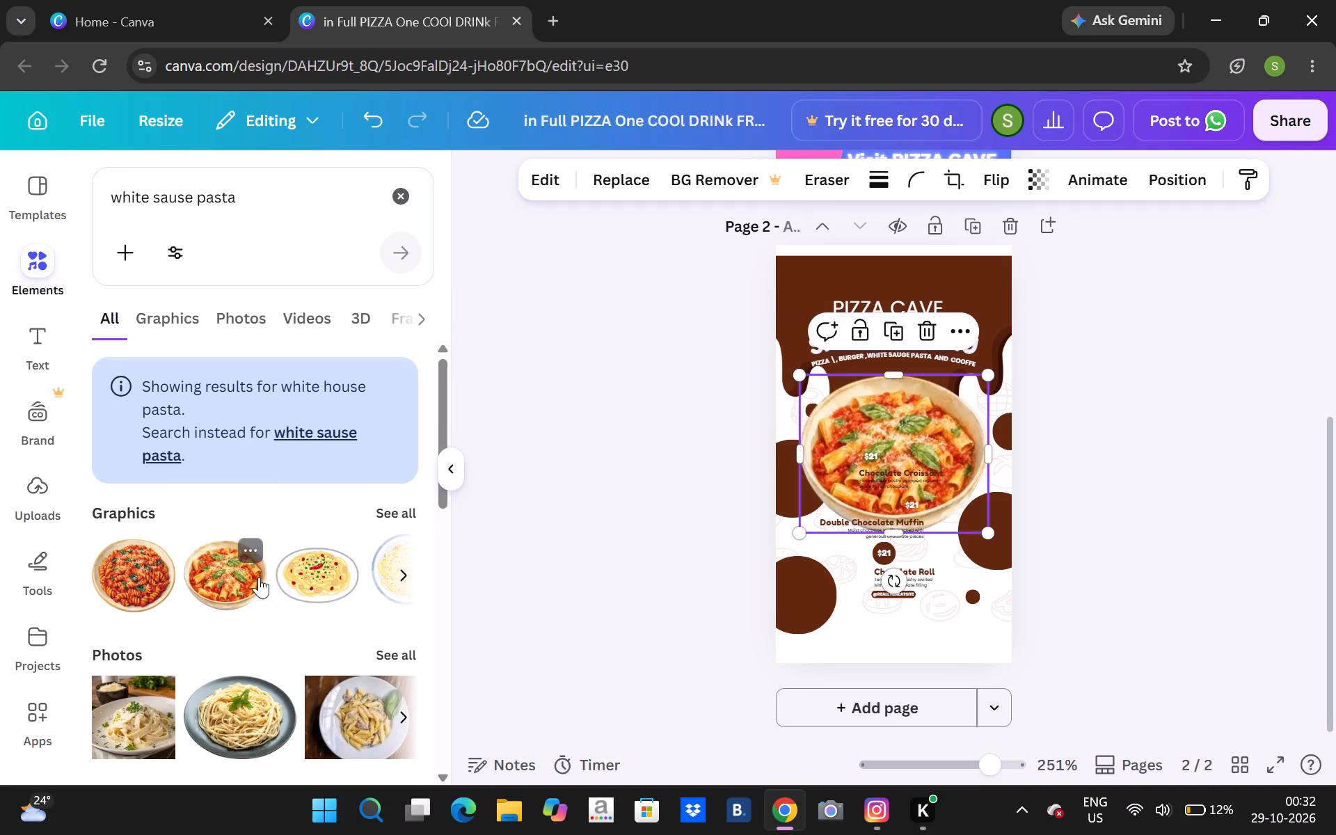
Shrink the pasta bowl picture to roughly a third of its size and place it over the upper-left brown circle of the menu.
left_click(979, 556)
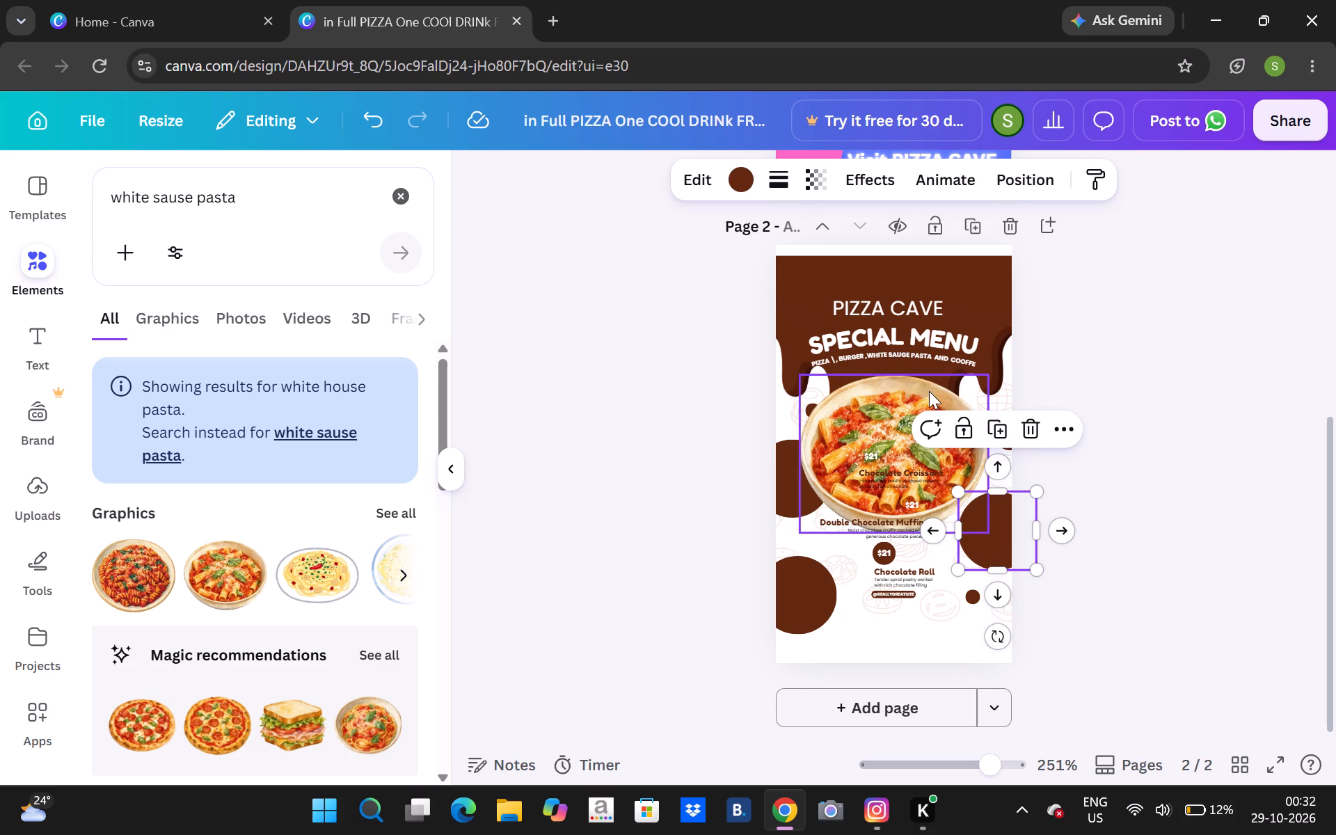
left_click(929, 391)
left_click_drag(931, 419, 881, 420)
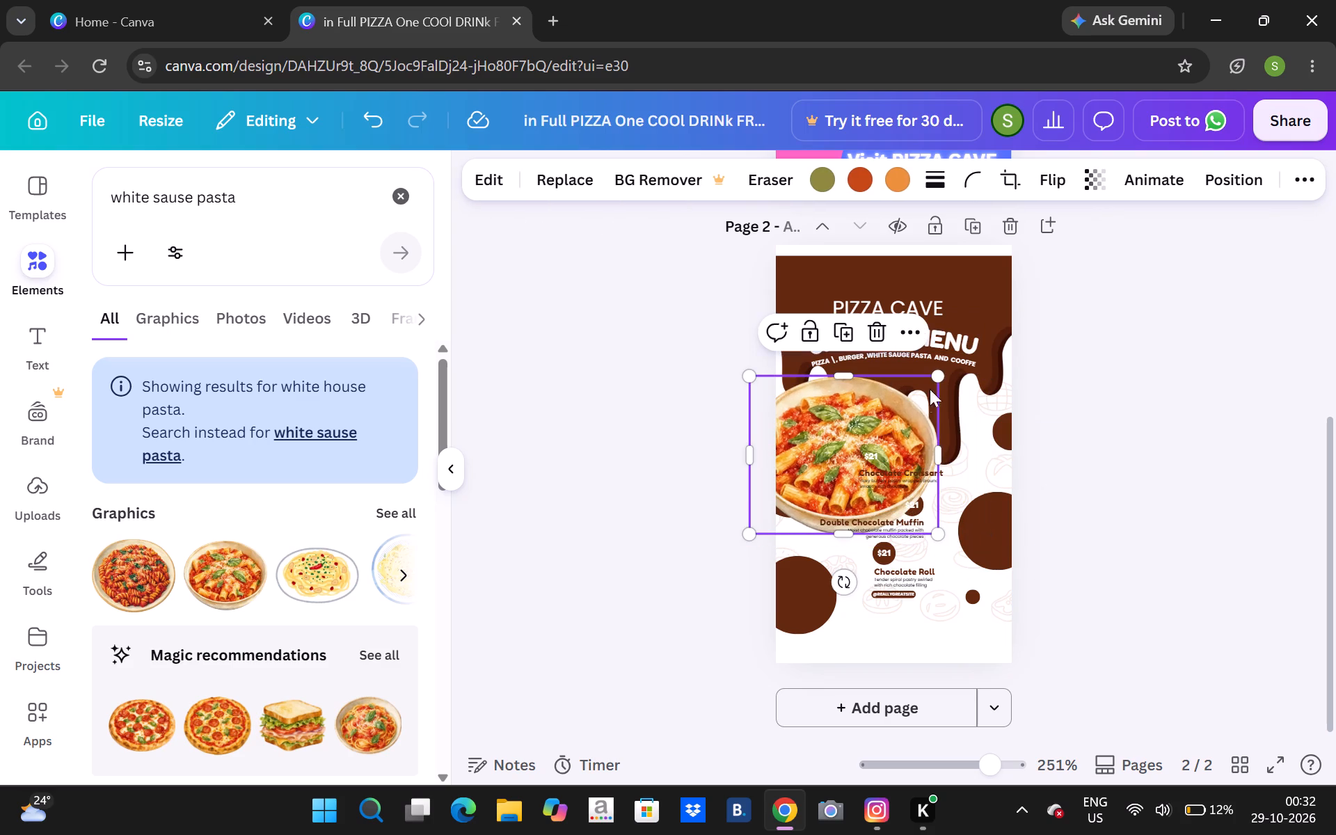
left_click_drag(941, 389, 935, 458)
left_click(931, 532)
left_click_drag(931, 532, 827, 422)
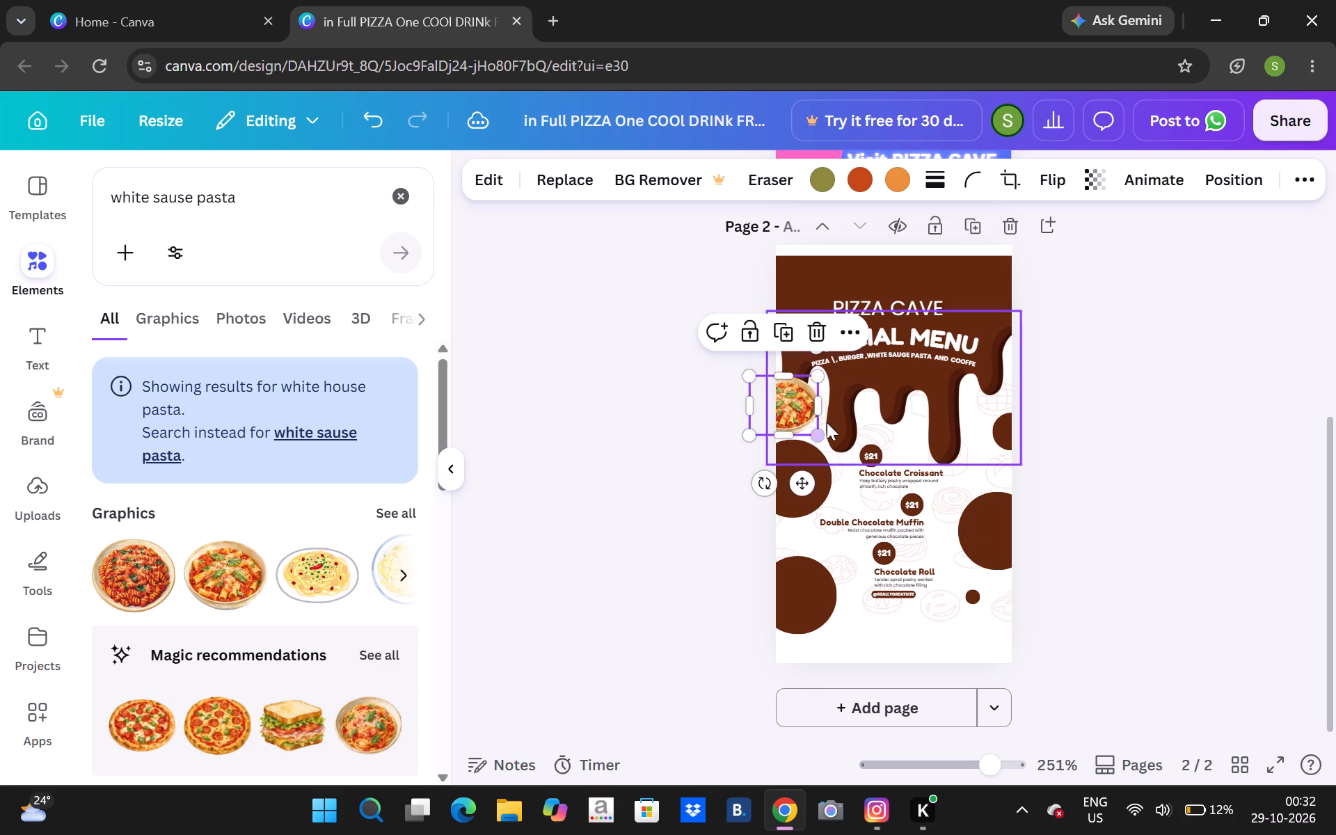
left_click_drag(794, 411, 804, 485)
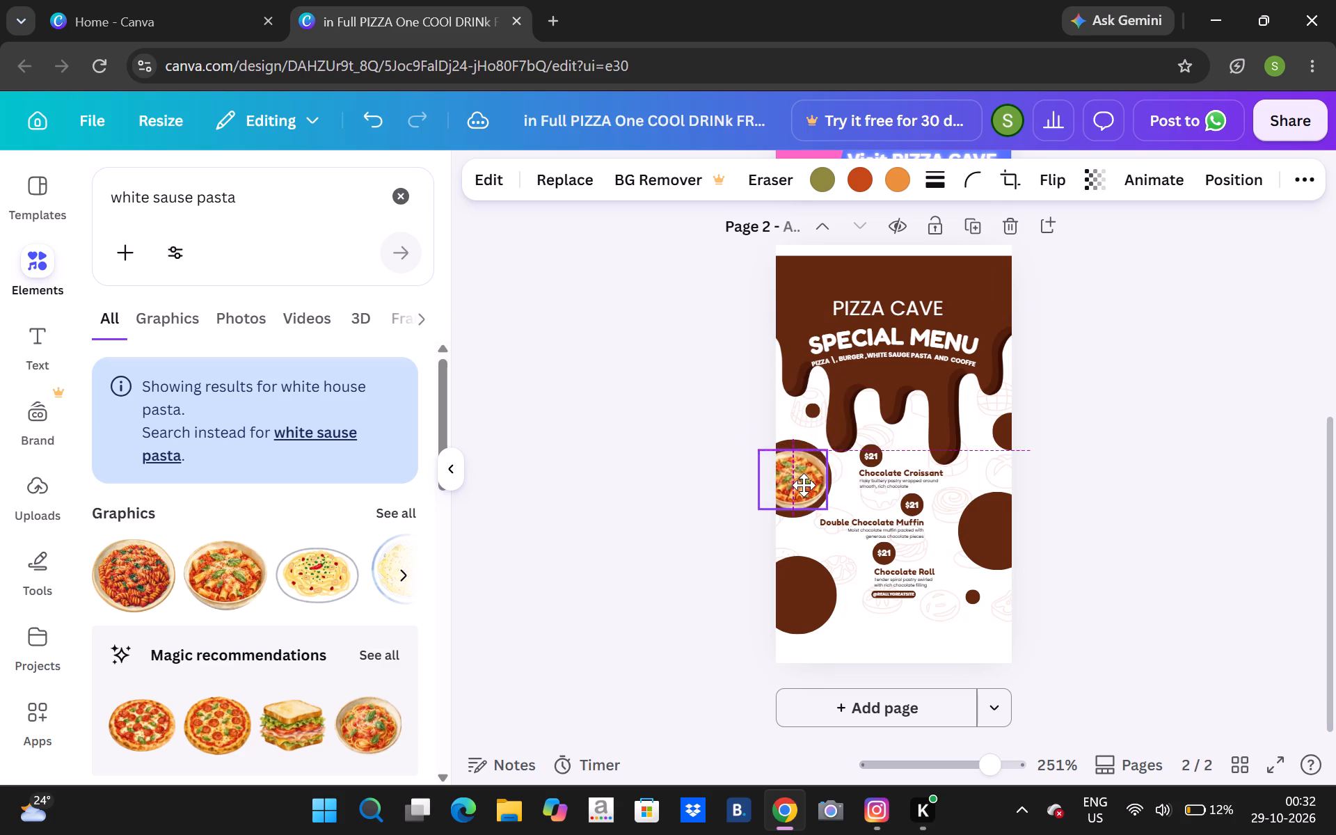
left_click_drag(804, 485, 803, 479)
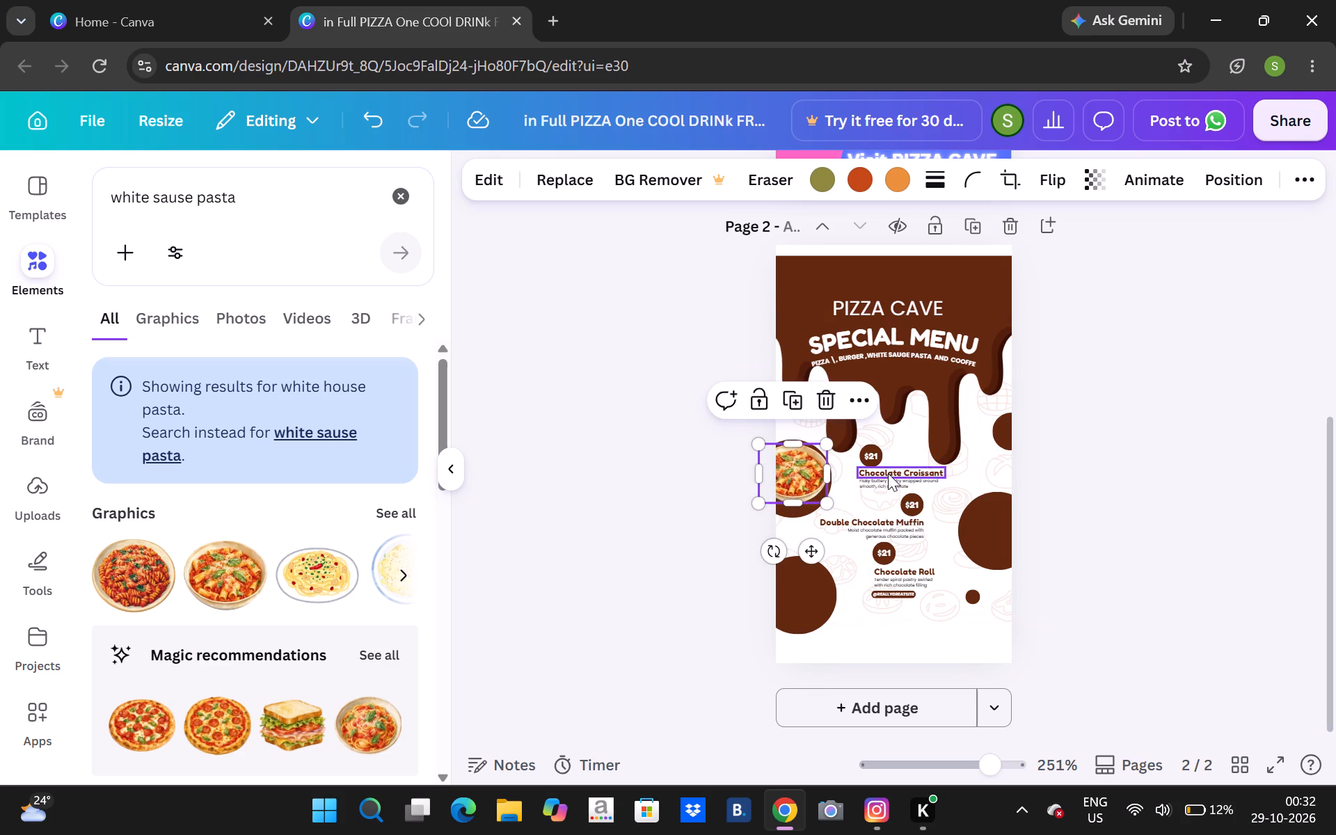
Replace the "Chocolate Croissant" item heading with "Spicy Red Flag Pasta".
left_click(887, 472)
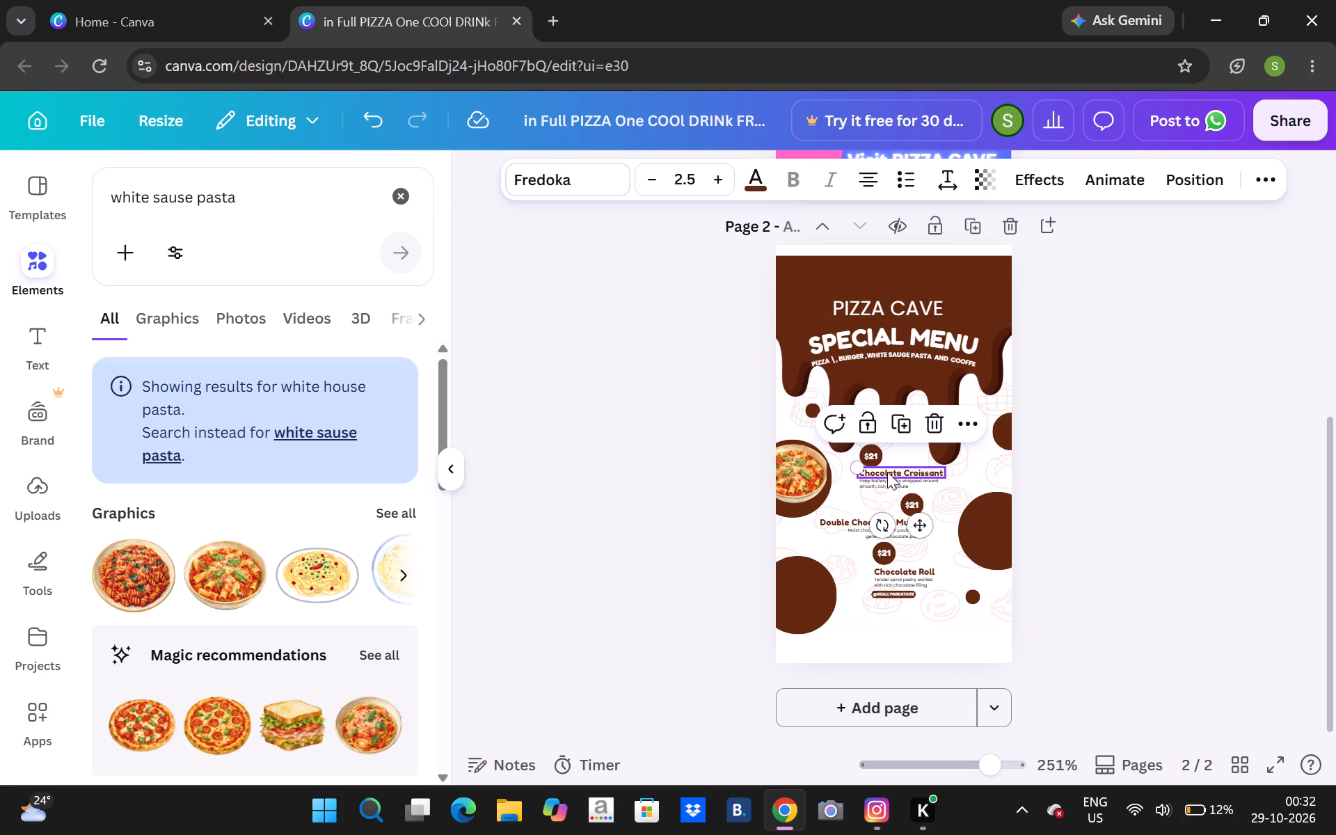
left_click(887, 472)
key("BackSpace")
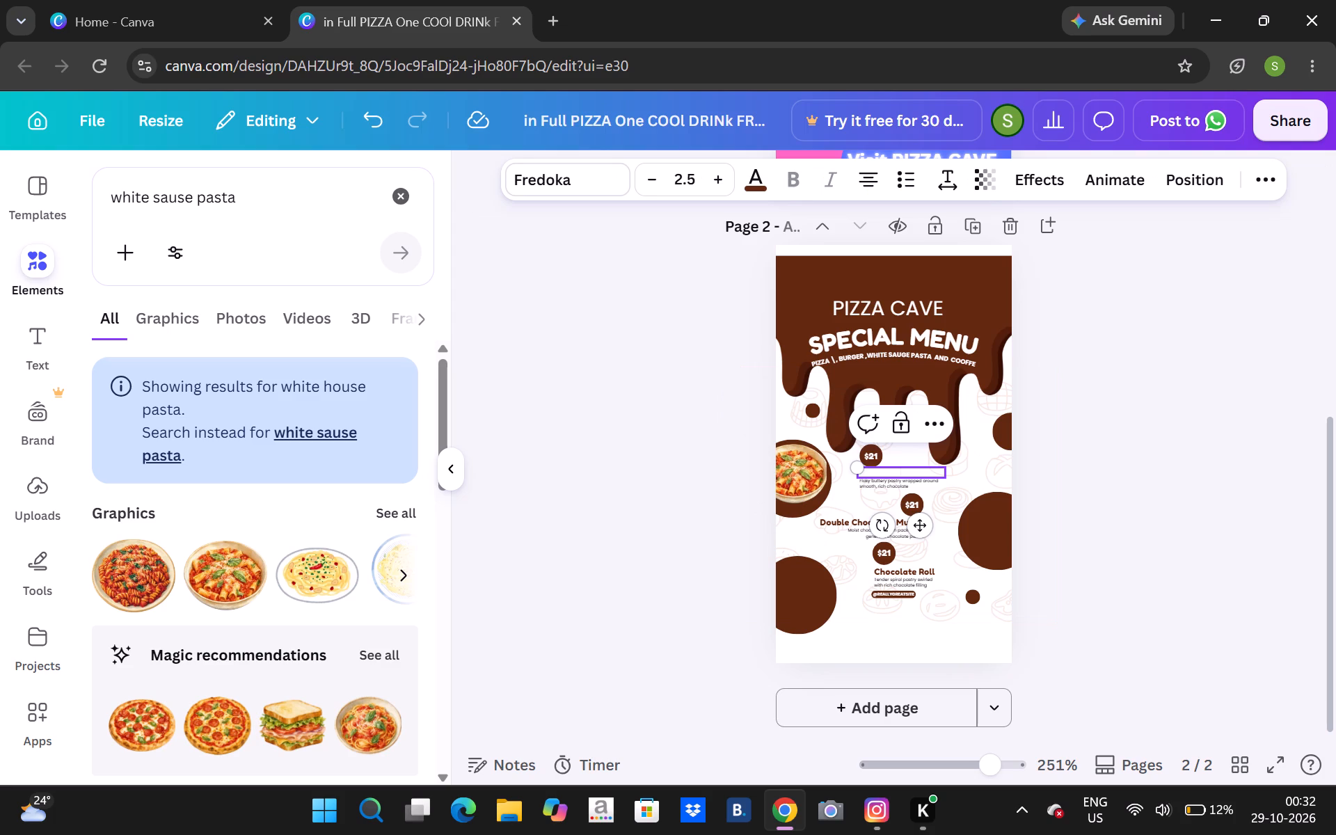
key("shift+s")
type("OIC")
key("BackSpace")
key("BackSpace")
key("BackSpace")
type("picy")
key("space")
type("red")
key("BackSpace")
key("BackSpace")
key("BackSpace")
type("Red")
key("space")
type("Flaf")
key("BackSpace")
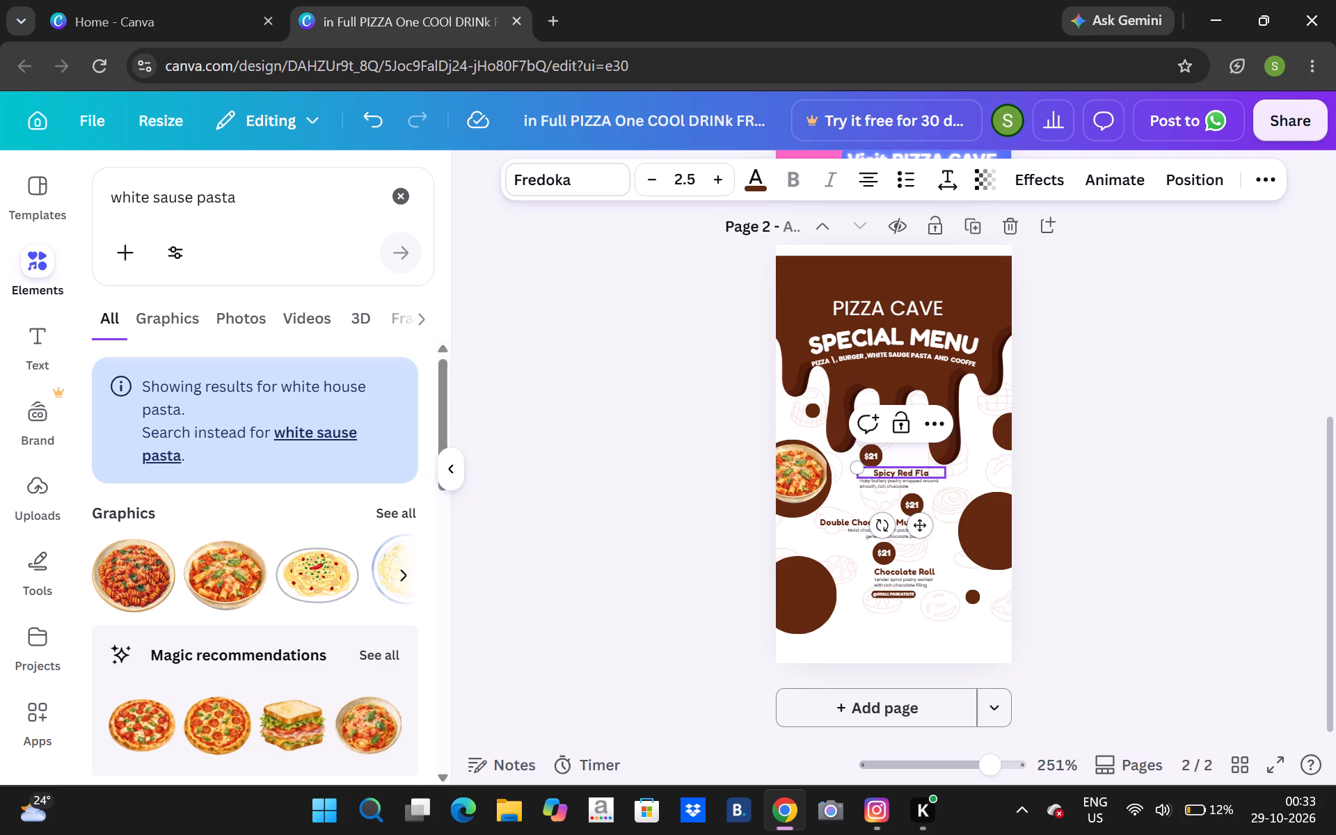
type("g")
key("space")
type("Pasta")
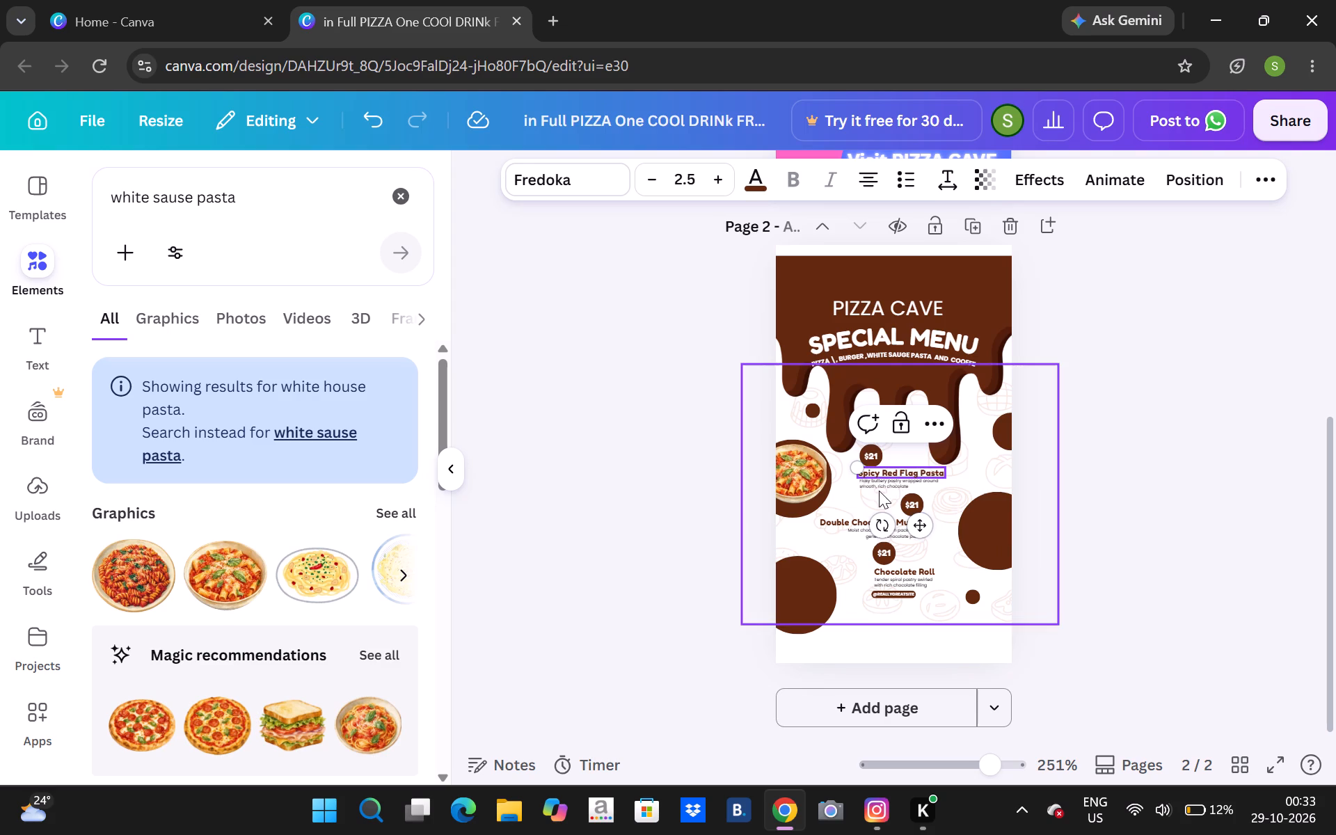
left_click(1108, 434)
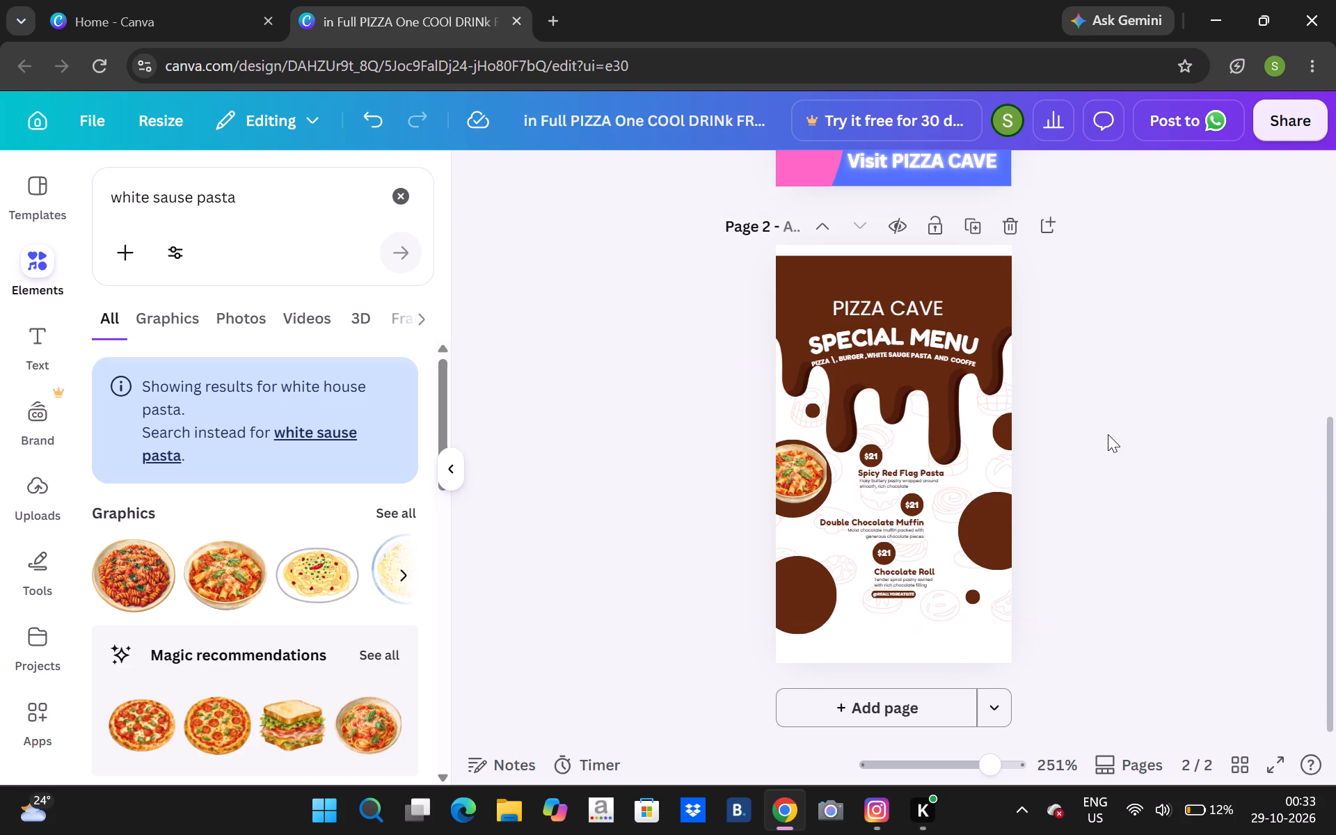
Replace the description under "Spicy Red Flag Pasta" with "onion,capsicum,chilli,special spices,,cheese".
left_click(905, 485)
double_click(905, 485)
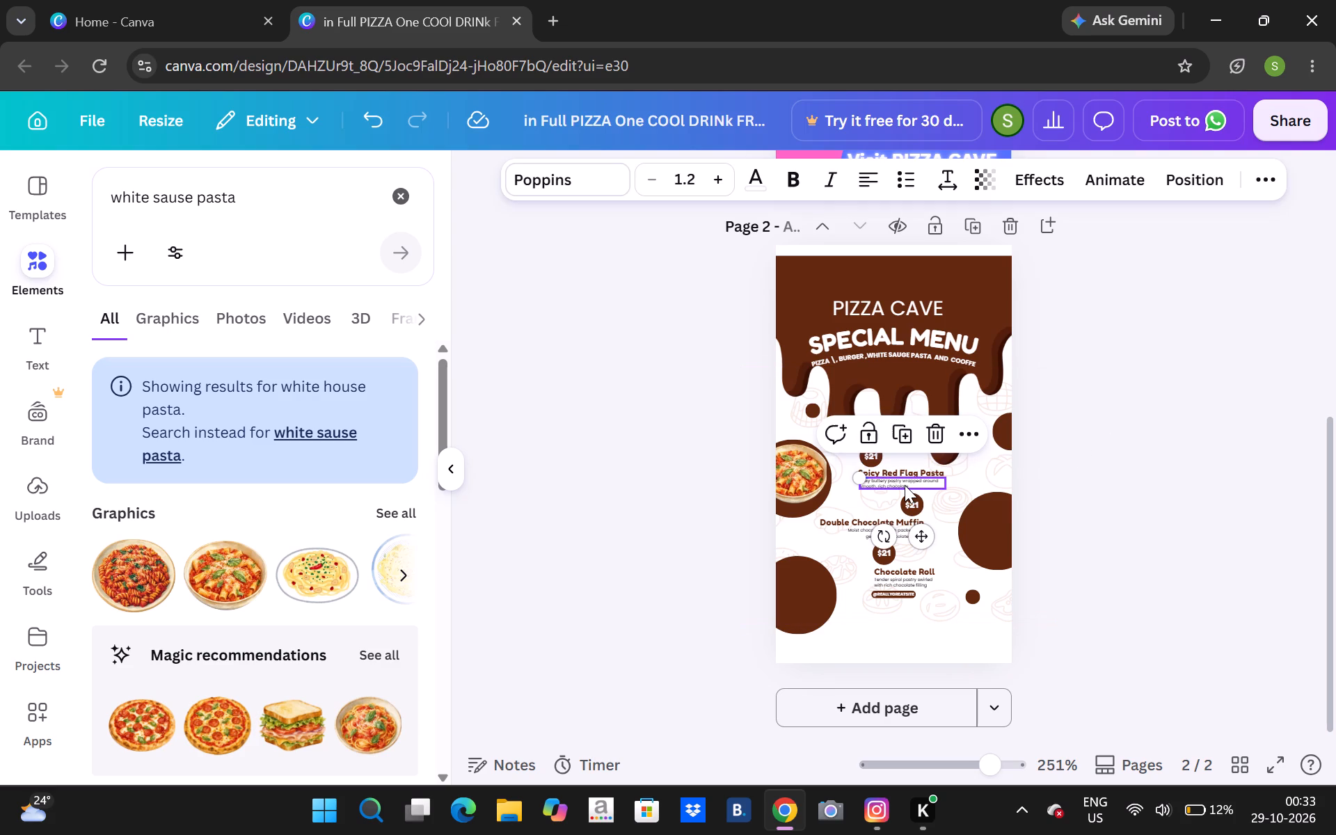
key("BackSpace")
type("on")
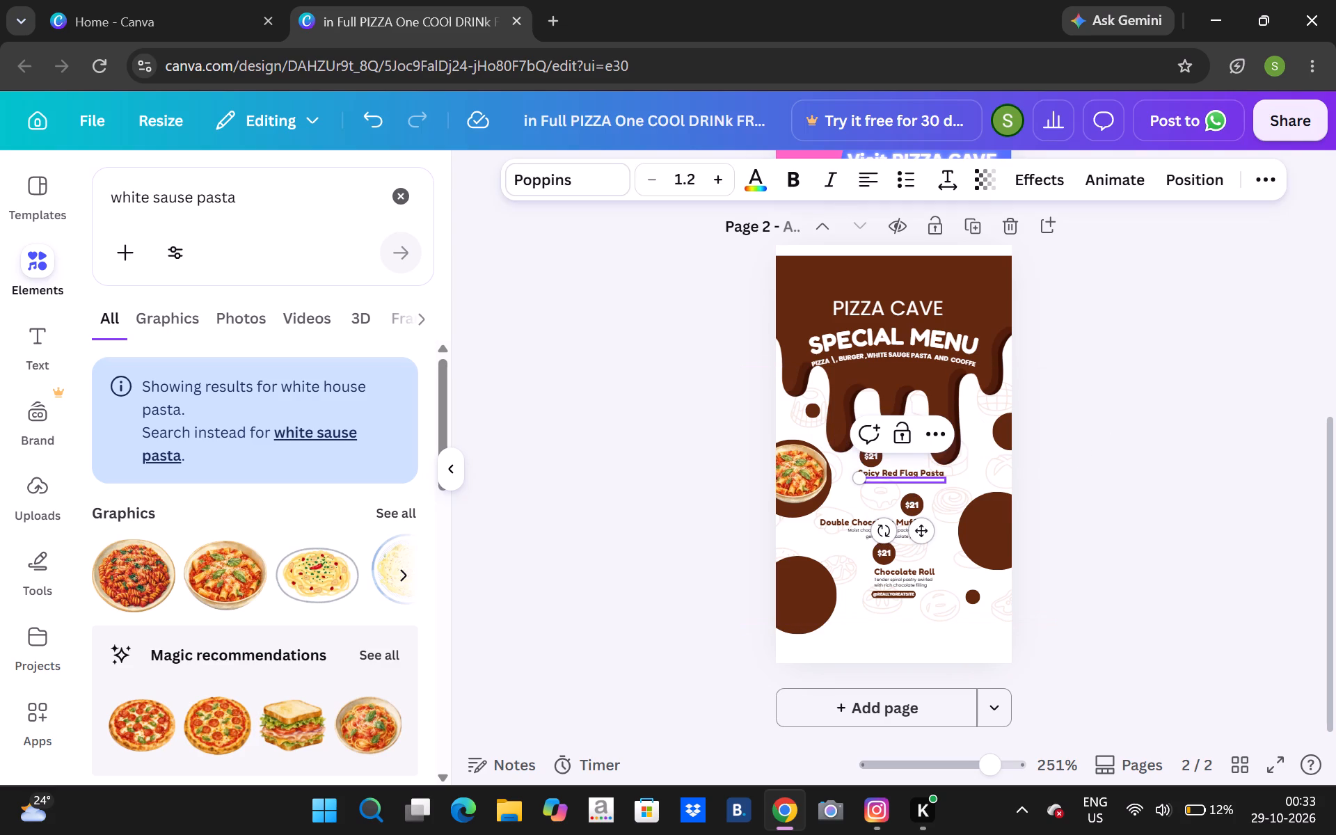
type("ion")
type(",ca")
type("psicum")
key("comma")
type("chilli,special spice")
key("s")
type(",,")
type("cheese")
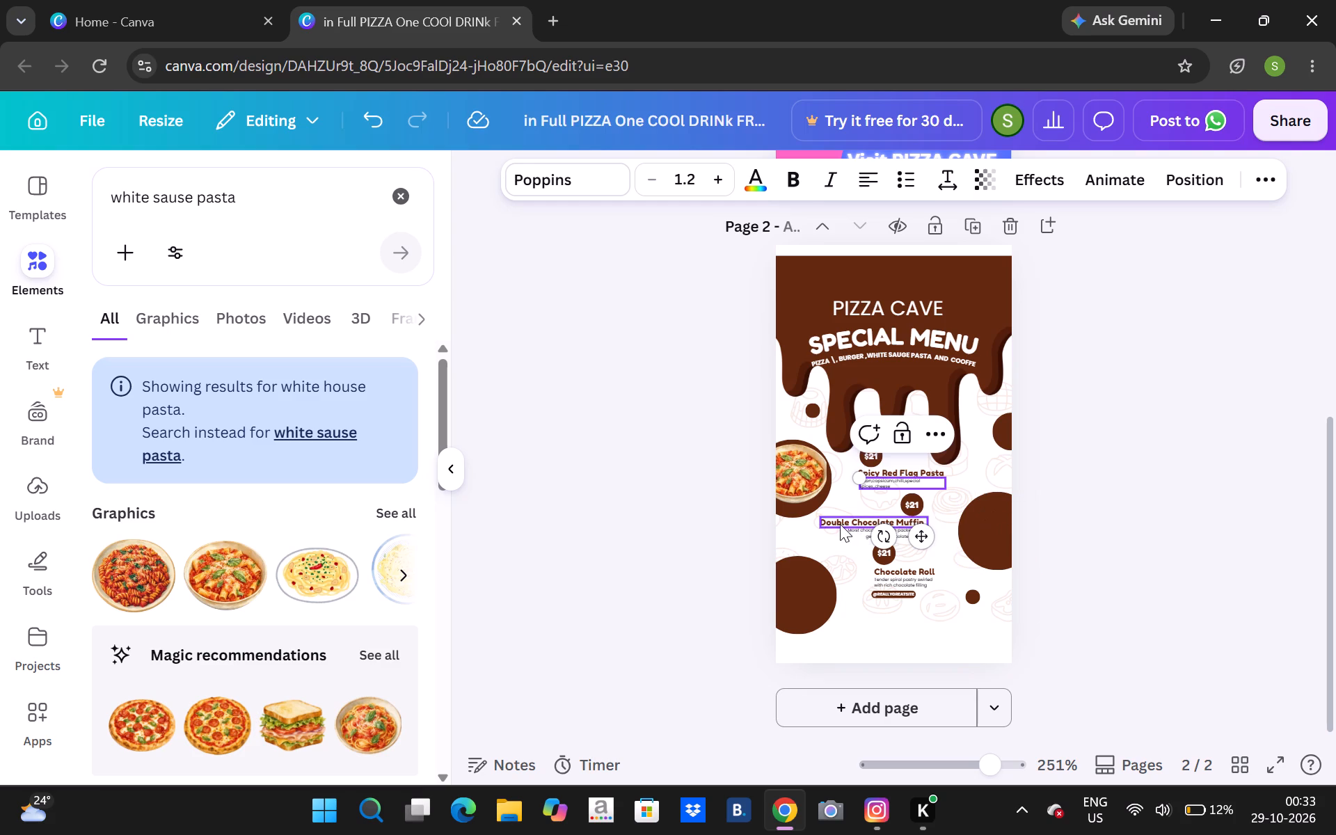
Search the elements for "momos" and insert the photo of momos on lettuce around a bowl of red sauce.
left_click(400, 198)
key("m")
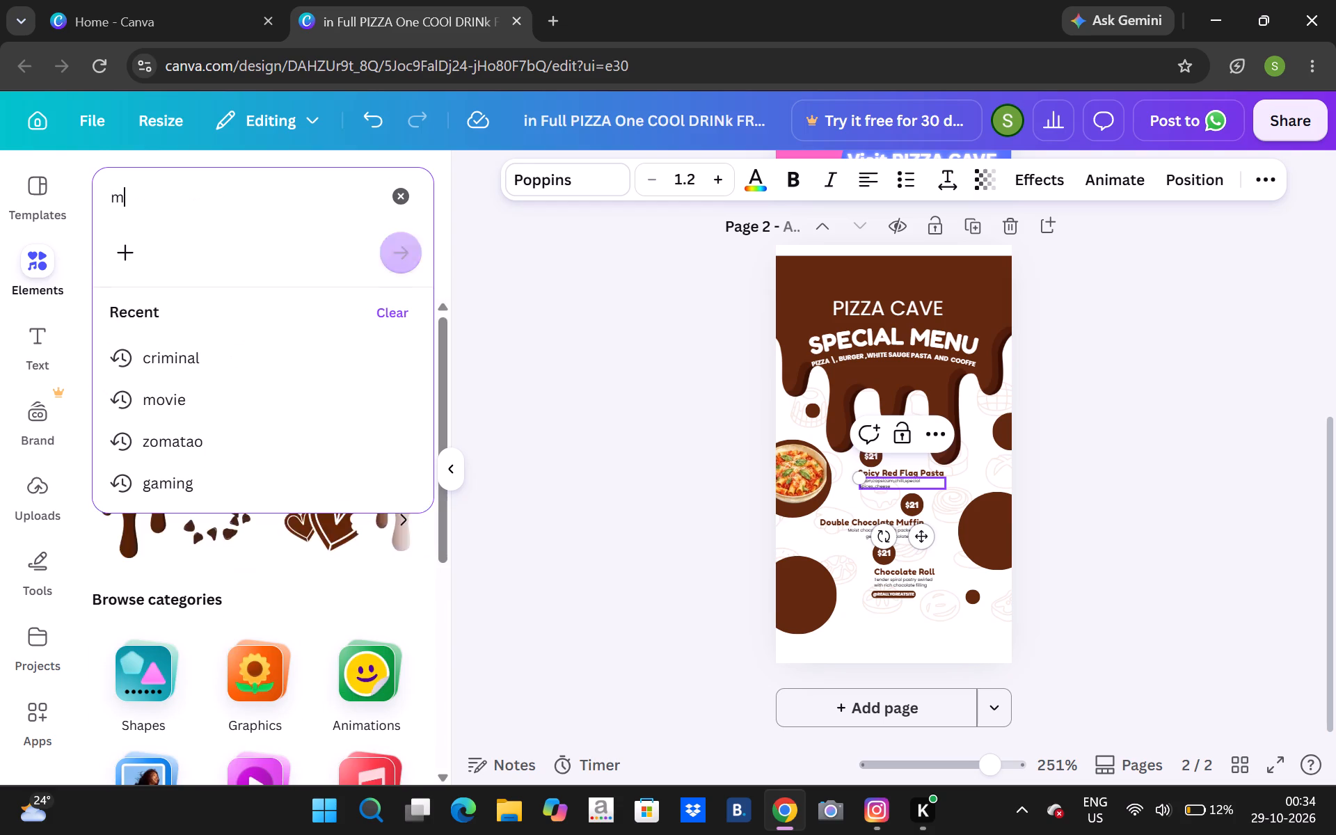
type("omos")
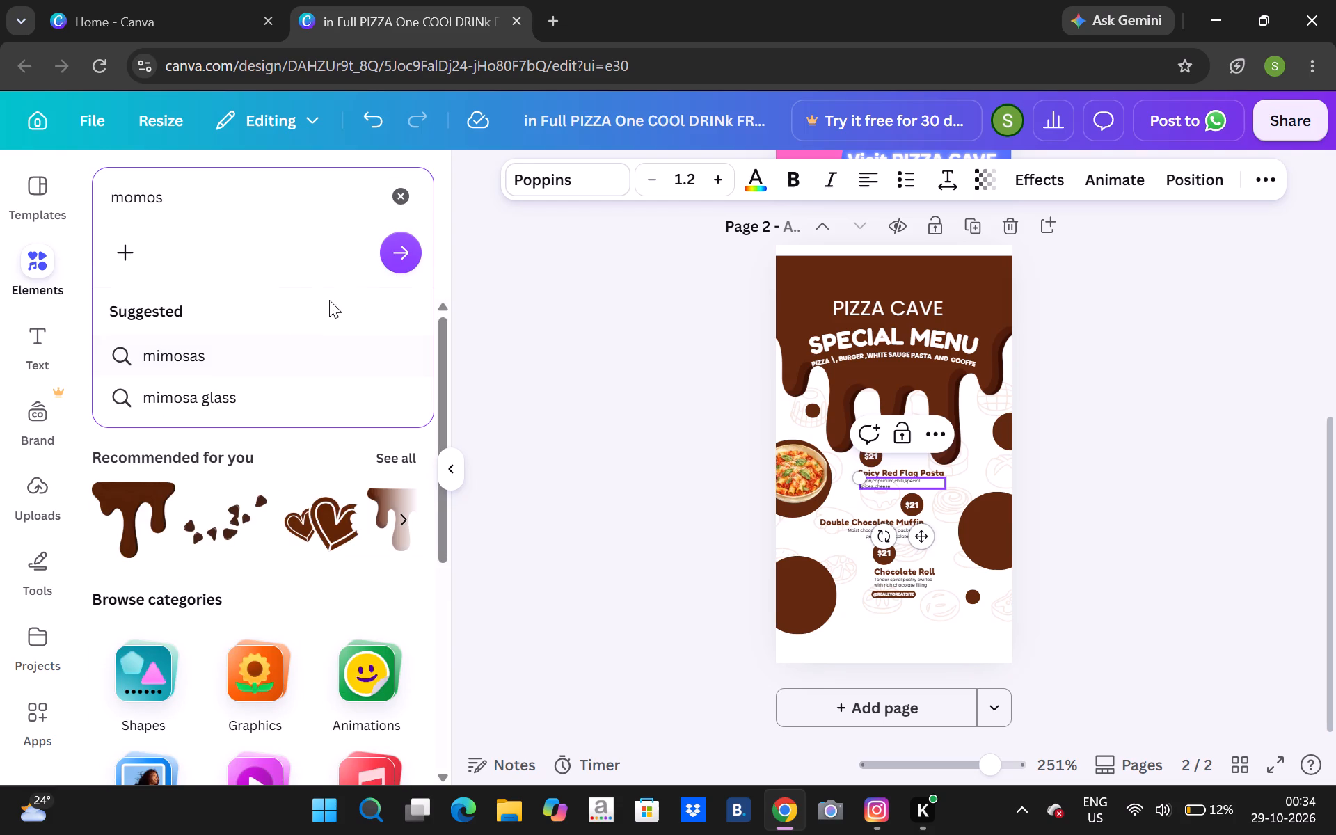
left_click(404, 250)
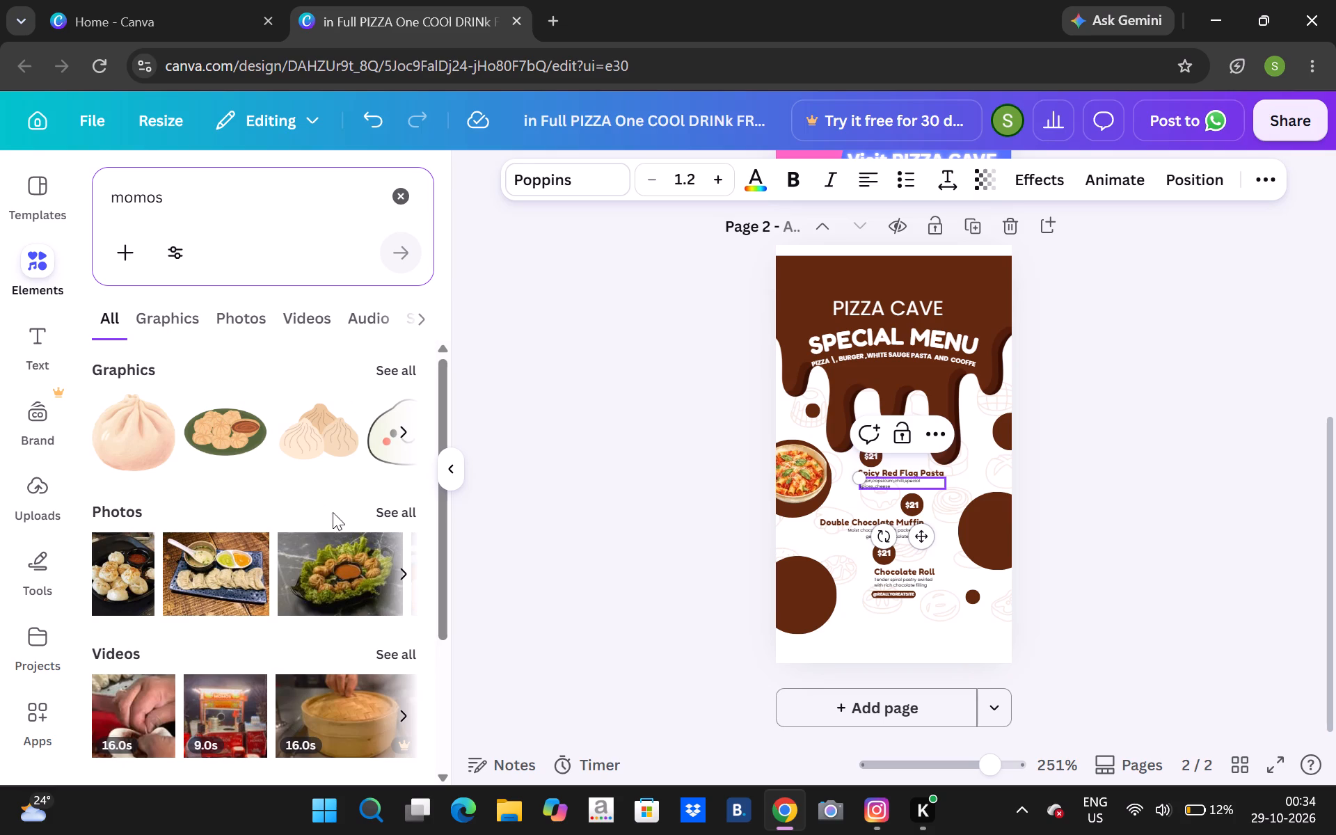
left_click(300, 578)
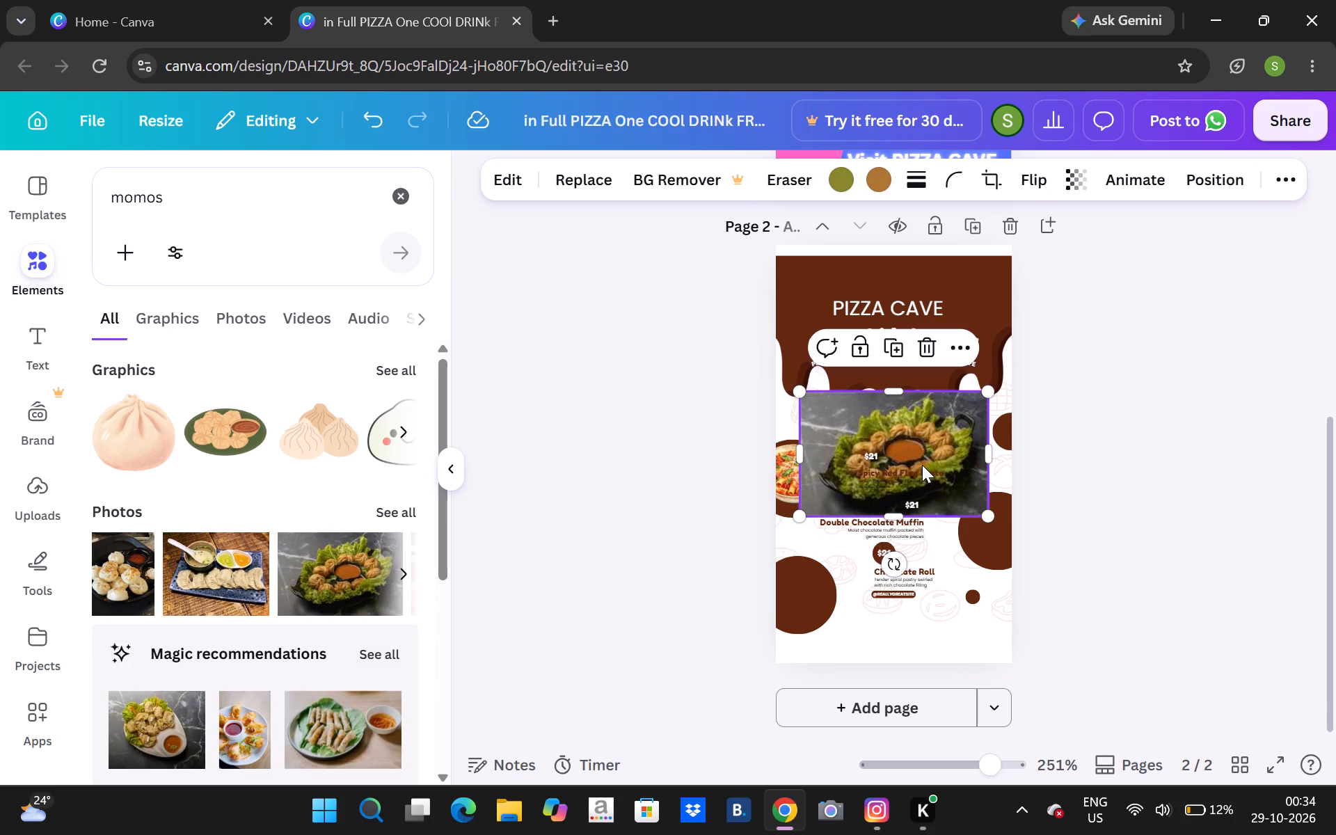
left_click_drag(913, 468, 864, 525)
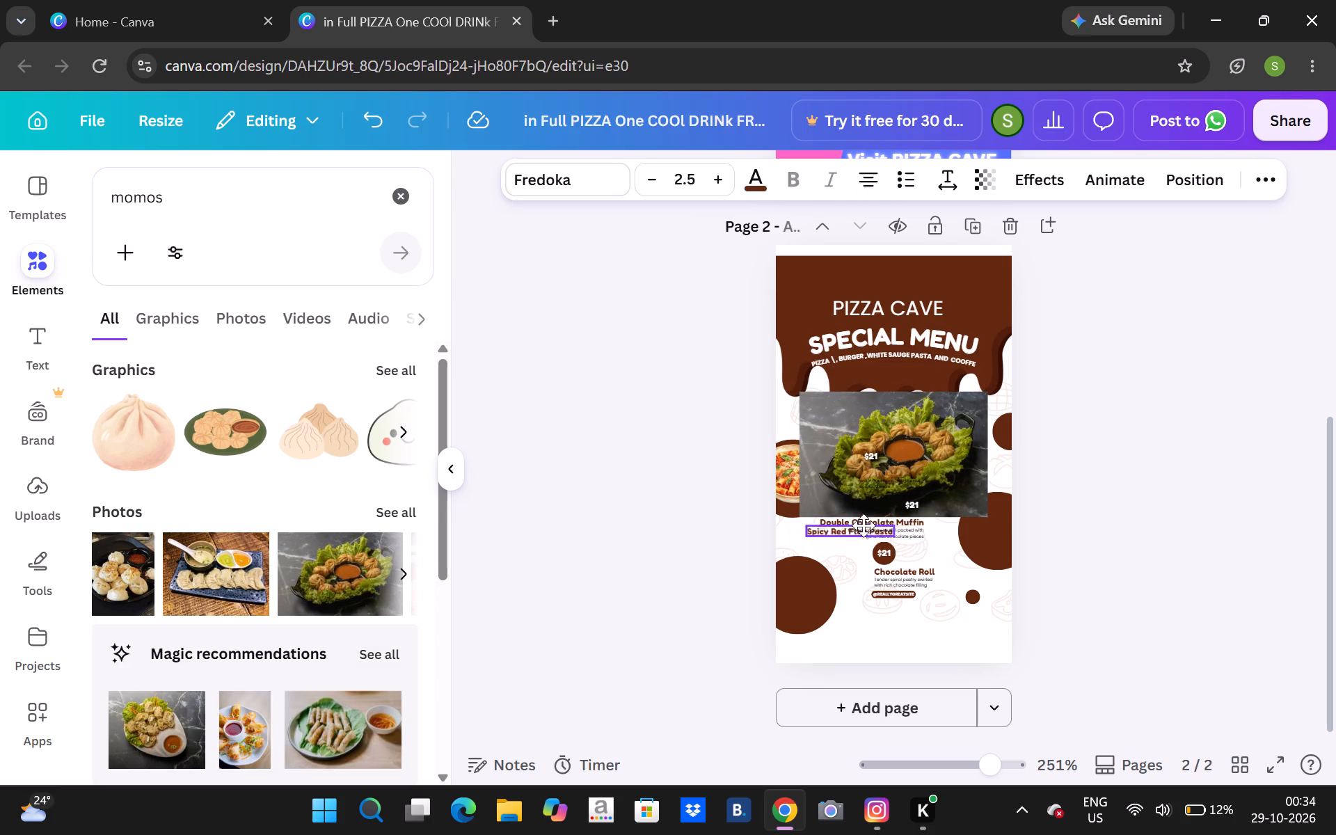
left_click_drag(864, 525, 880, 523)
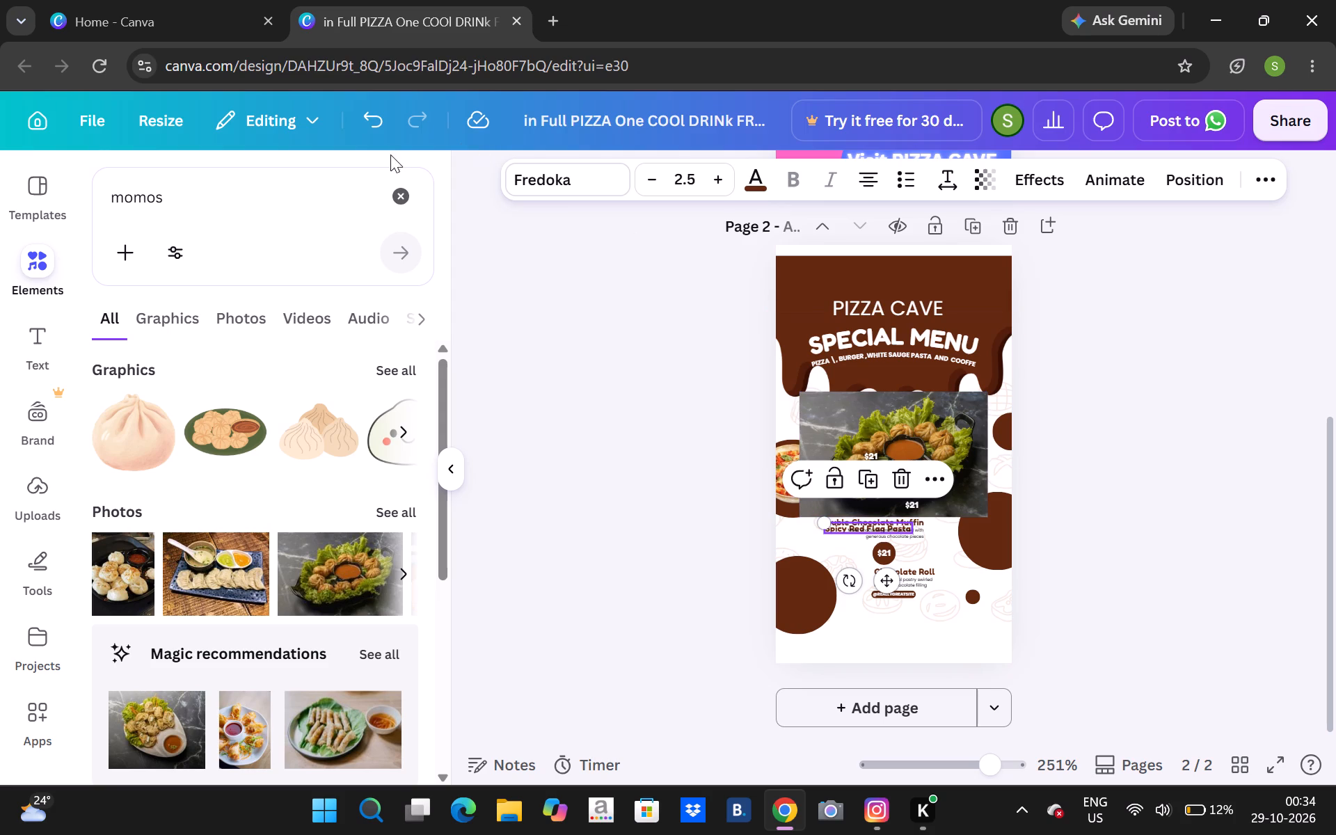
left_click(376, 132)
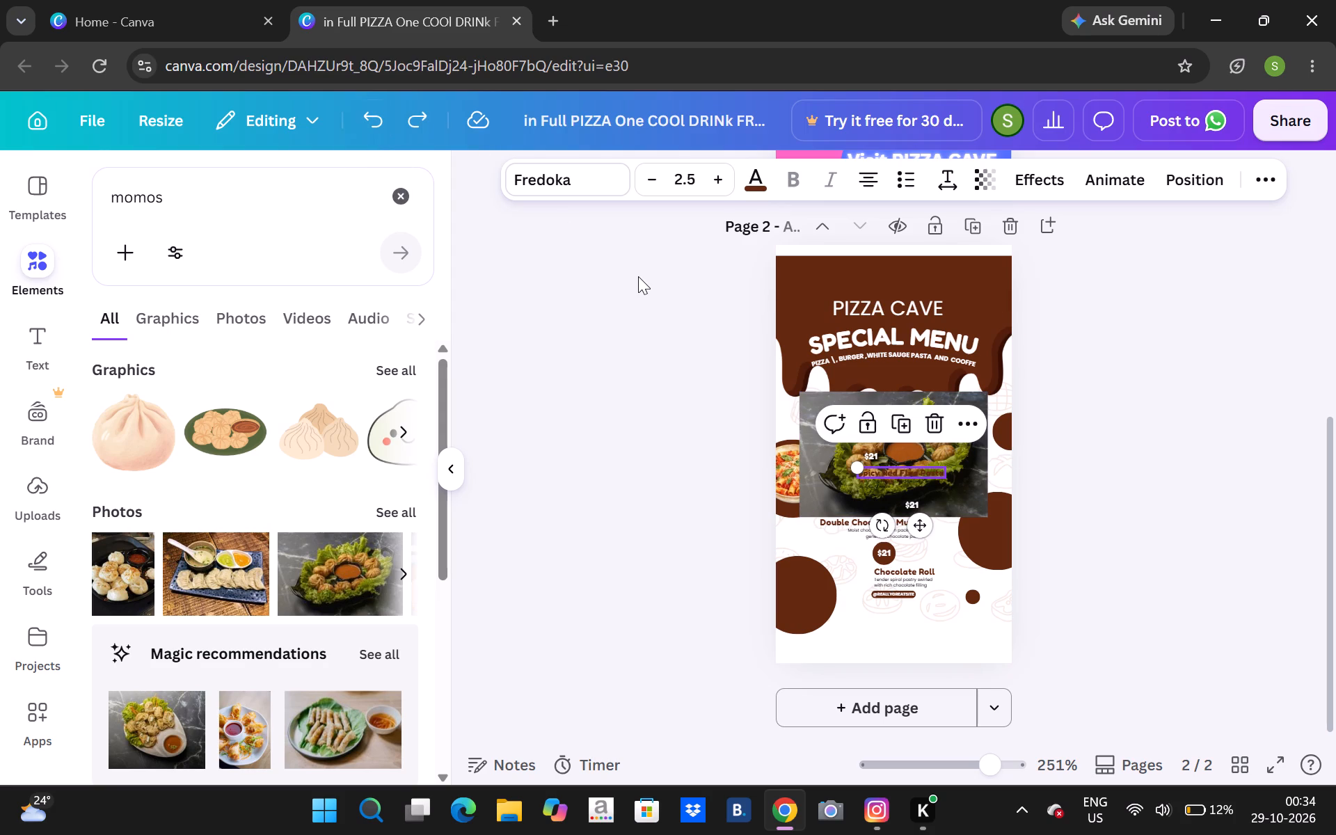
Move the momos photo to the bottom of the menu page and shrink it to about a third of its size.
left_click(795, 408)
left_click(811, 411)
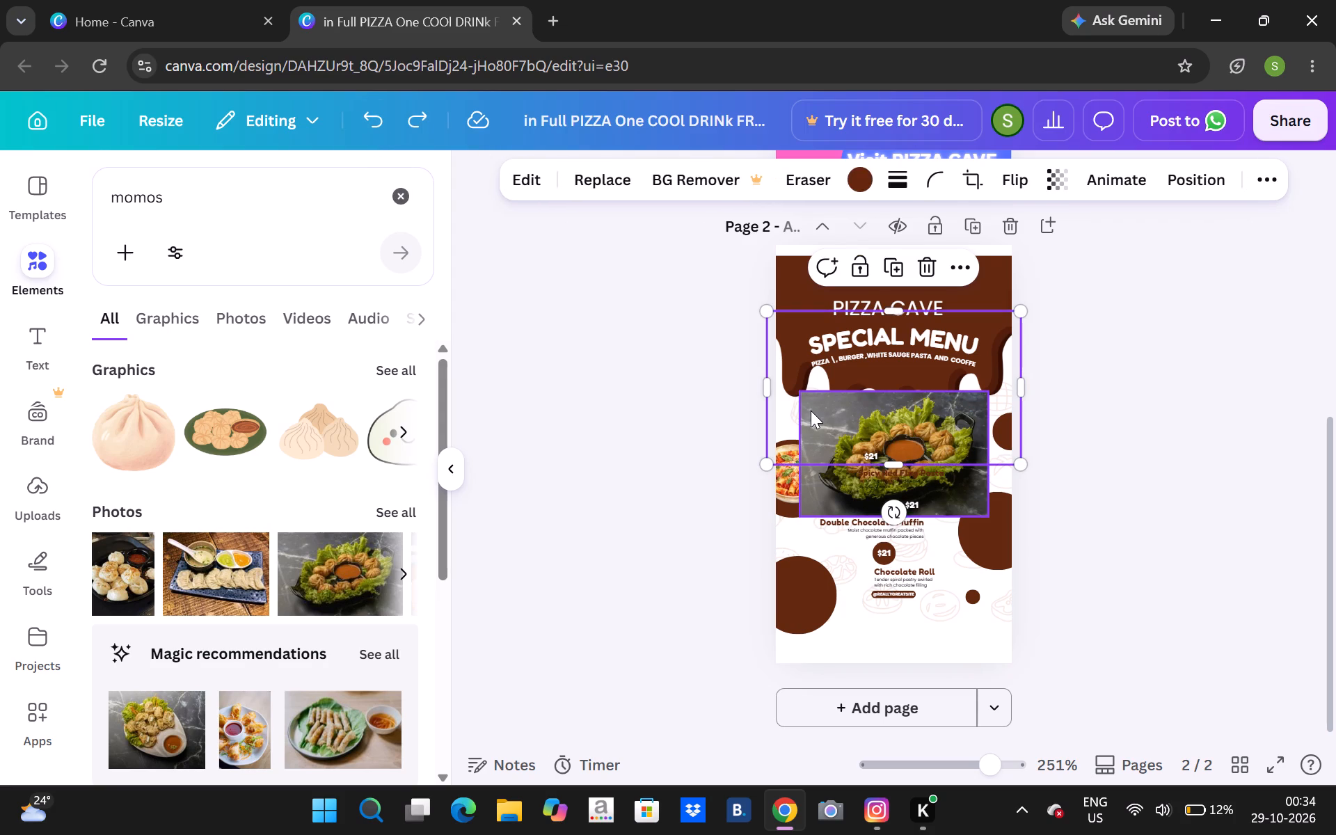
left_click_drag(811, 411, 760, 550)
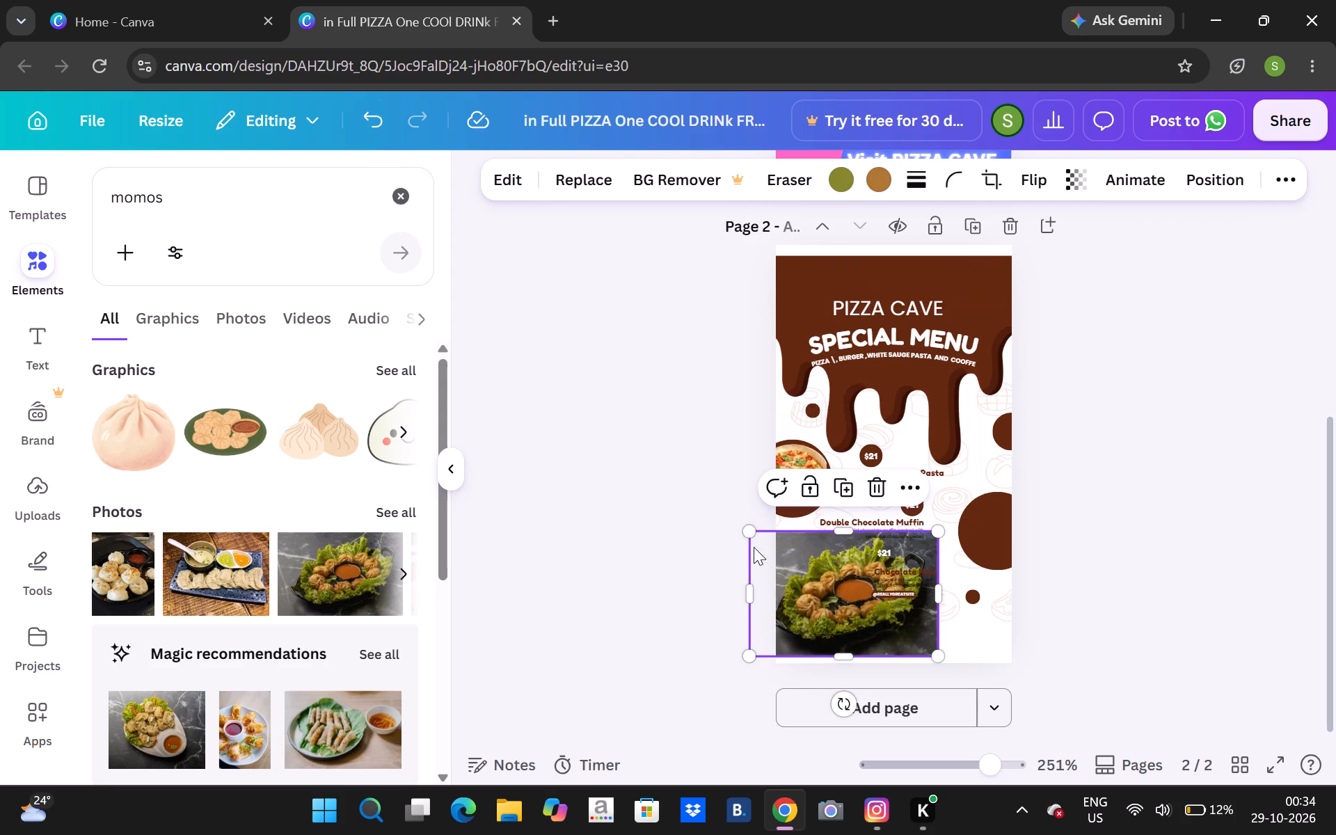
left_click_drag(748, 533, 907, 594)
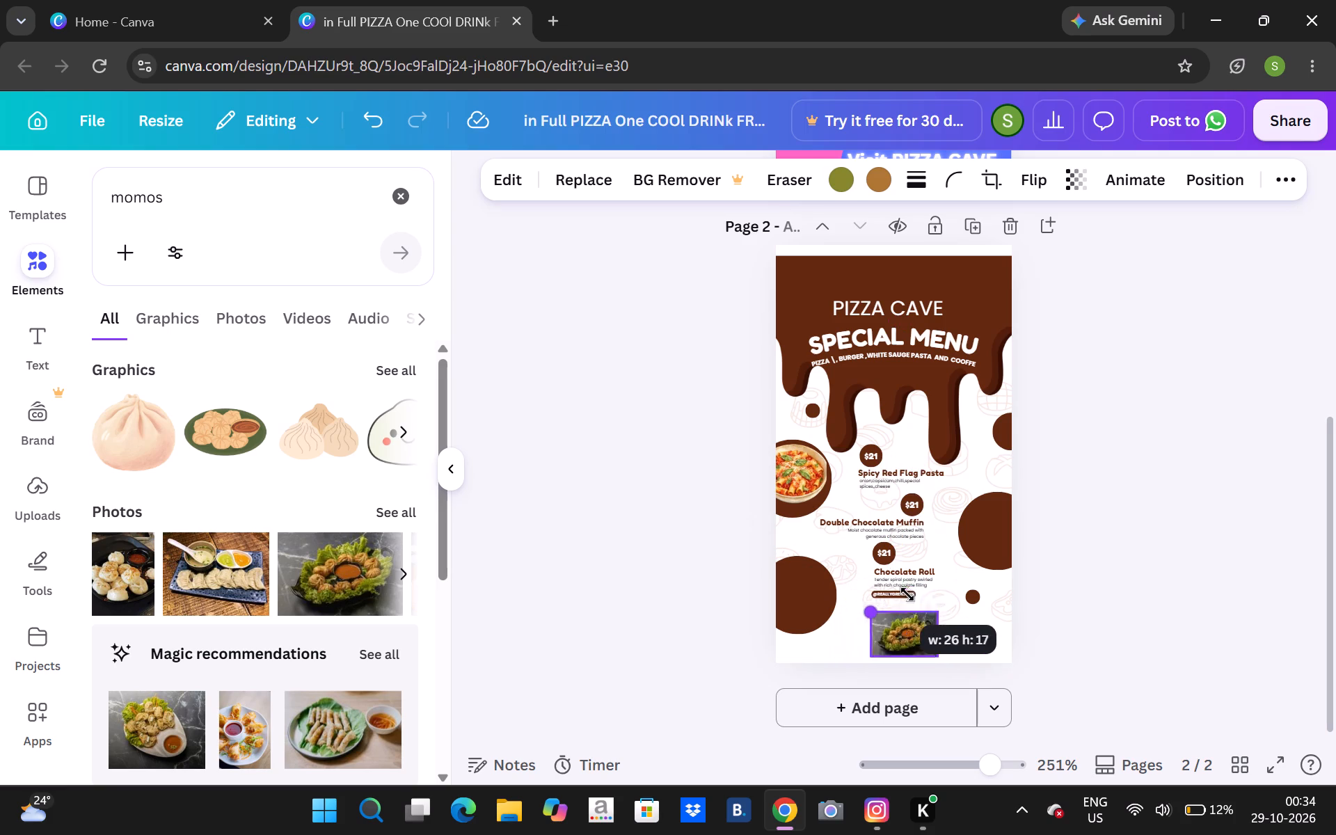
left_click_drag(907, 594, 907, 566)
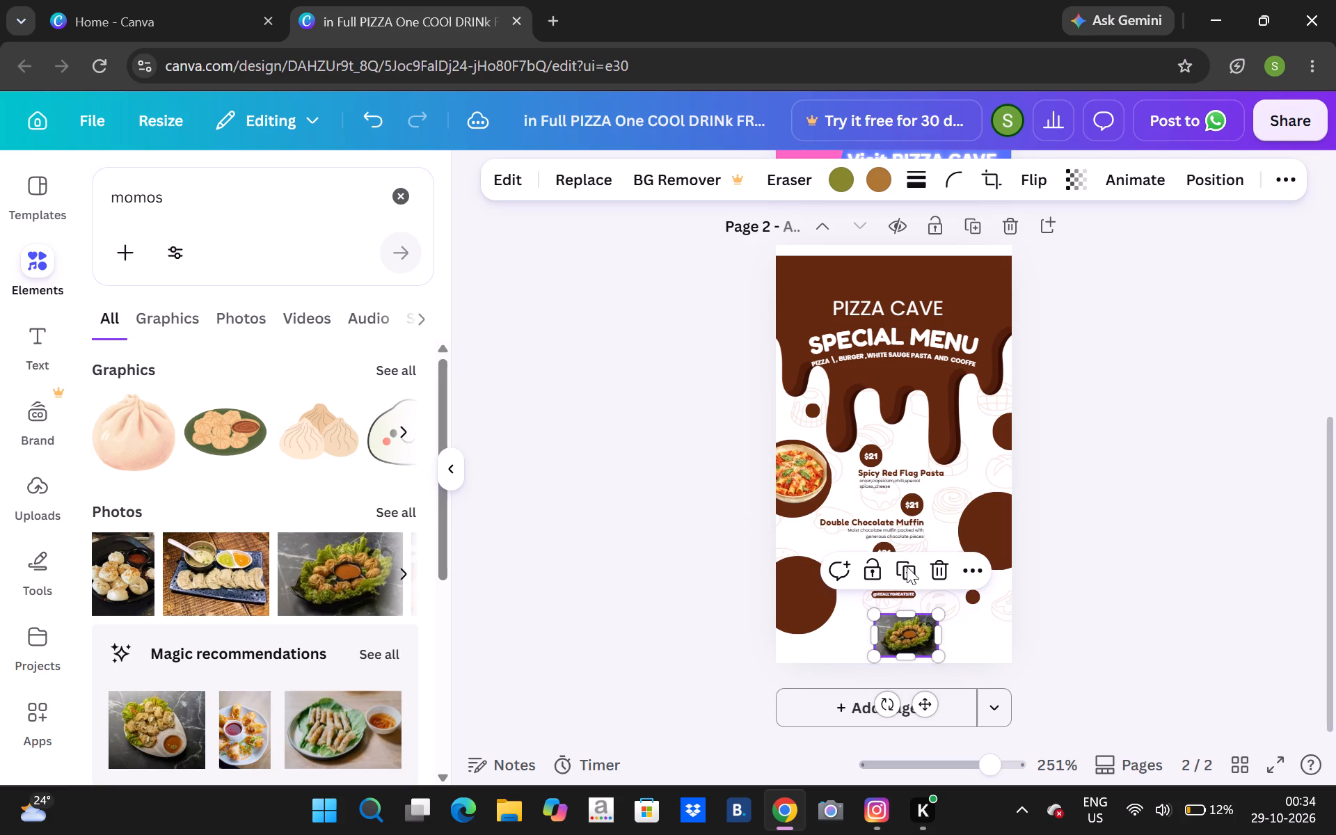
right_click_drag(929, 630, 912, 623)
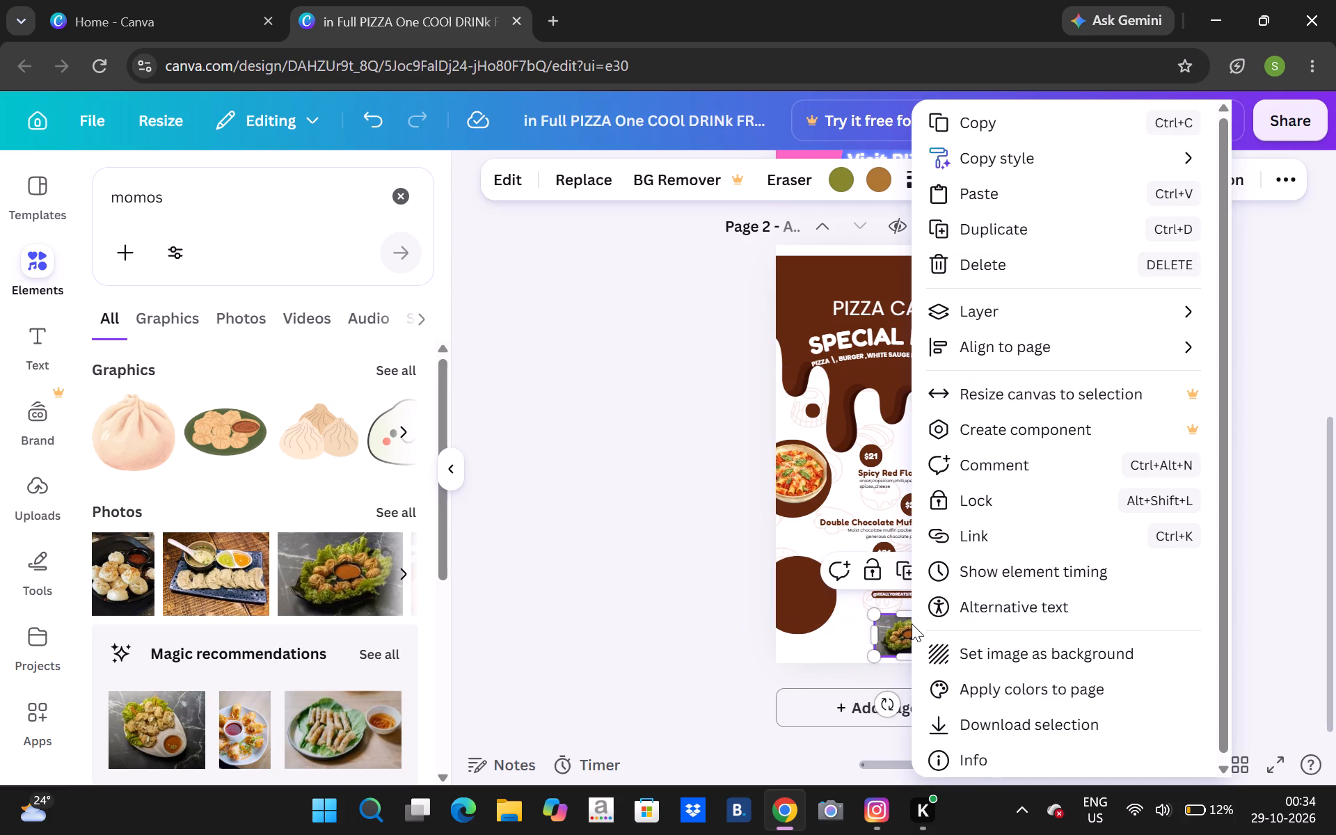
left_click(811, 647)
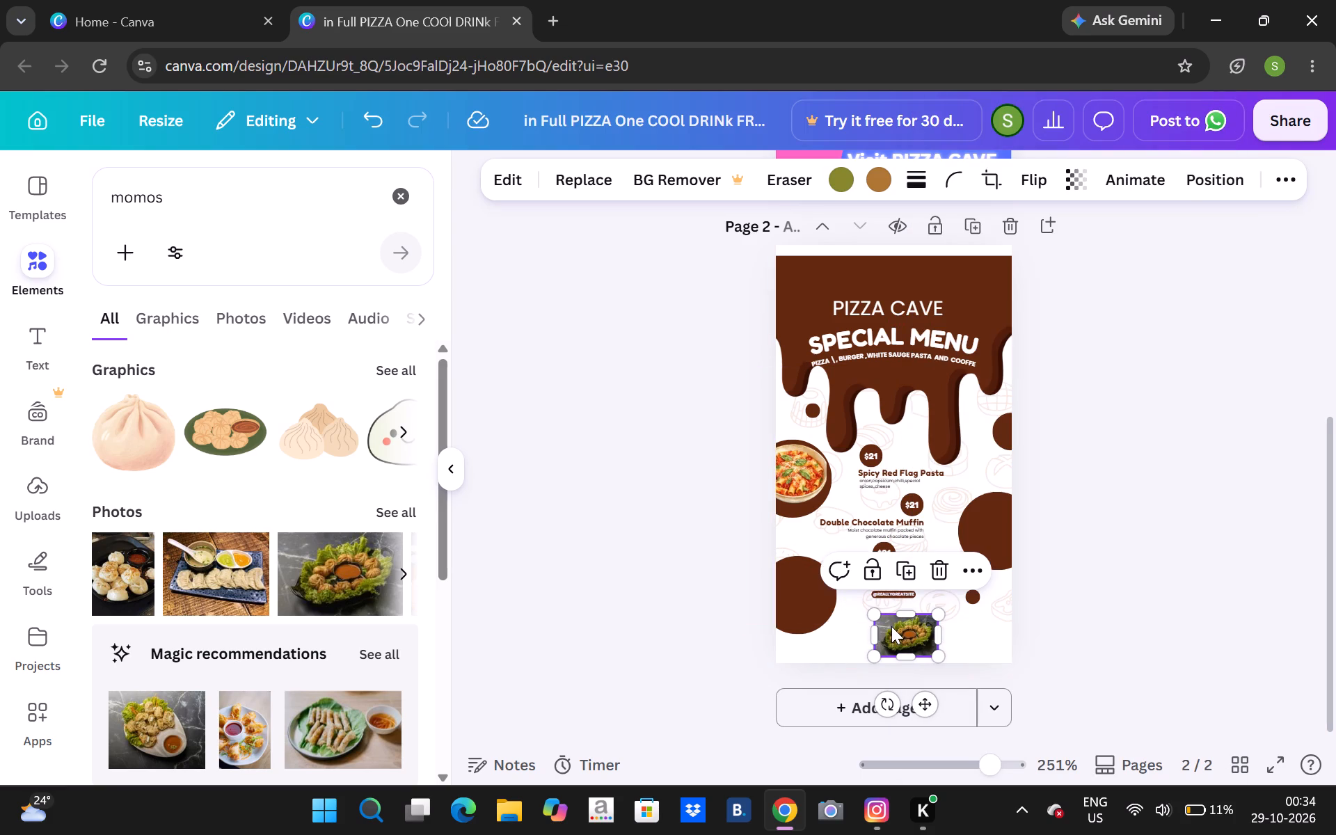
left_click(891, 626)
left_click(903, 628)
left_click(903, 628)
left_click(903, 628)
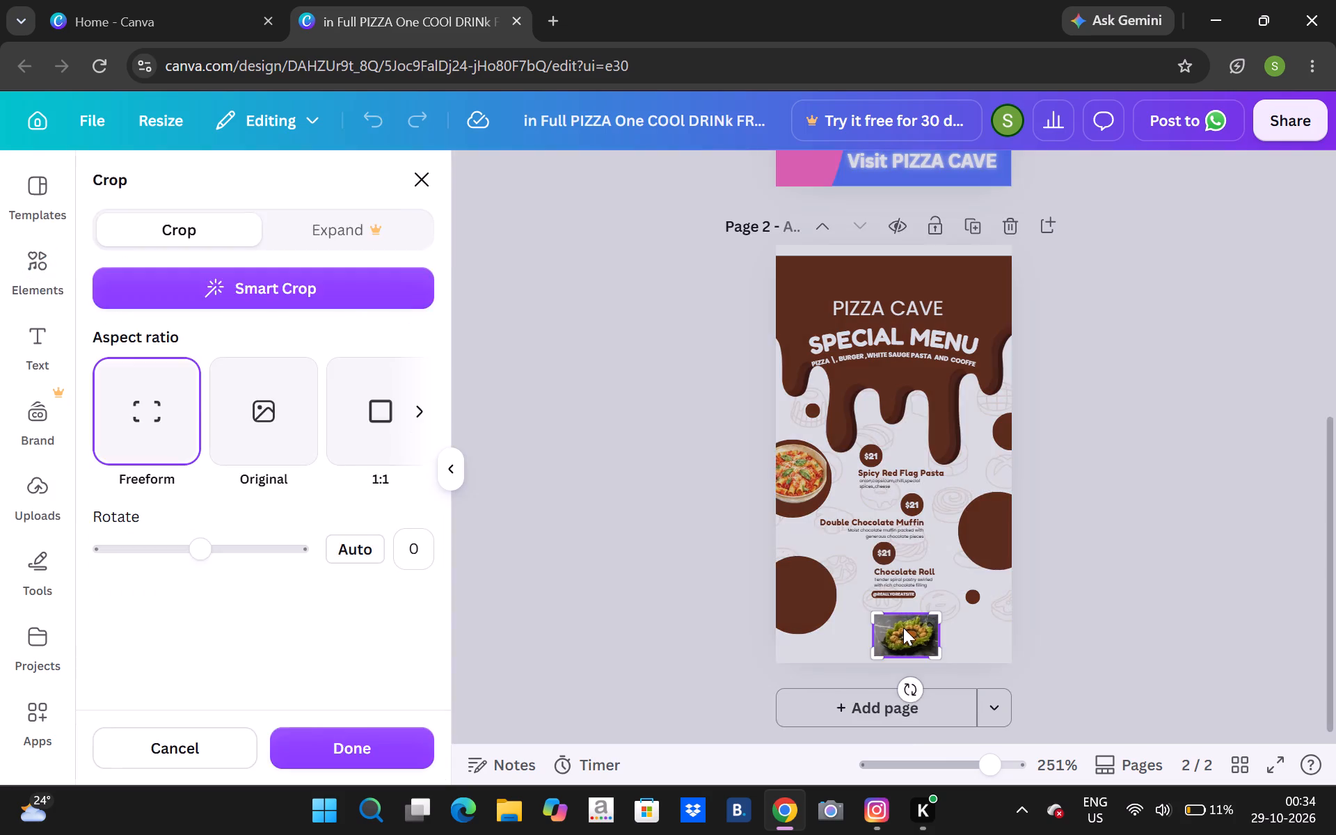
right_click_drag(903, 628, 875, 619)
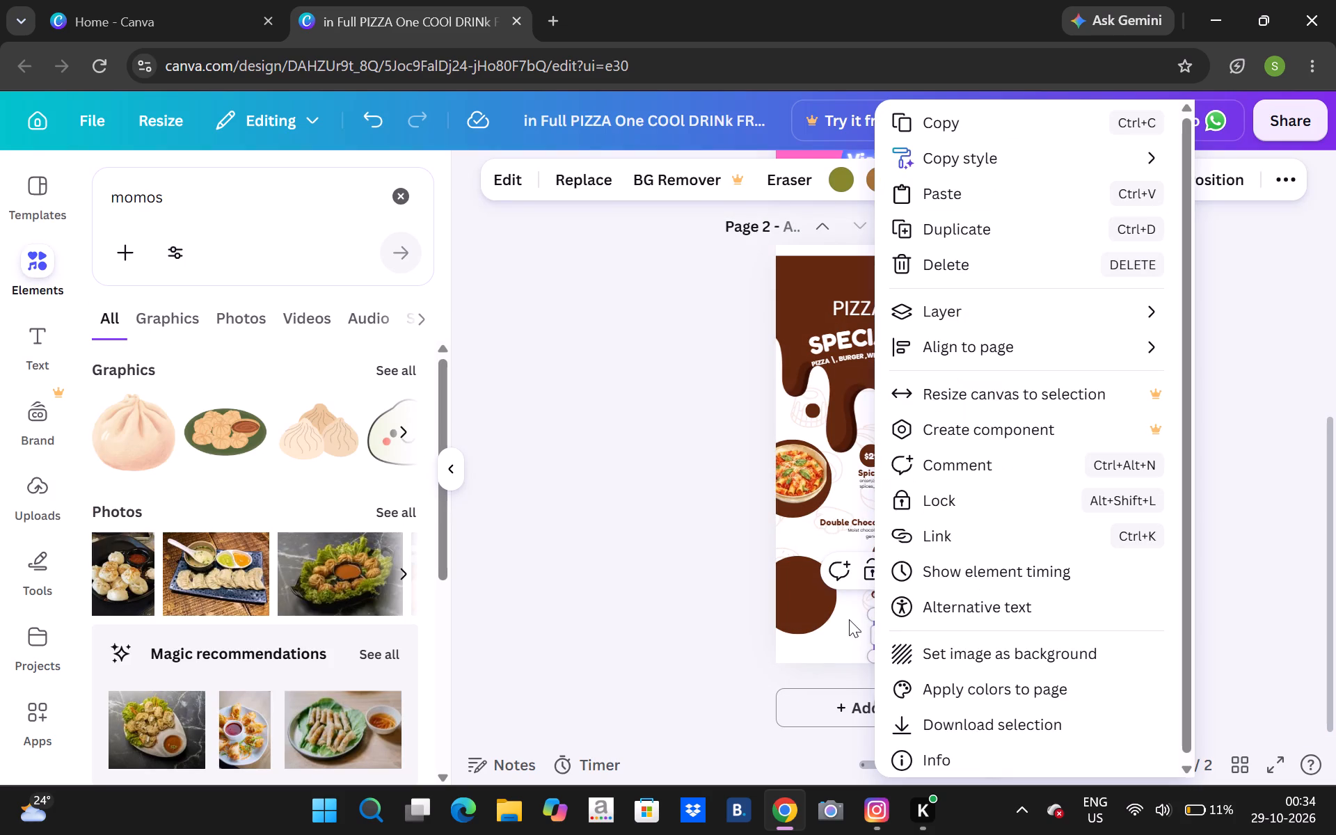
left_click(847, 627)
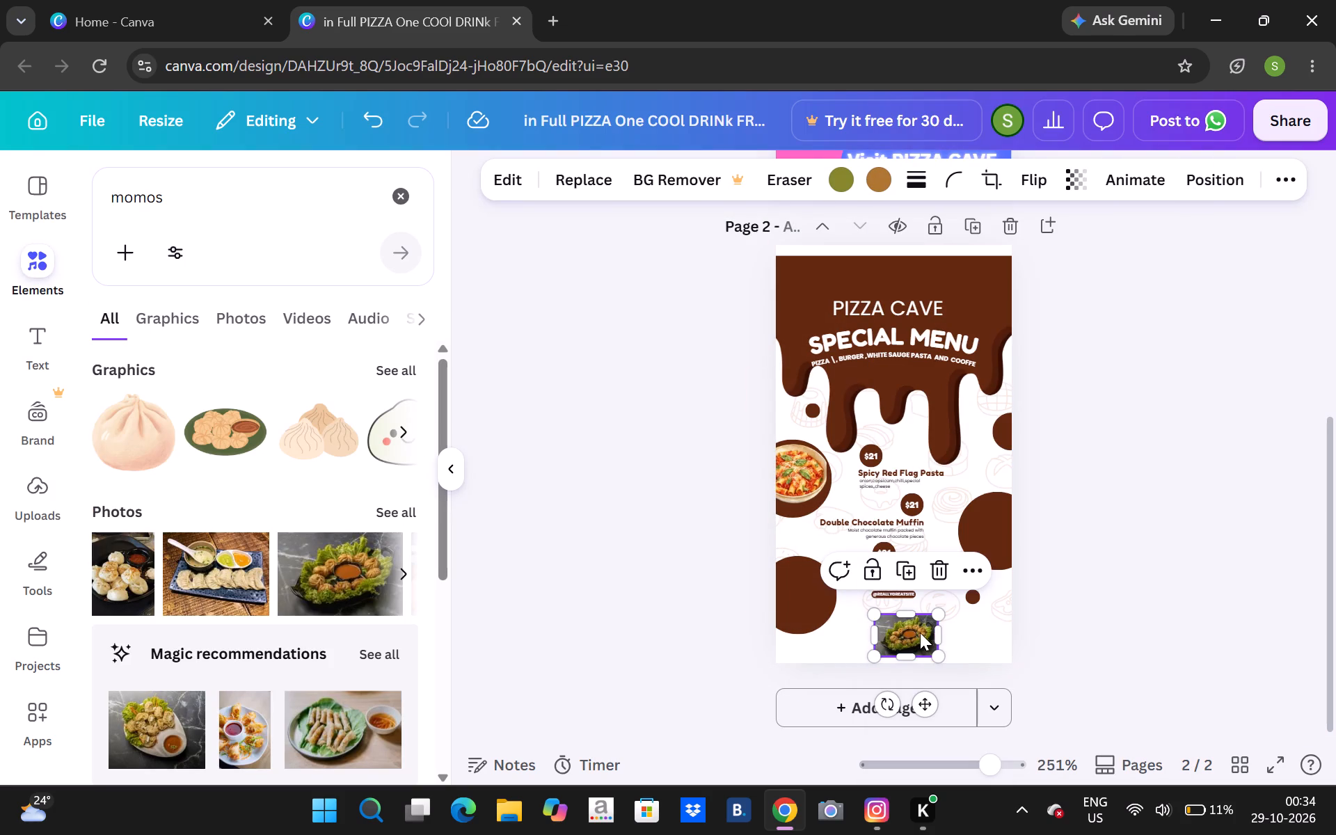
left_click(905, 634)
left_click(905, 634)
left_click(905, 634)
Place the small momos photo over the lower-left brown circle of the menu.
left_click_drag(905, 634, 818, 609)
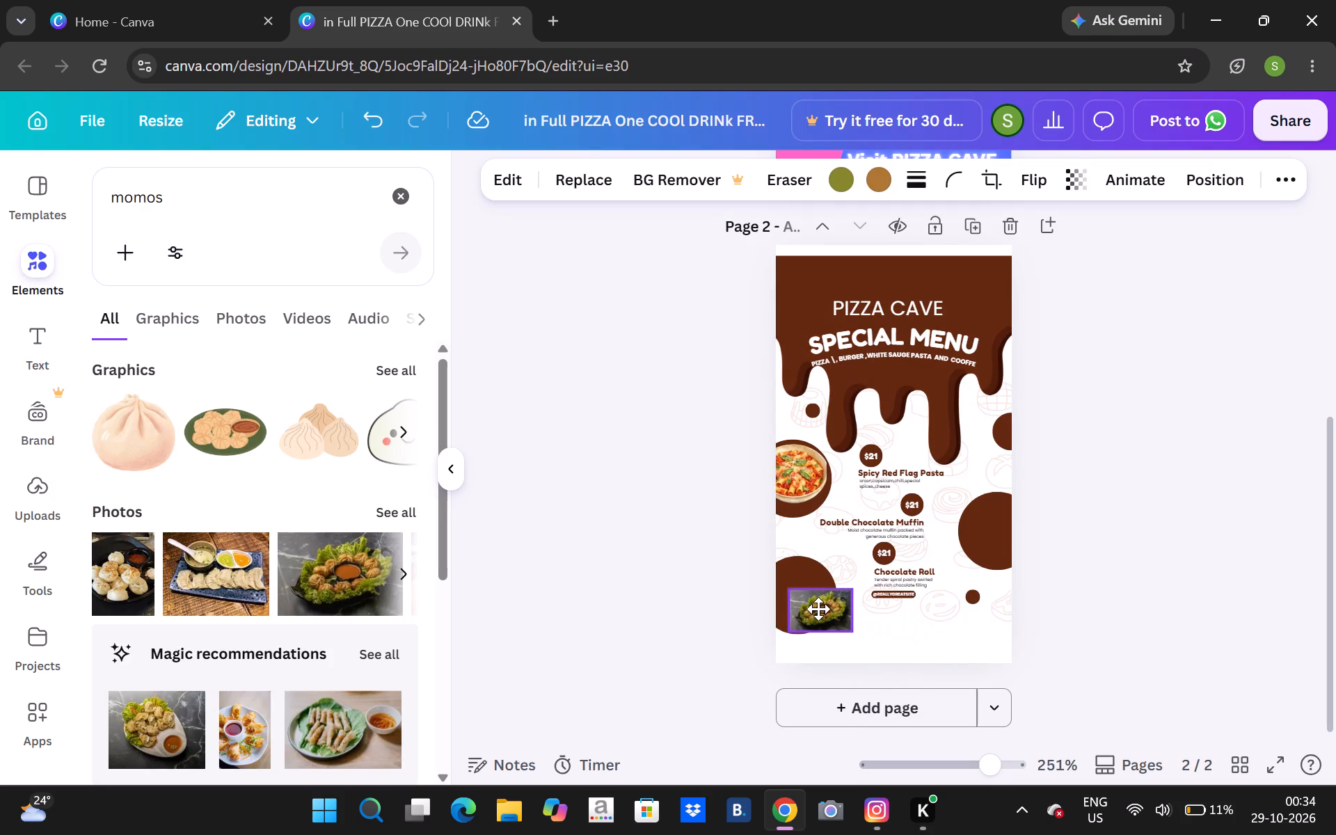
left_click_drag(818, 609, 793, 593)
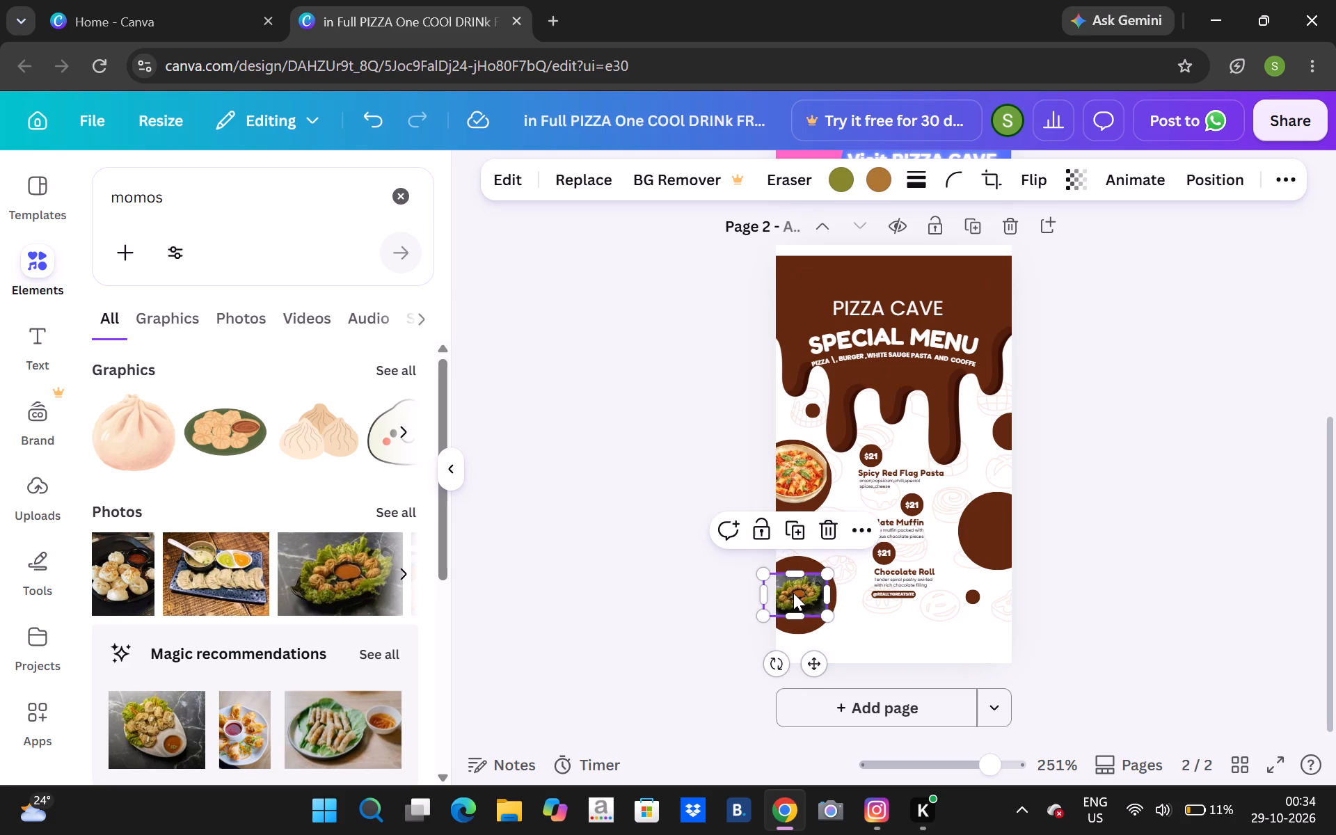
left_click(1015, 660)
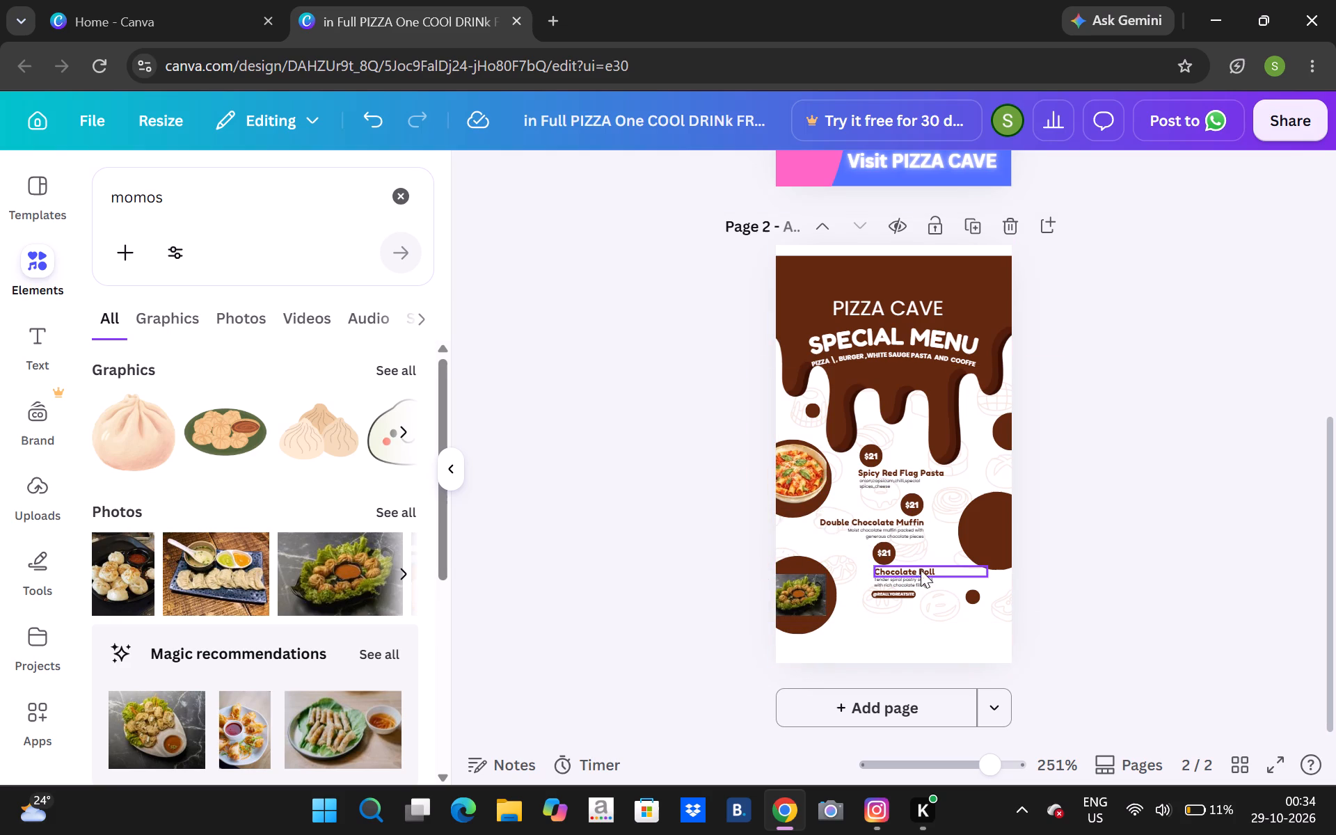
Replace the "Chocolate Roll" item heading with "momos".
left_click(916, 569)
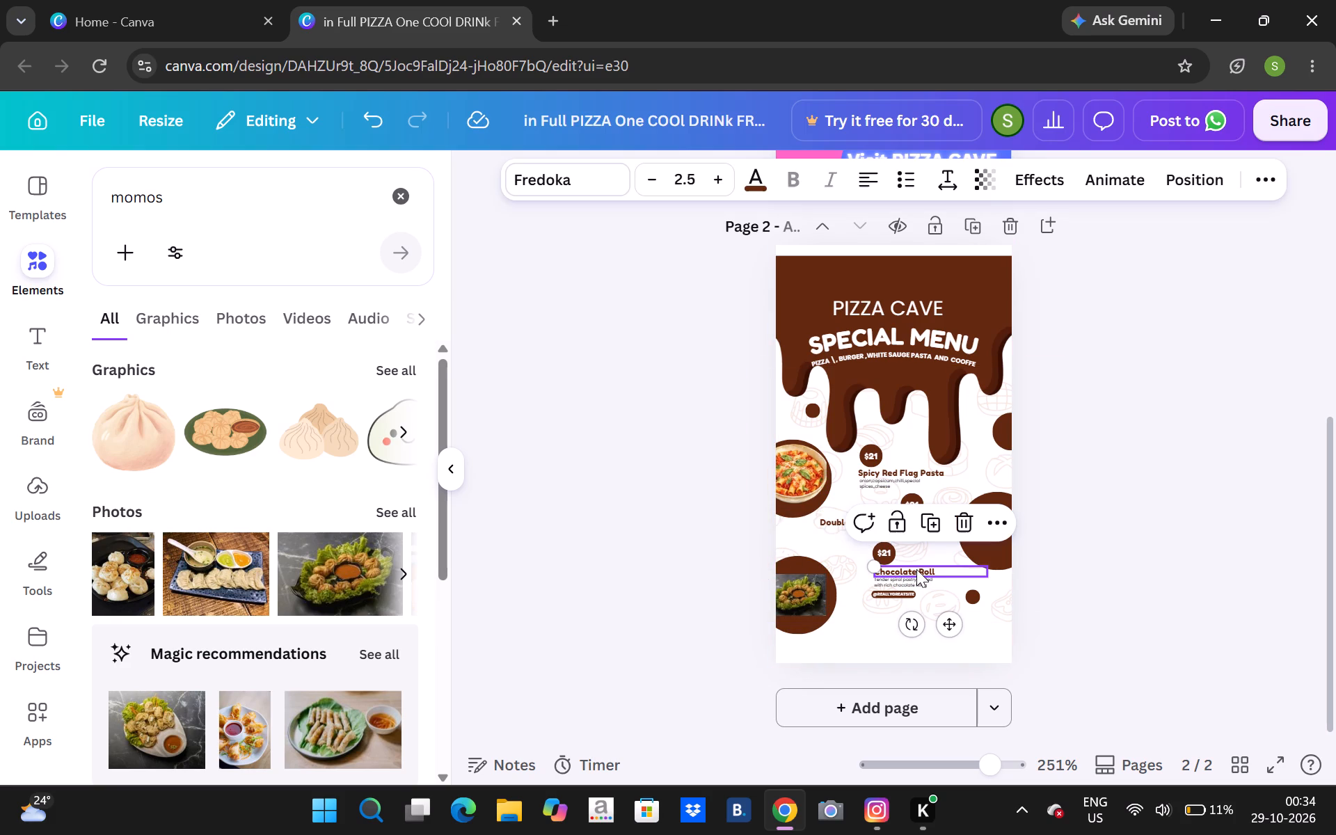
left_click(916, 569)
key("BackSpace")
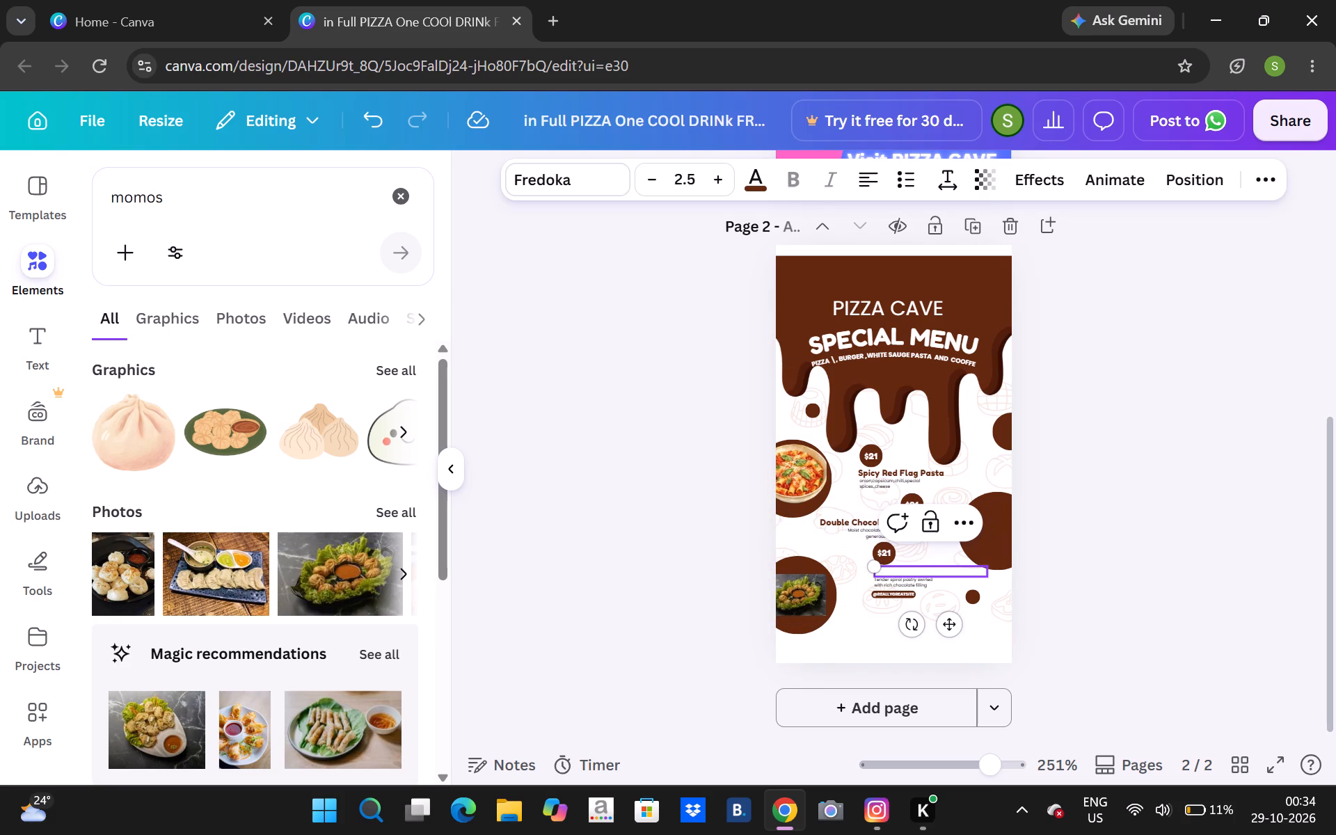
type("momo")
key("s")
Replace the description under the "momos" heading with "soya chunks, , mix vegetable".
left_click(926, 586)
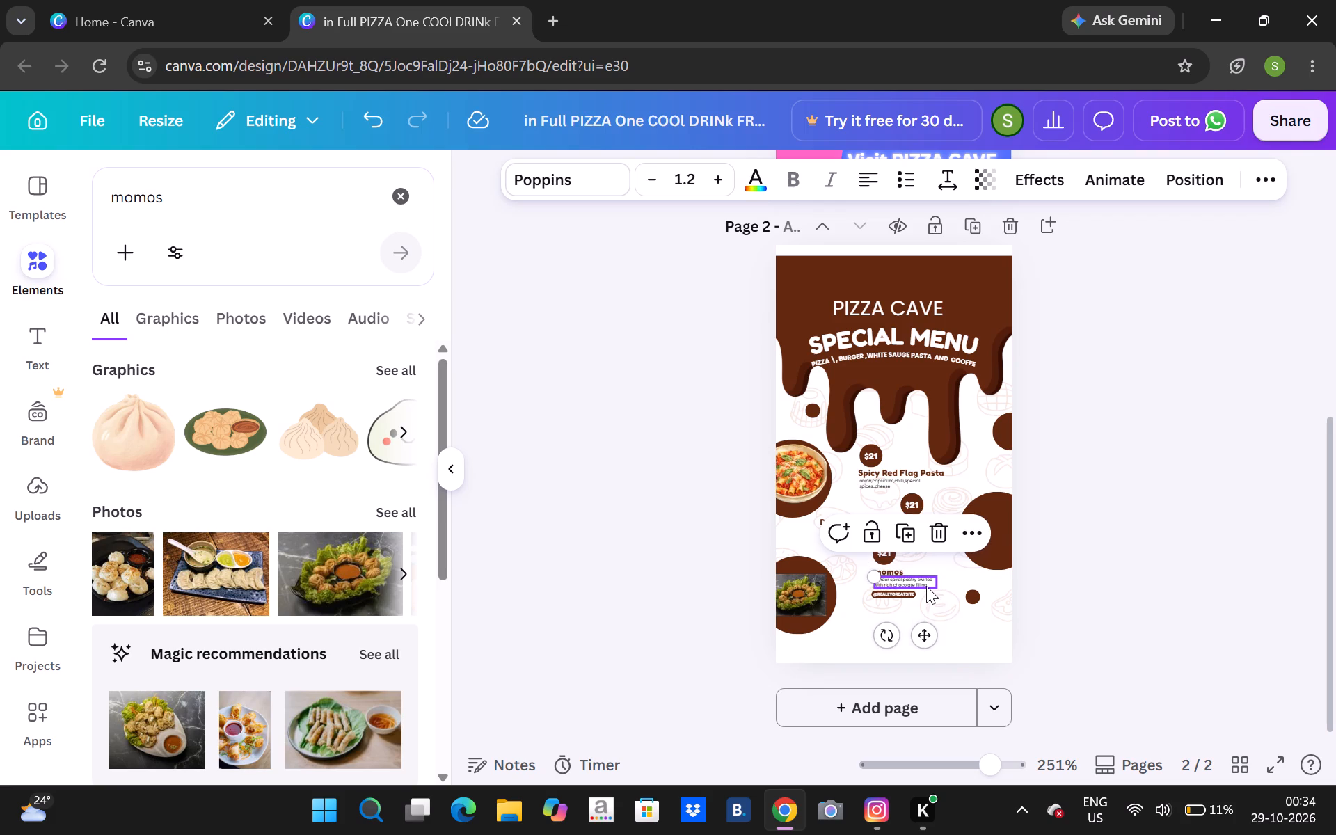
left_click(926, 586)
key("BackSpace")
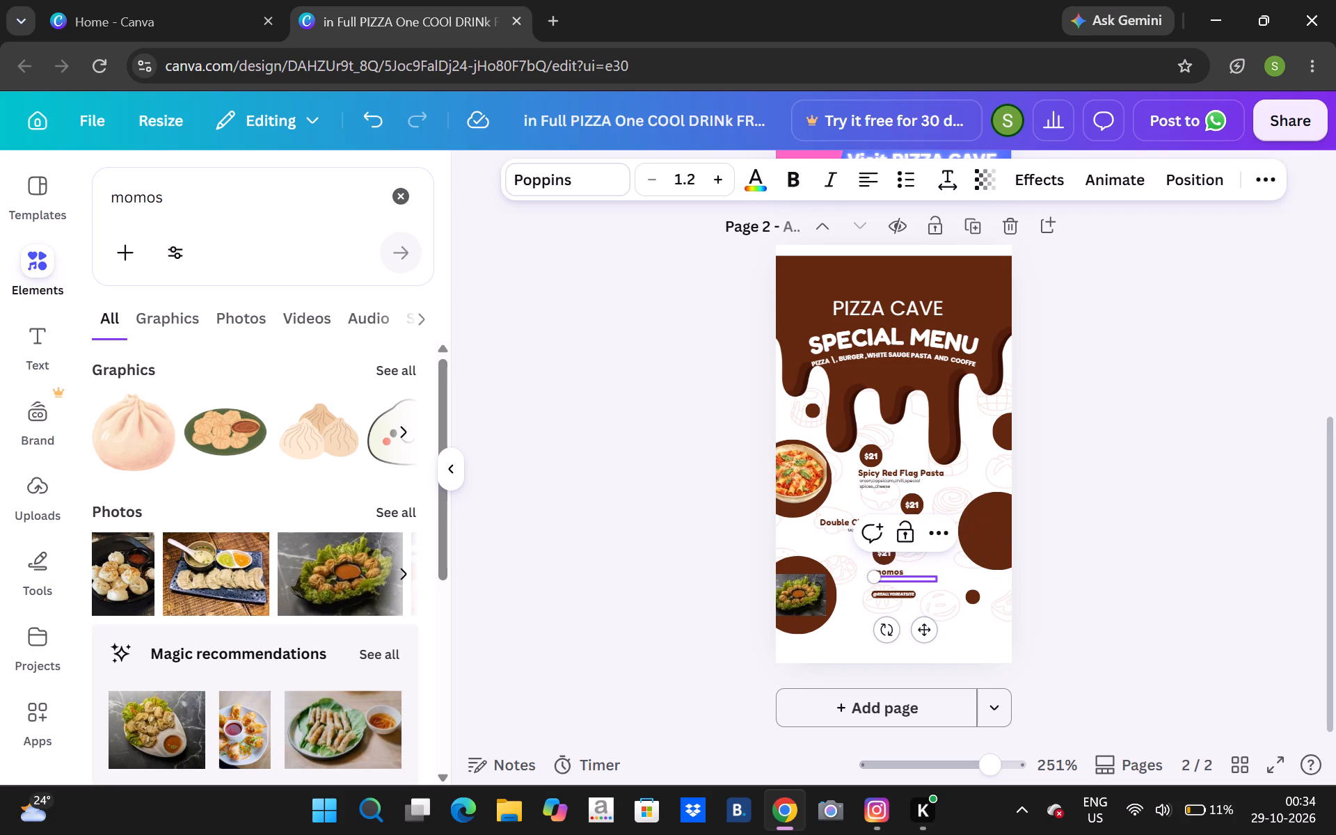
type("soya chunks,")
key("space")
scroll(864, 589, "right", 1)
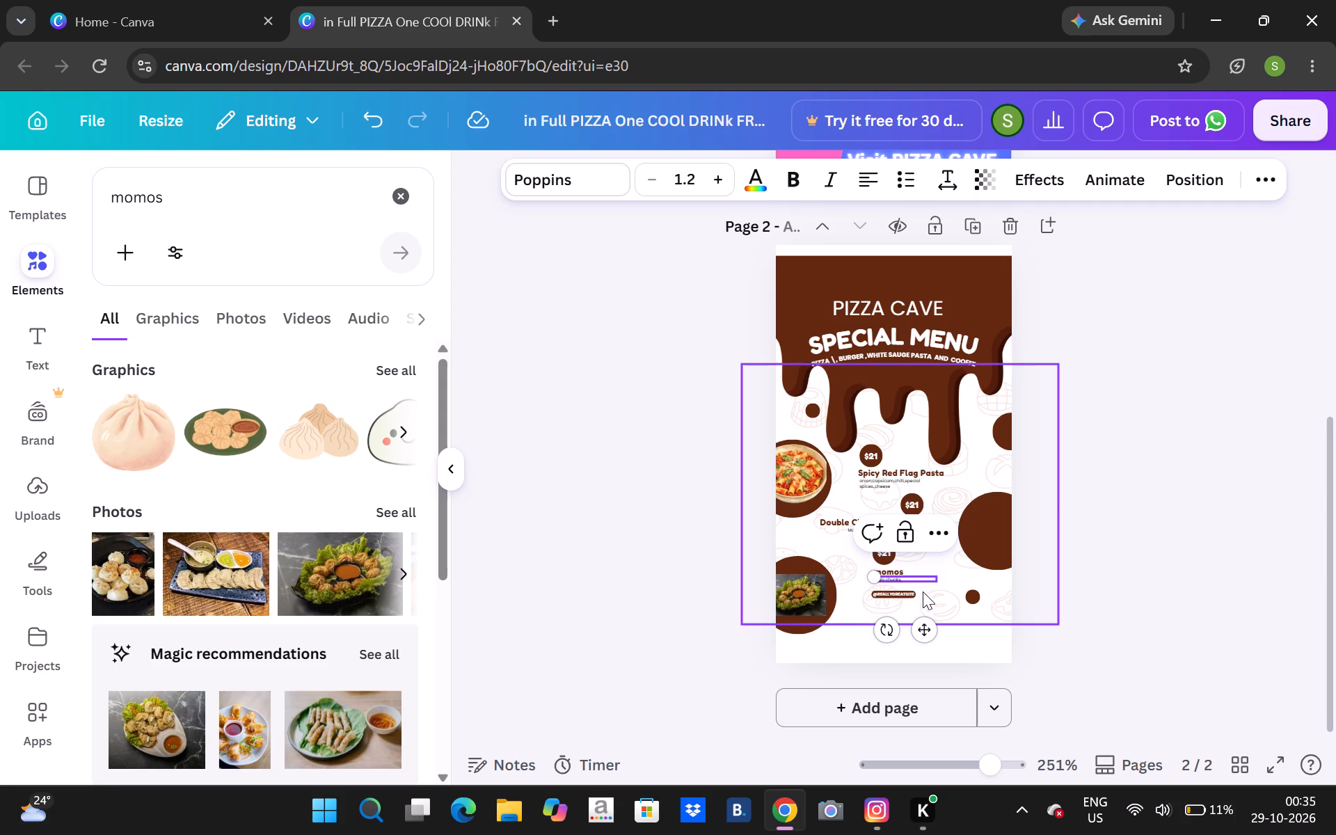
type(",")
key("space")
type("mix vegetable")
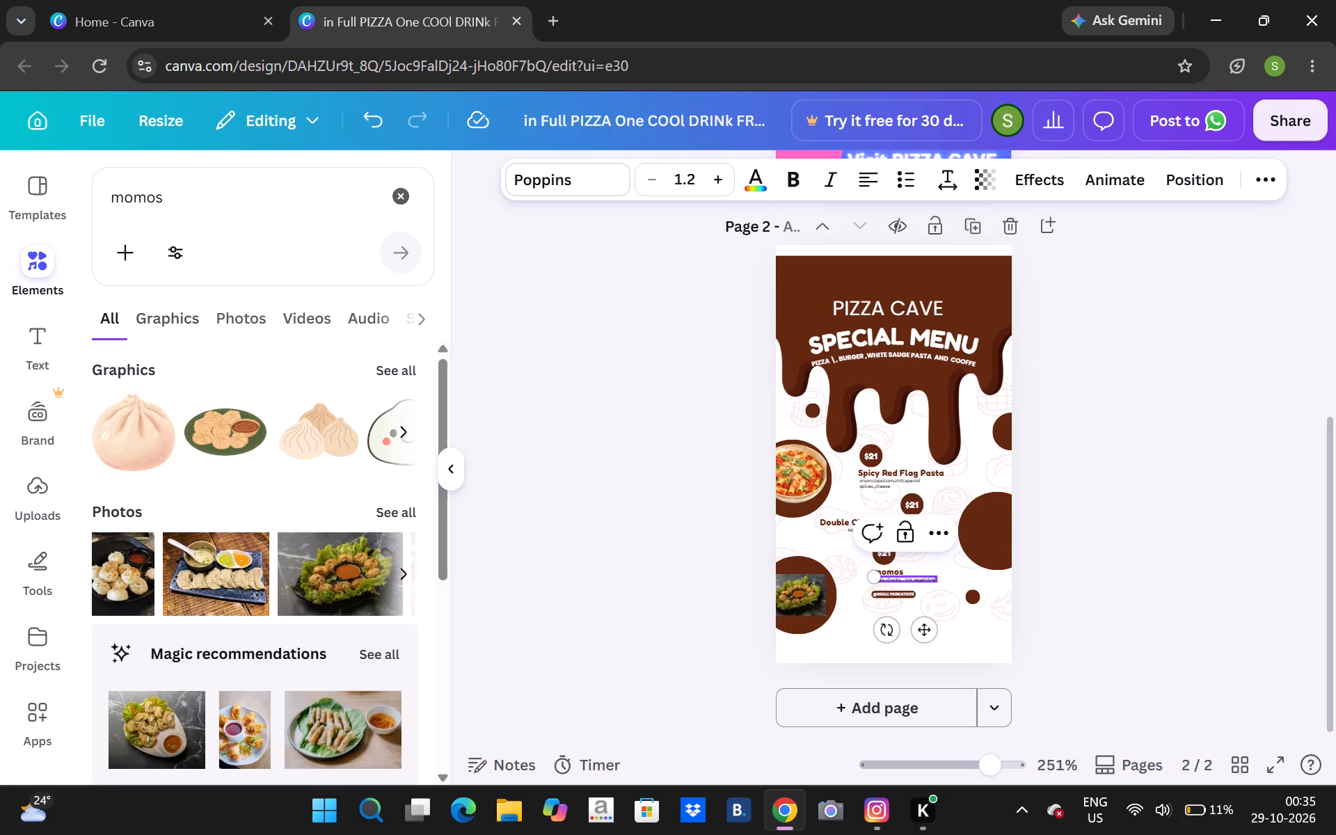
Search the elements for "burger and fries" and insert the photo of a burger beside a cup of fries.
left_click(402, 189)
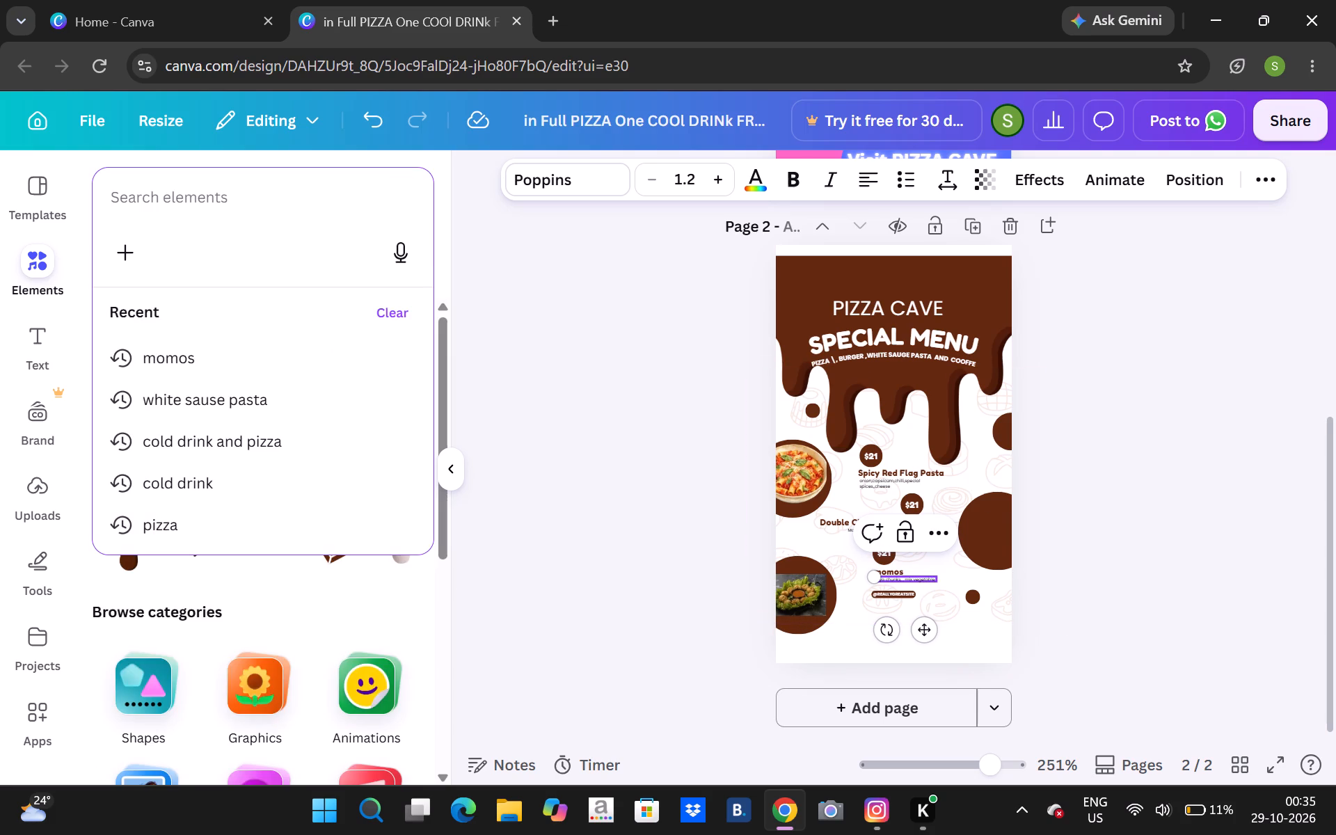
type("burger")
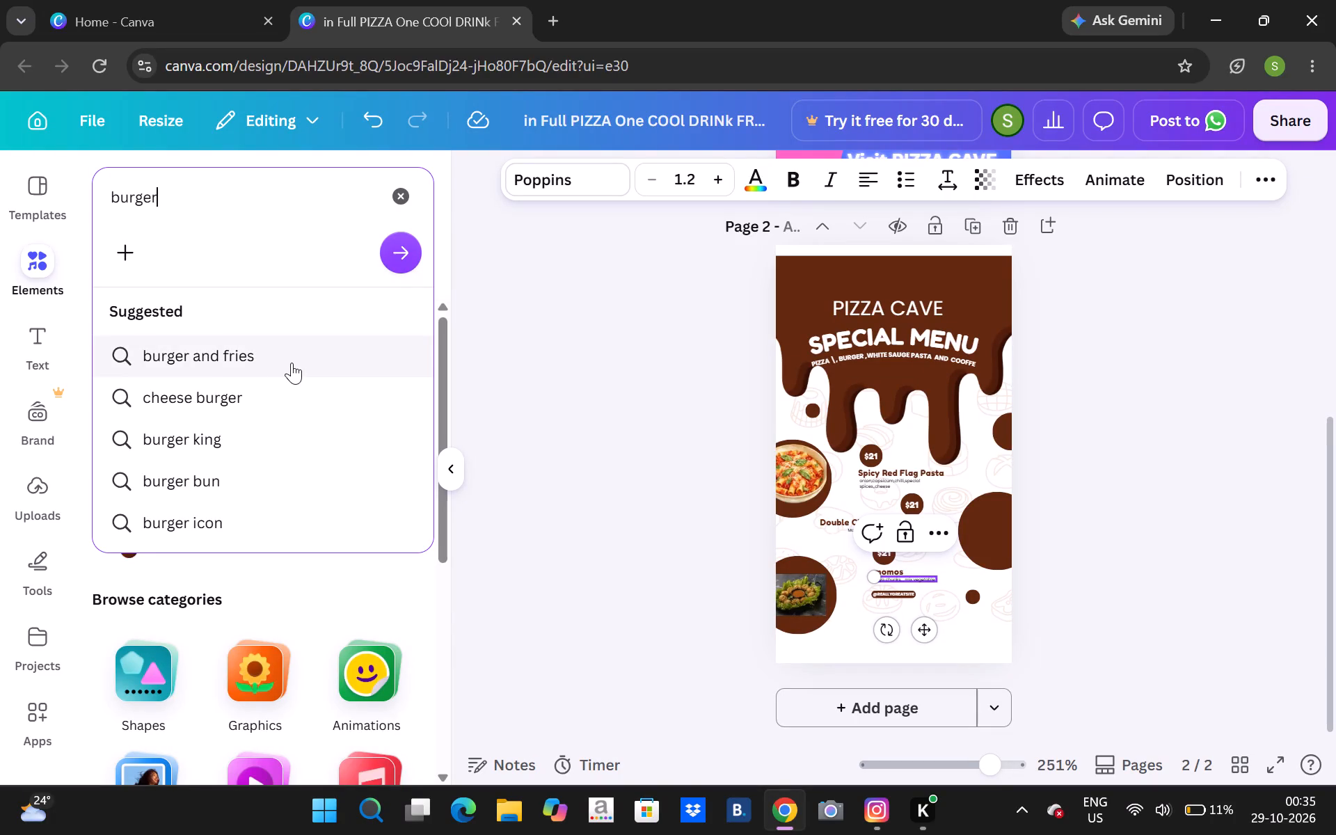
left_click(278, 374)
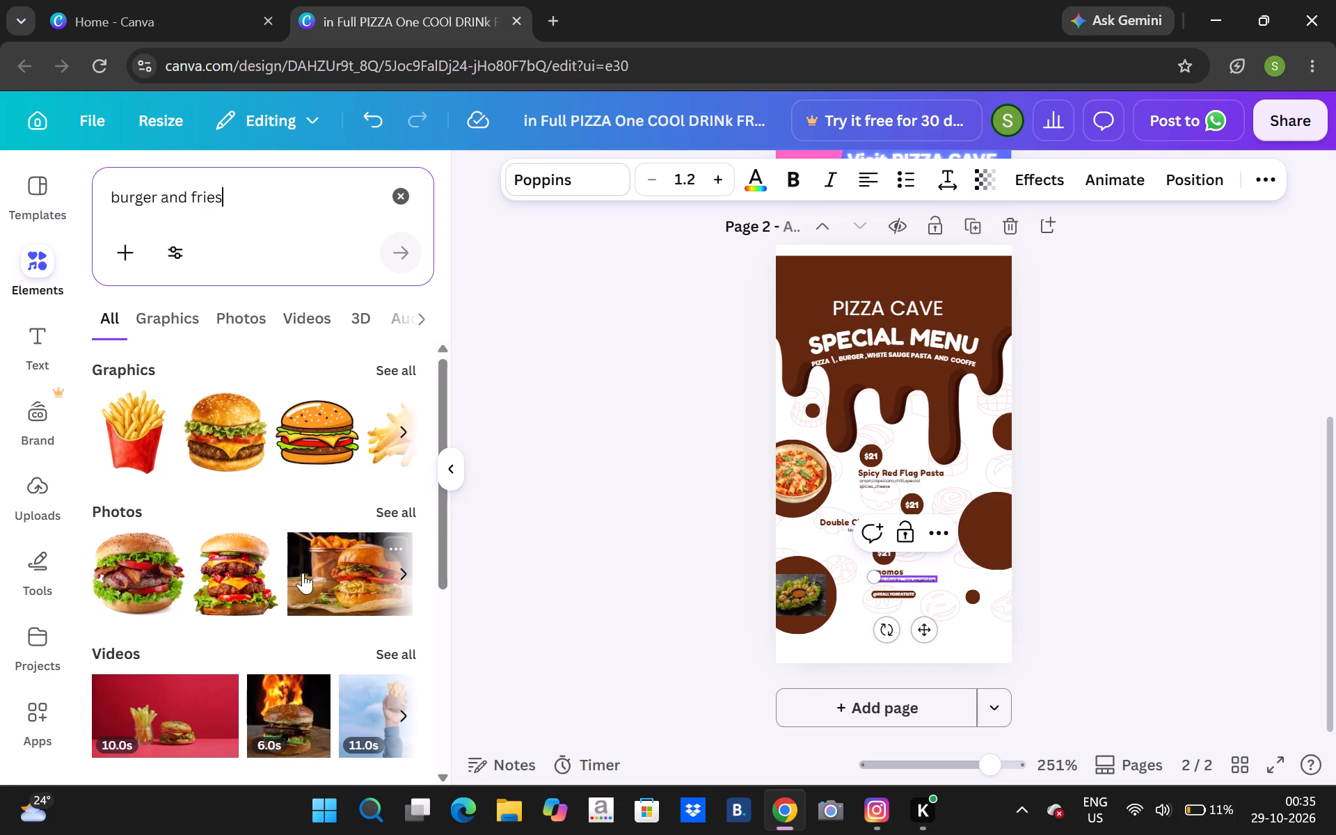
left_click(314, 575)
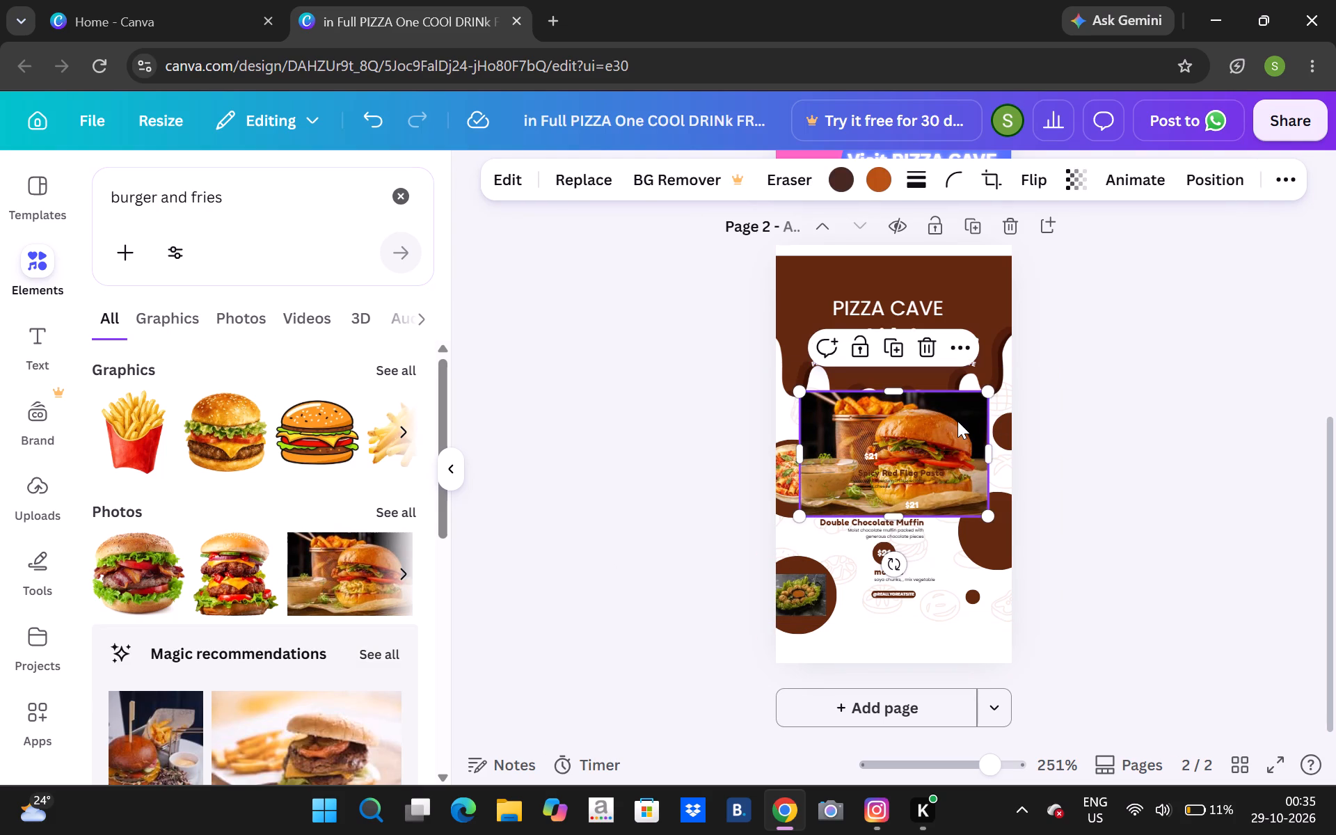
Shrink the burger and fries photo to less than half its size and place it over the menu's large right-hand brown circle.
left_click_drag(957, 421, 1042, 487)
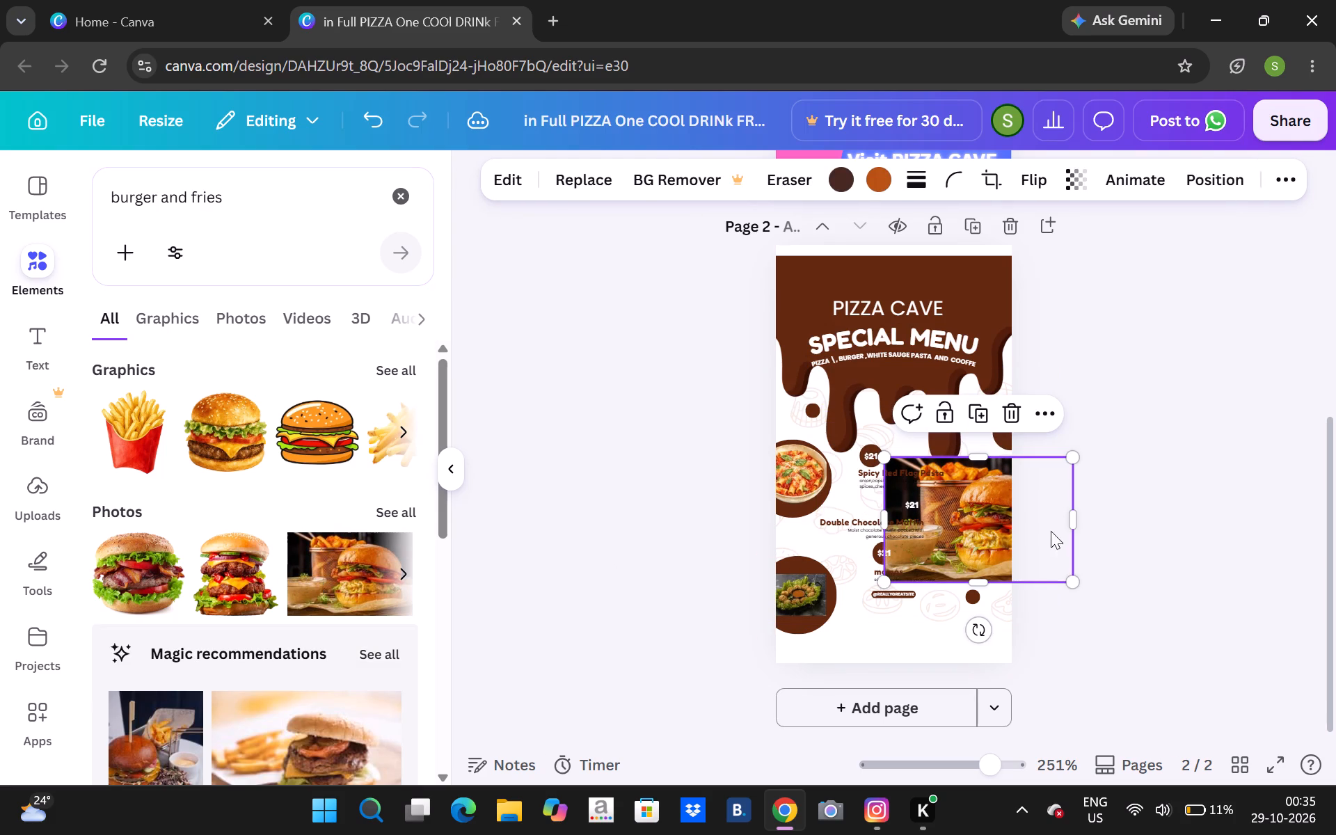
left_click_drag(889, 580, 980, 533)
left_click_drag(1009, 497, 982, 525)
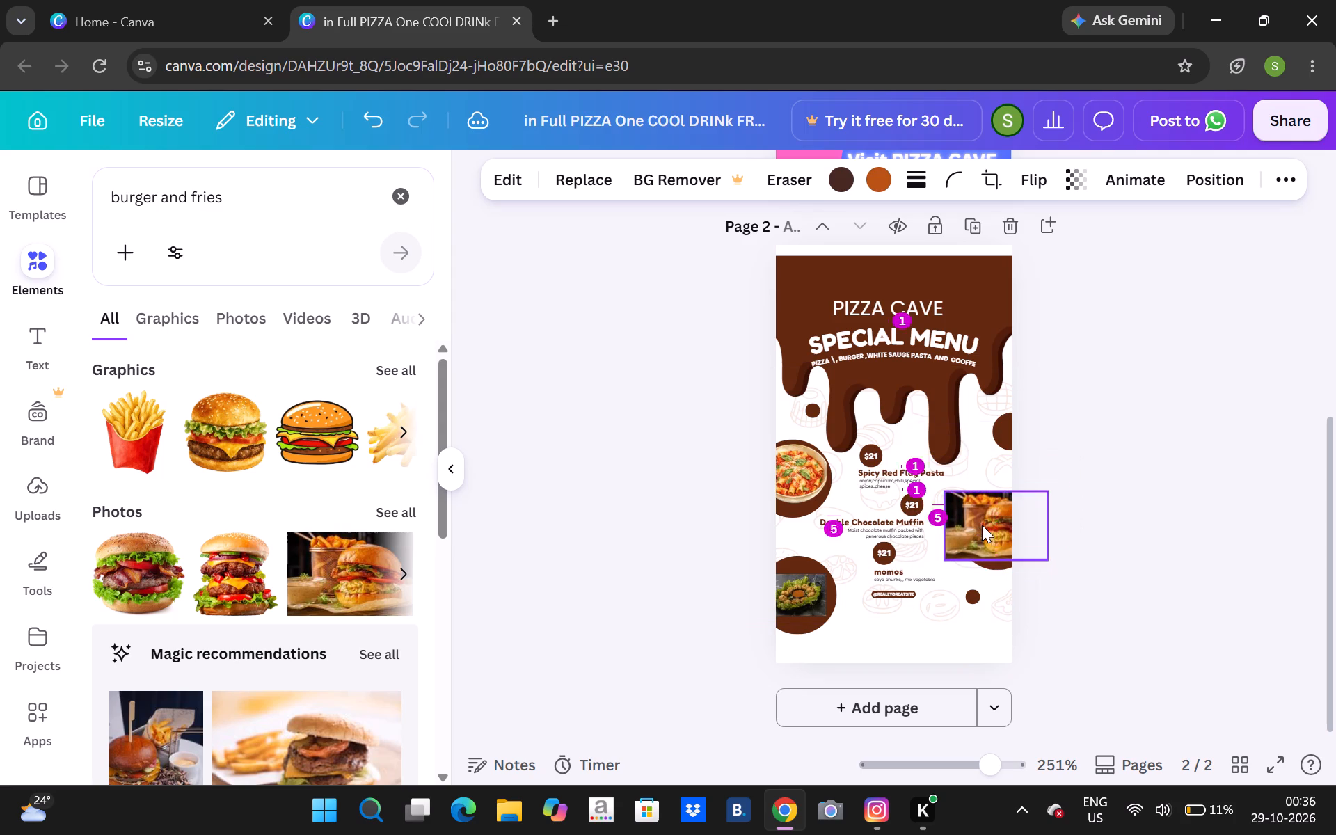
left_click_drag(940, 486, 967, 508)
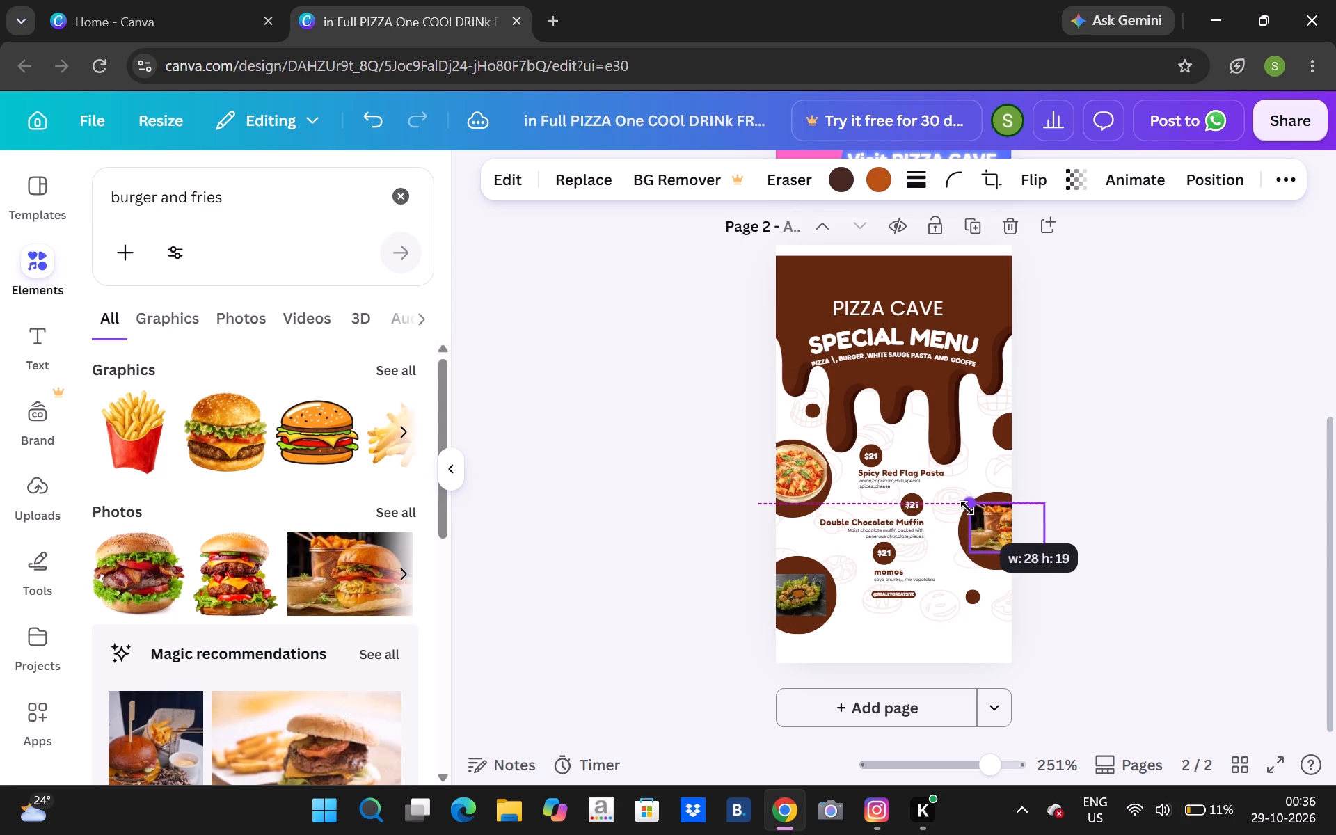
left_click_drag(967, 508, 964, 504)
left_click(1000, 523)
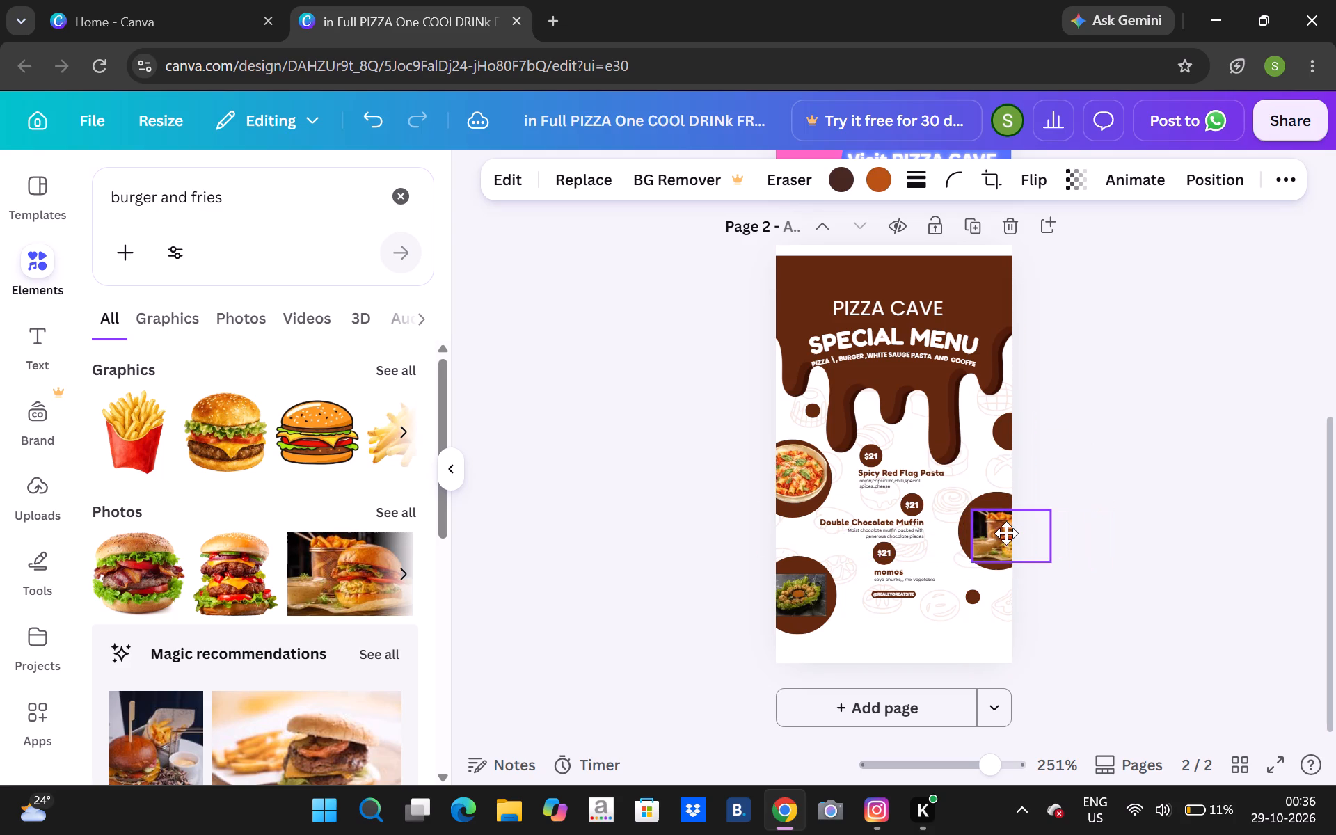
left_click(1125, 528)
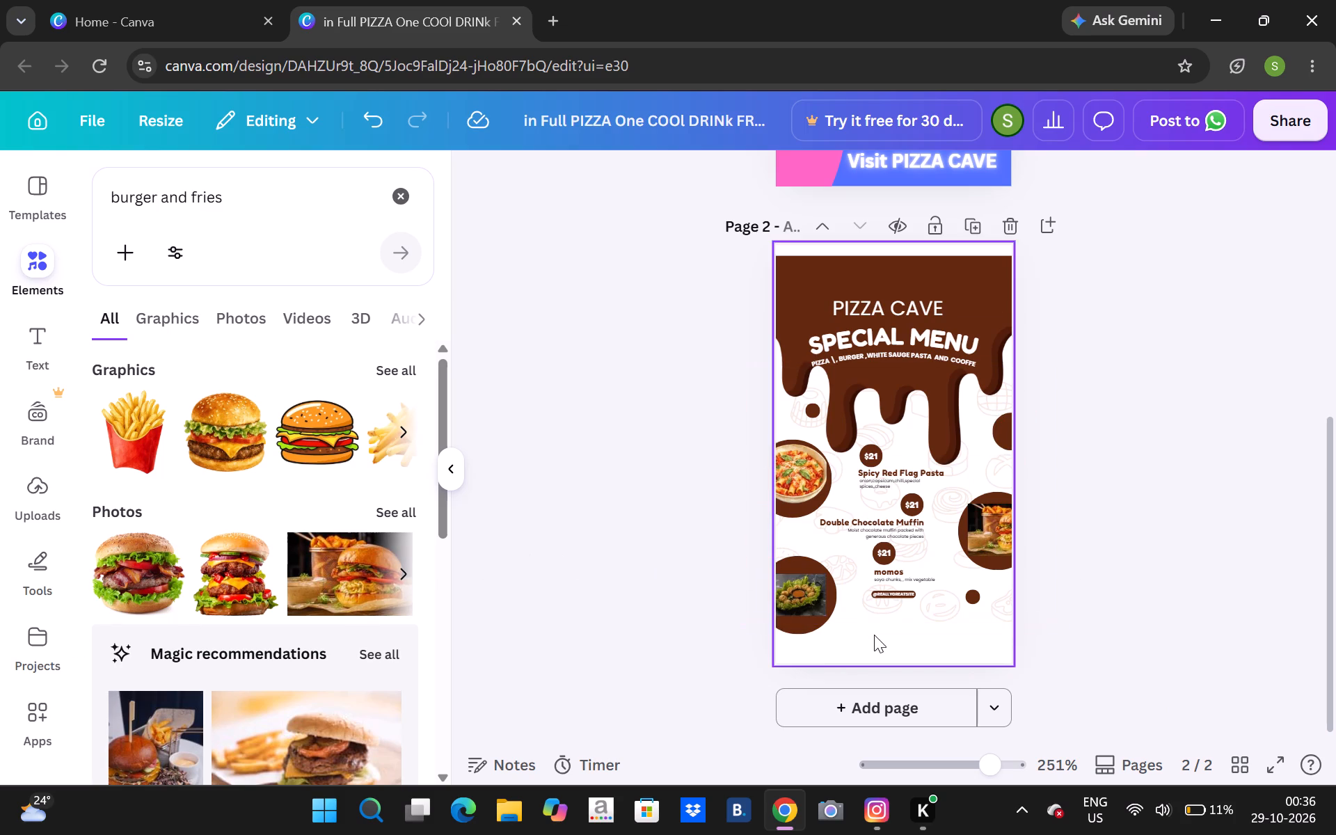
Replace the "Double Chocolate Muffin" item heading with "burger and fries".
left_click(905, 518)
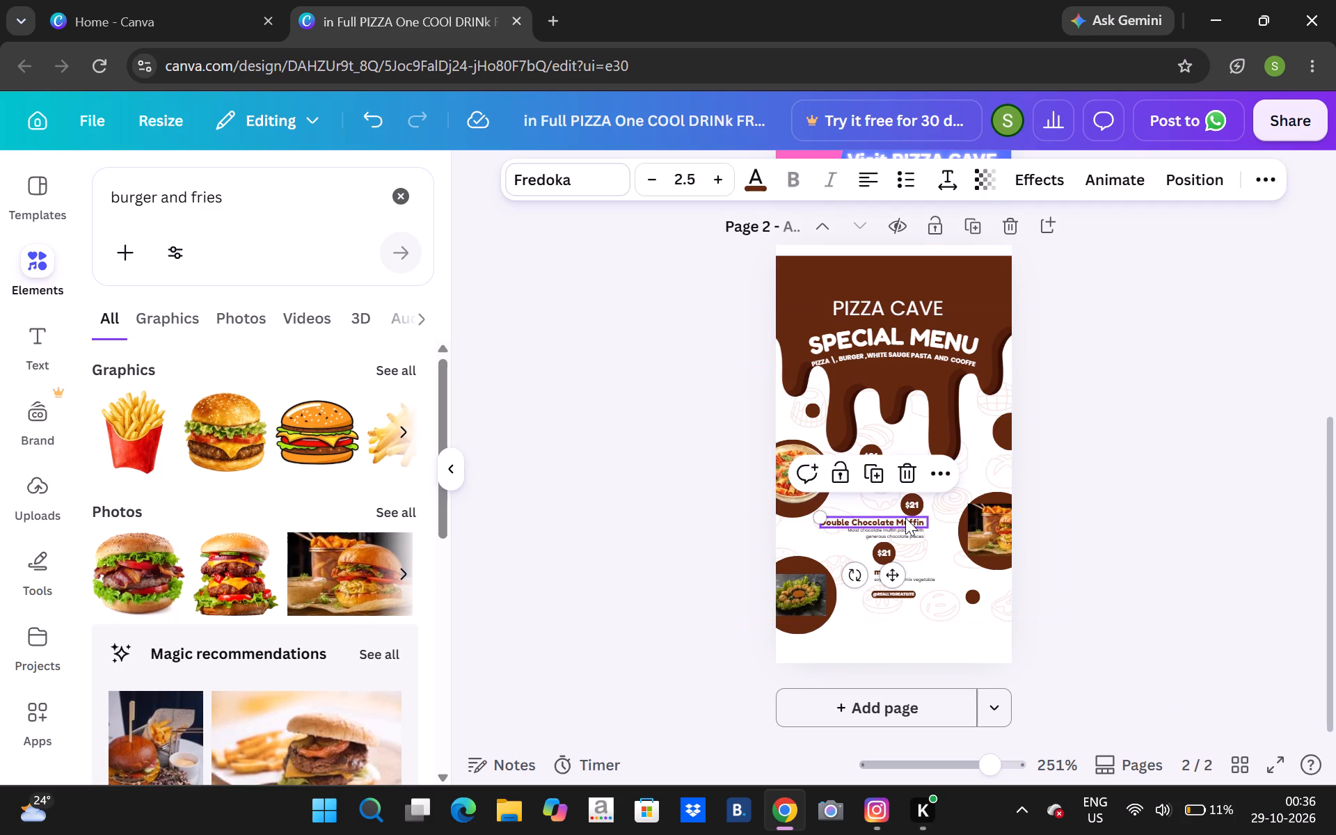
left_click(905, 518)
key("BackSpace")
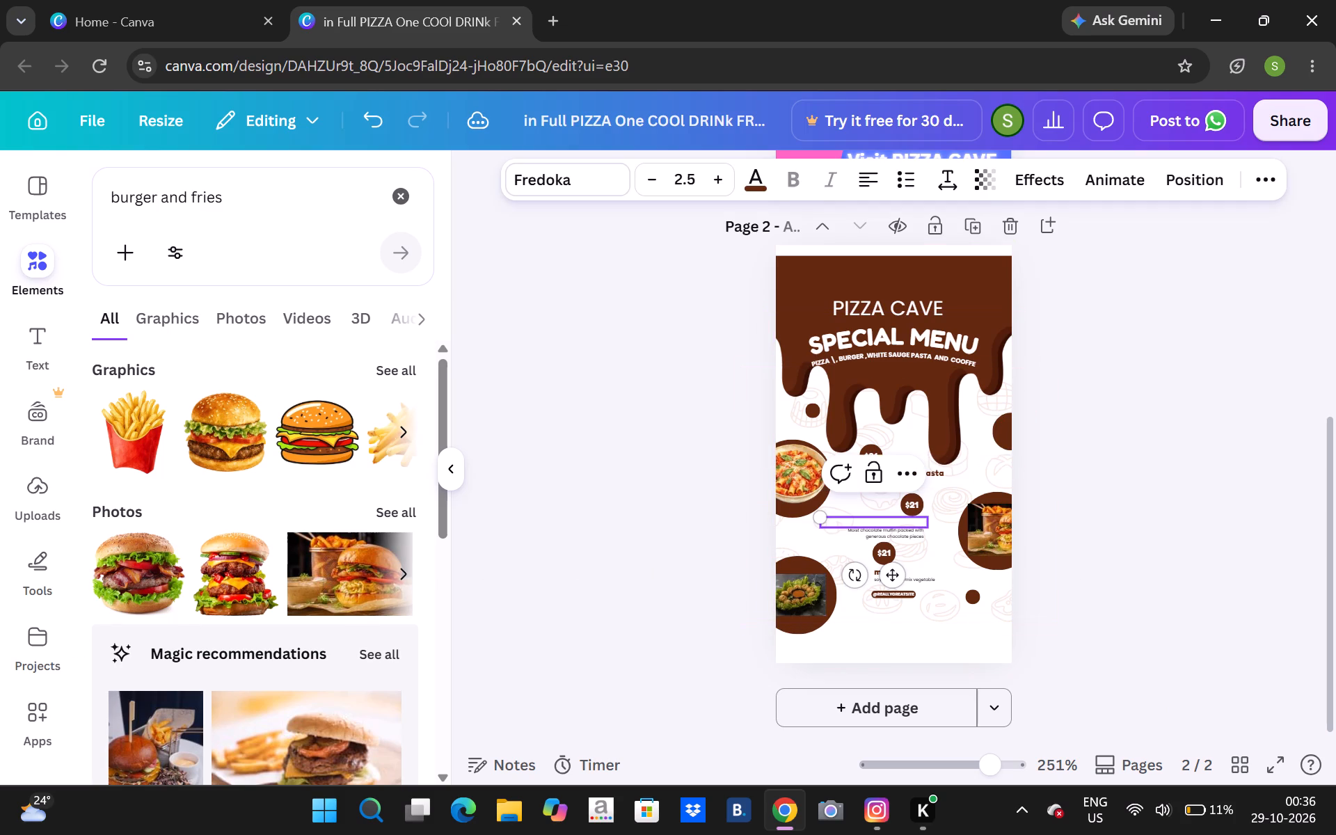
type("burger")
key("space")
type("and")
key("space")
key("f")
type("ries")
Replace the description under the "burger and fries" heading with "mix veg and fresh patoes".
left_click(925, 535)
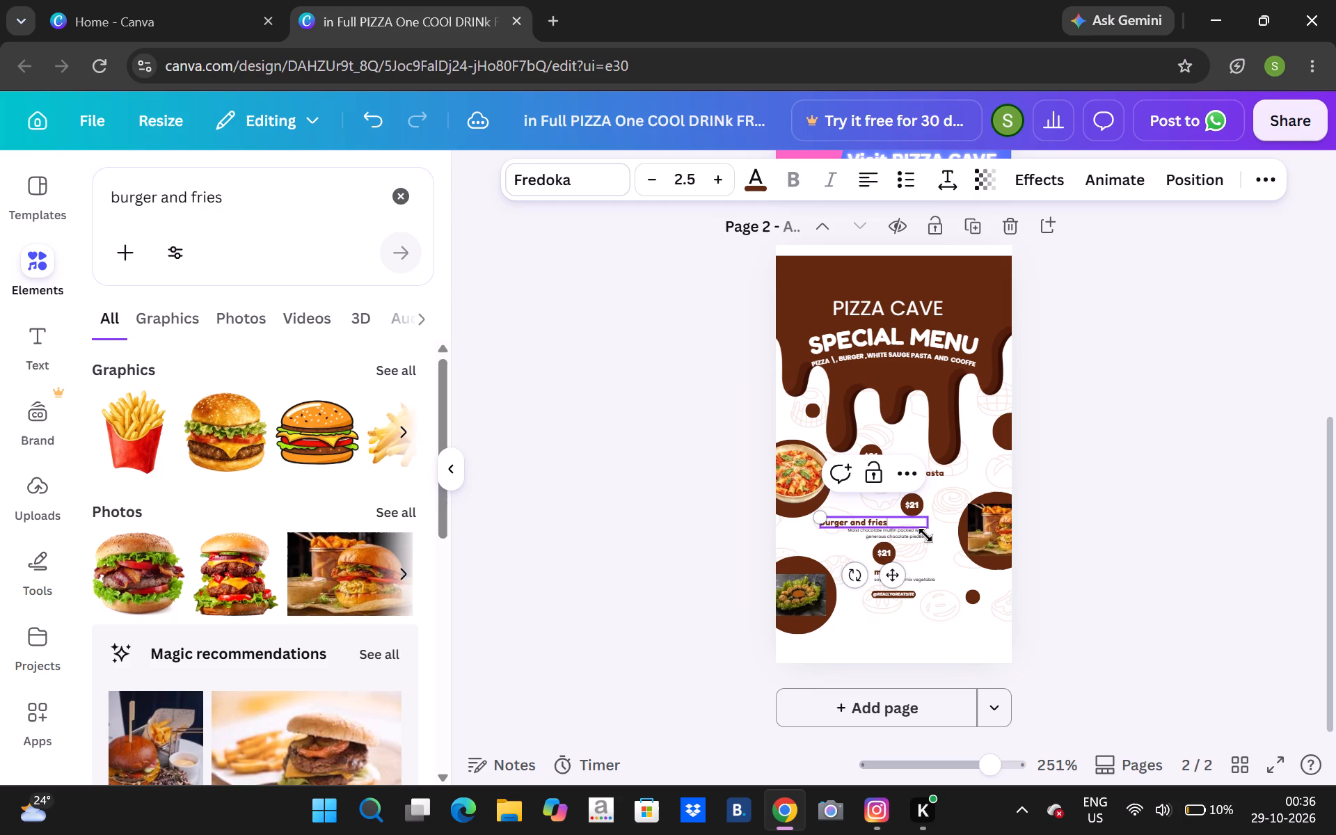
double_click(925, 535)
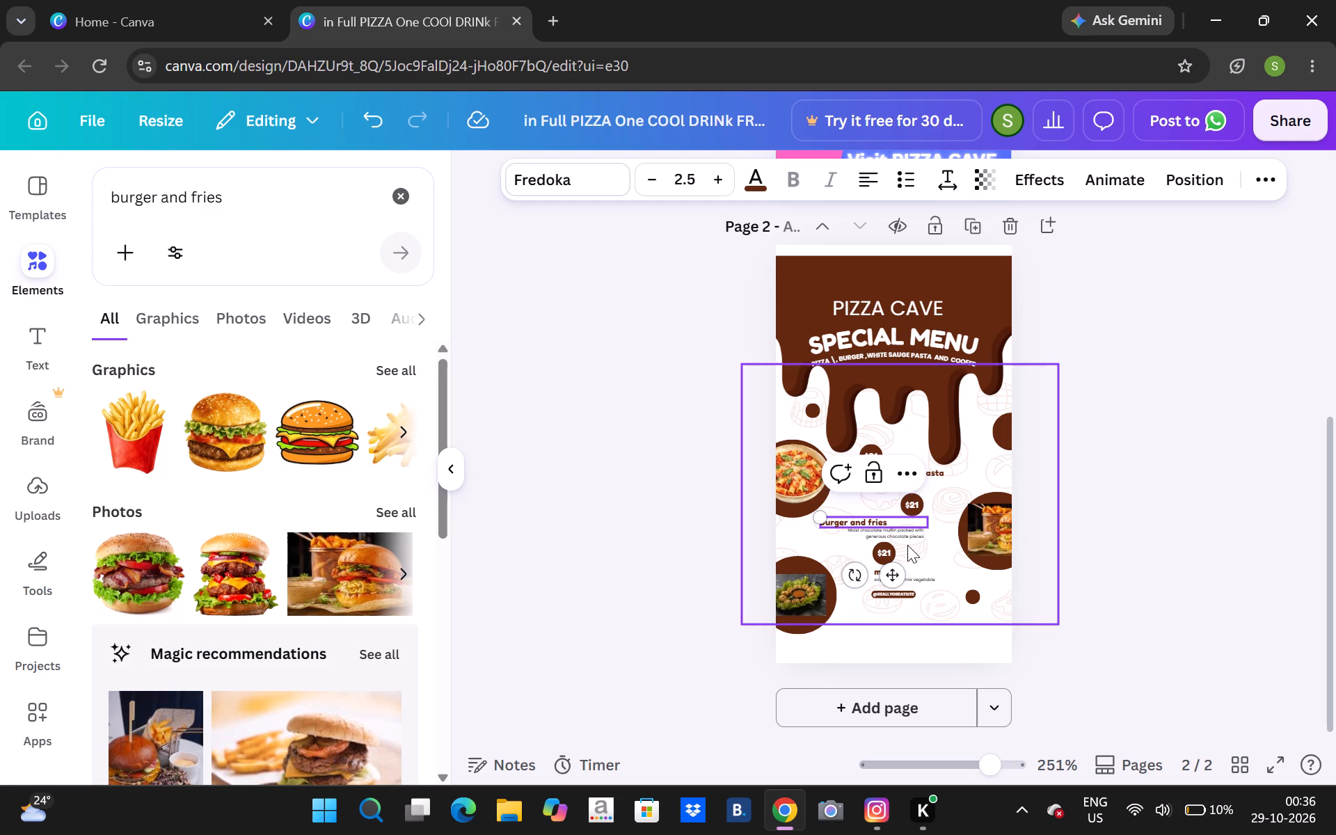
left_click(912, 536)
double_click(912, 536)
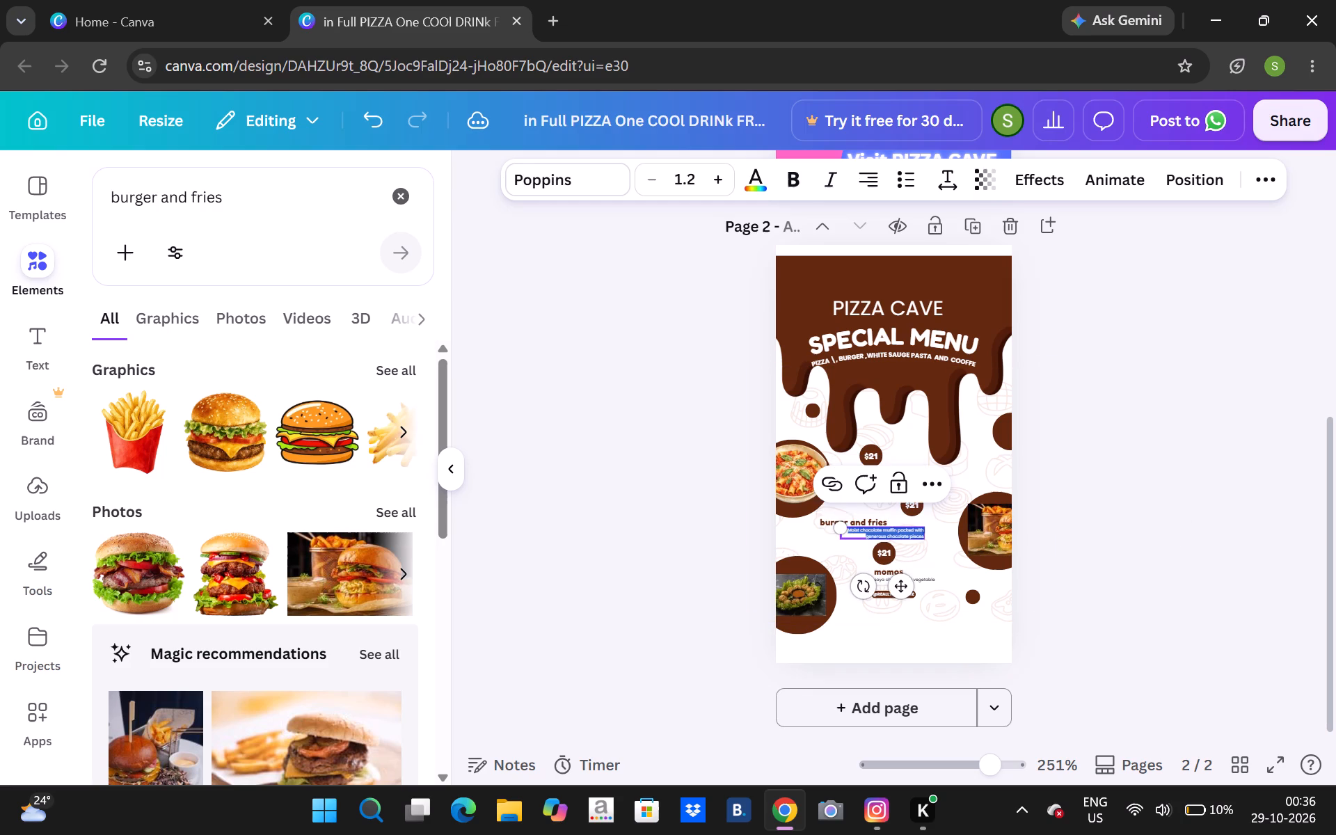
key("BackSpace")
type("mix ve")
type("g")
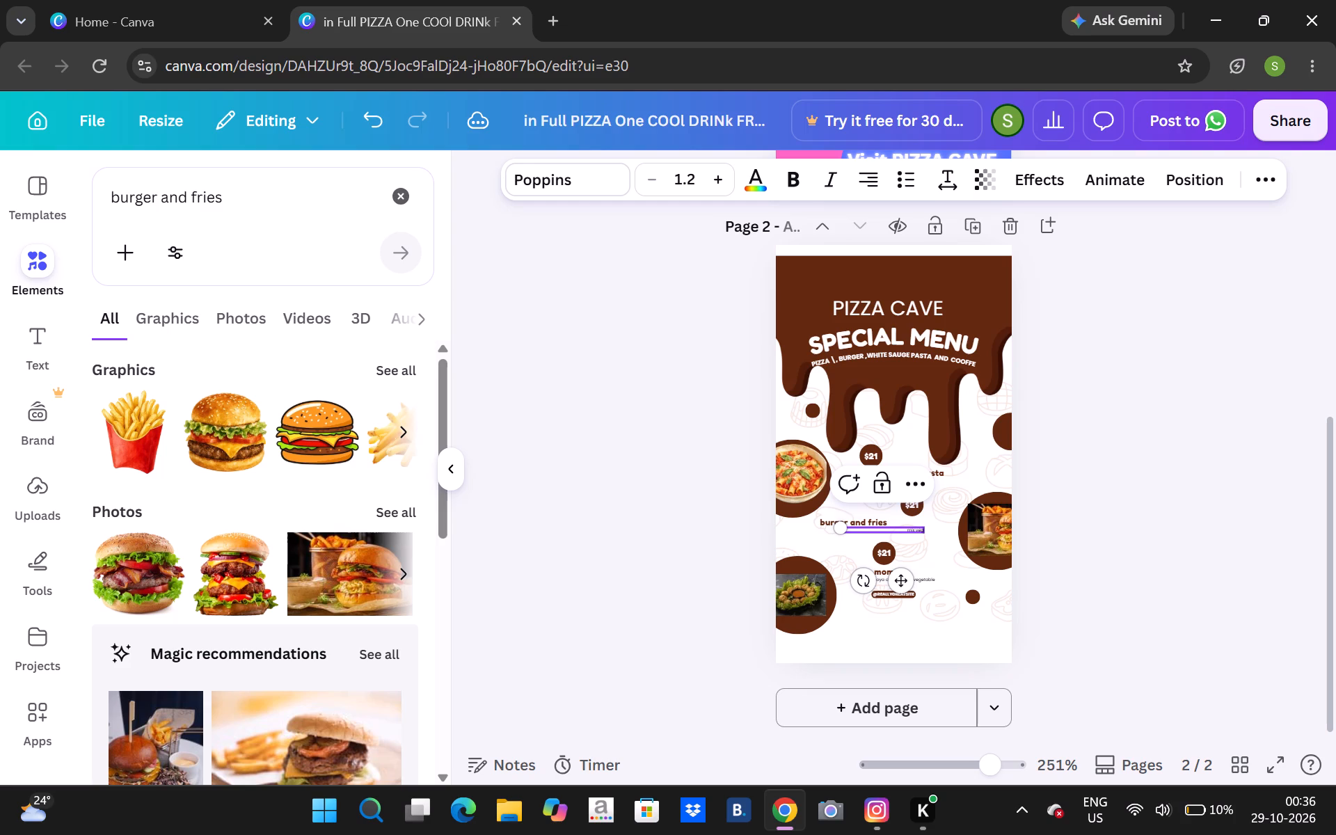
key("space")
type("and fresh patoes")
left_click(1128, 525)
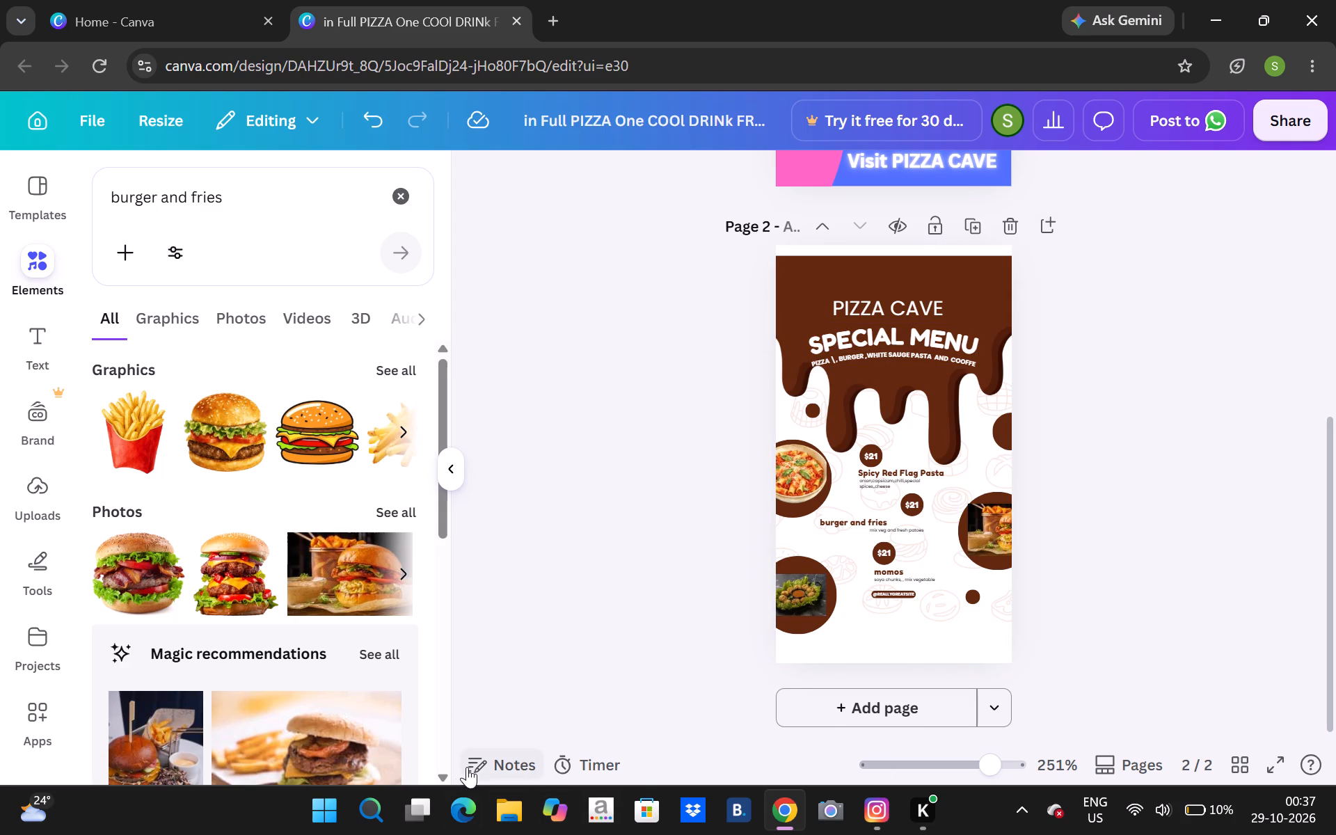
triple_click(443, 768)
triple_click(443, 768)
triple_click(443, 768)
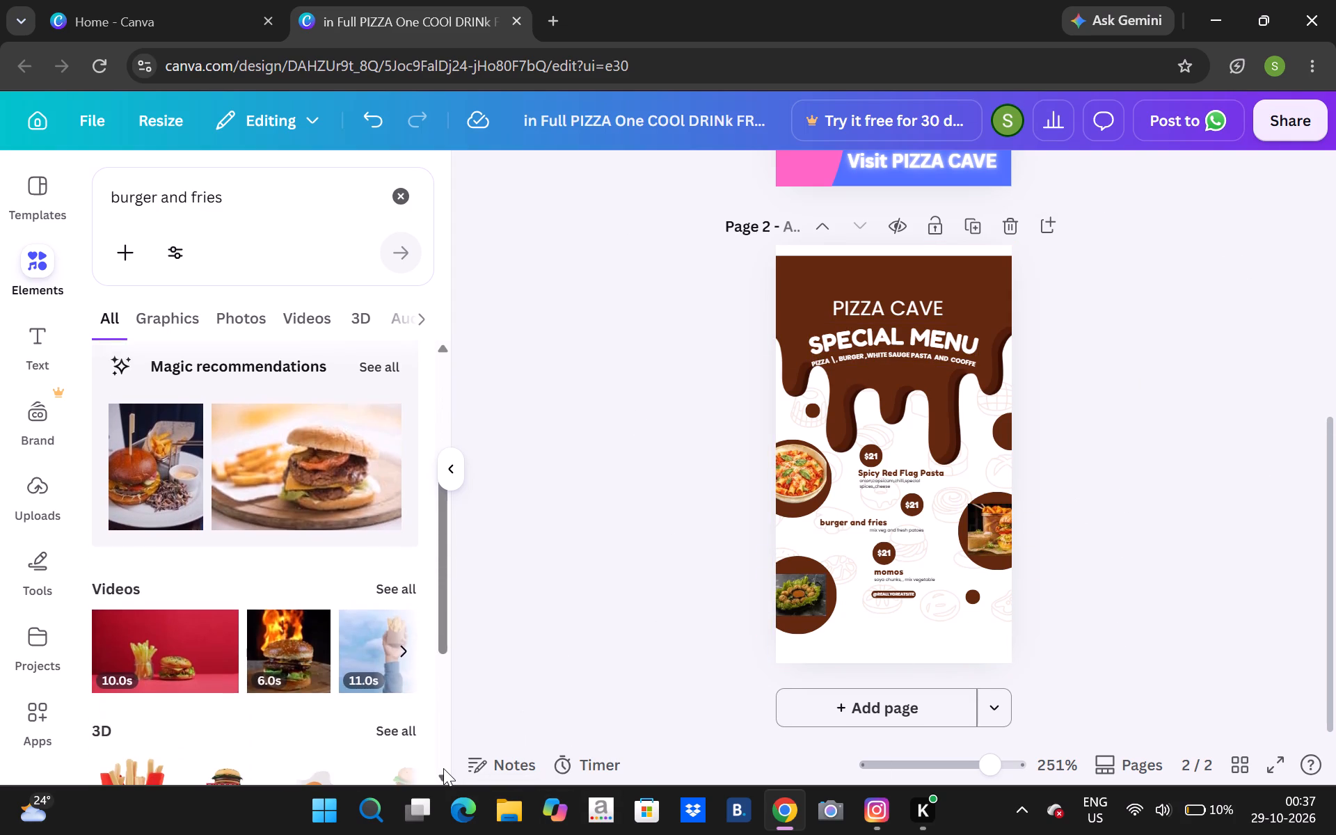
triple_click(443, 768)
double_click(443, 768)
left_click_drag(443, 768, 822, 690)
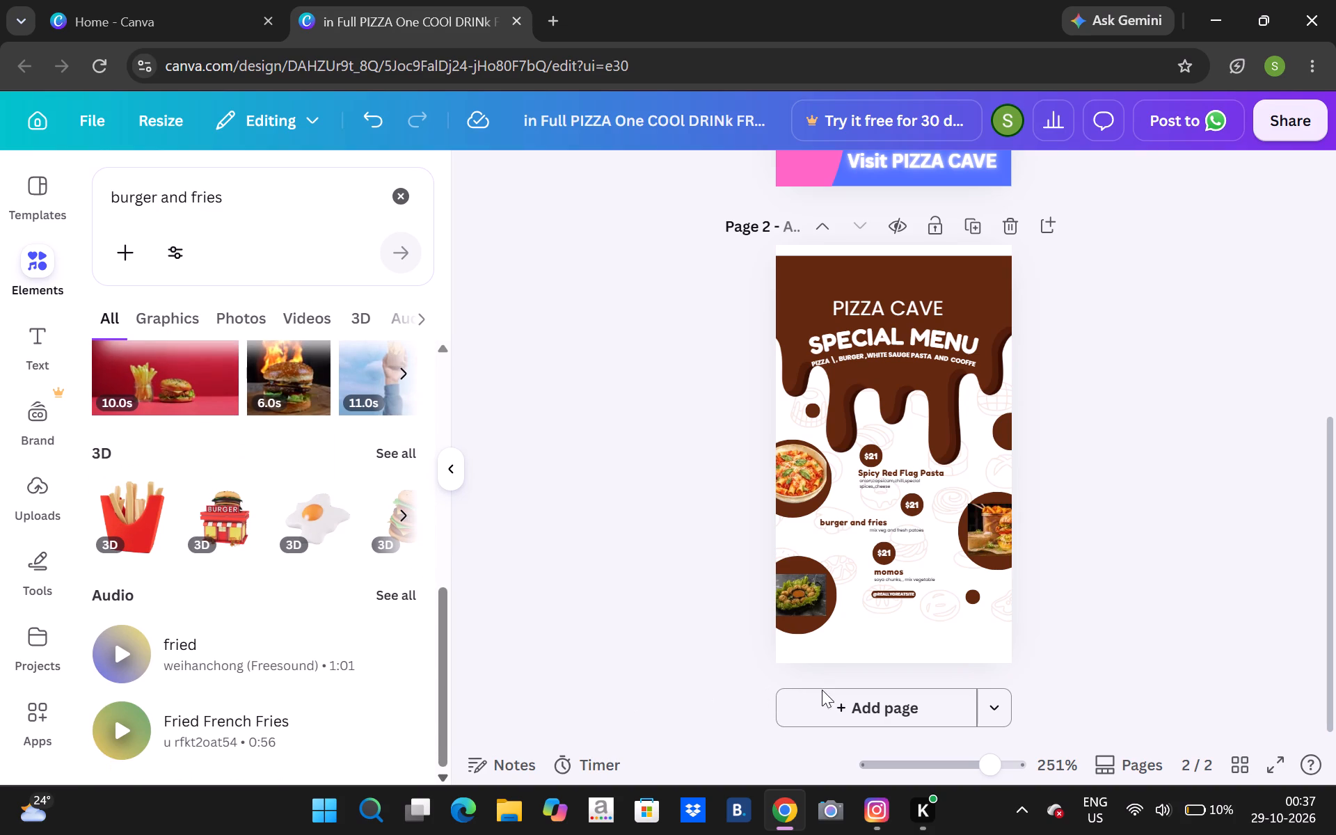
Add a third page and apply the Pink and Brown Modern Cake Menu template to it.
left_click_drag(822, 690, 836, 710)
left_click(836, 710)
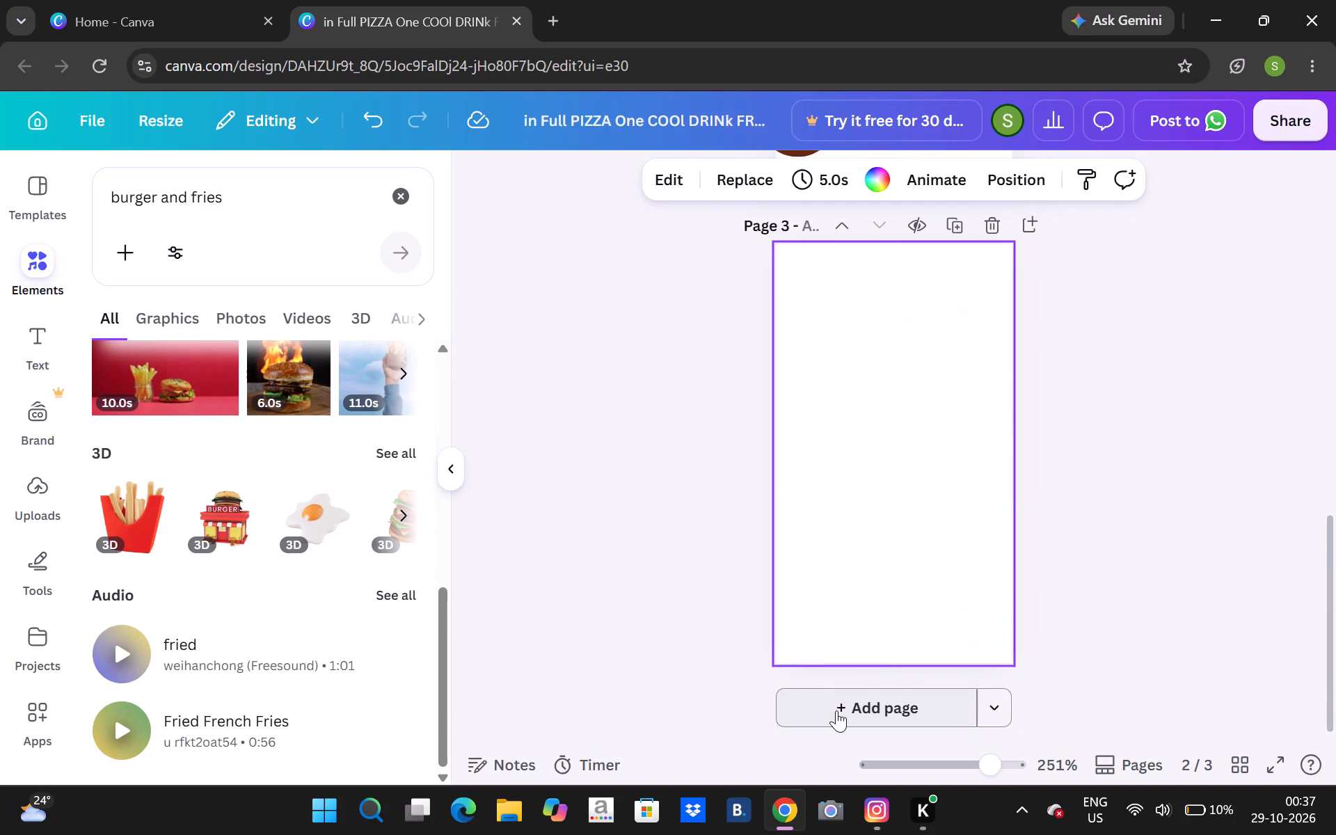
left_click(38, 176)
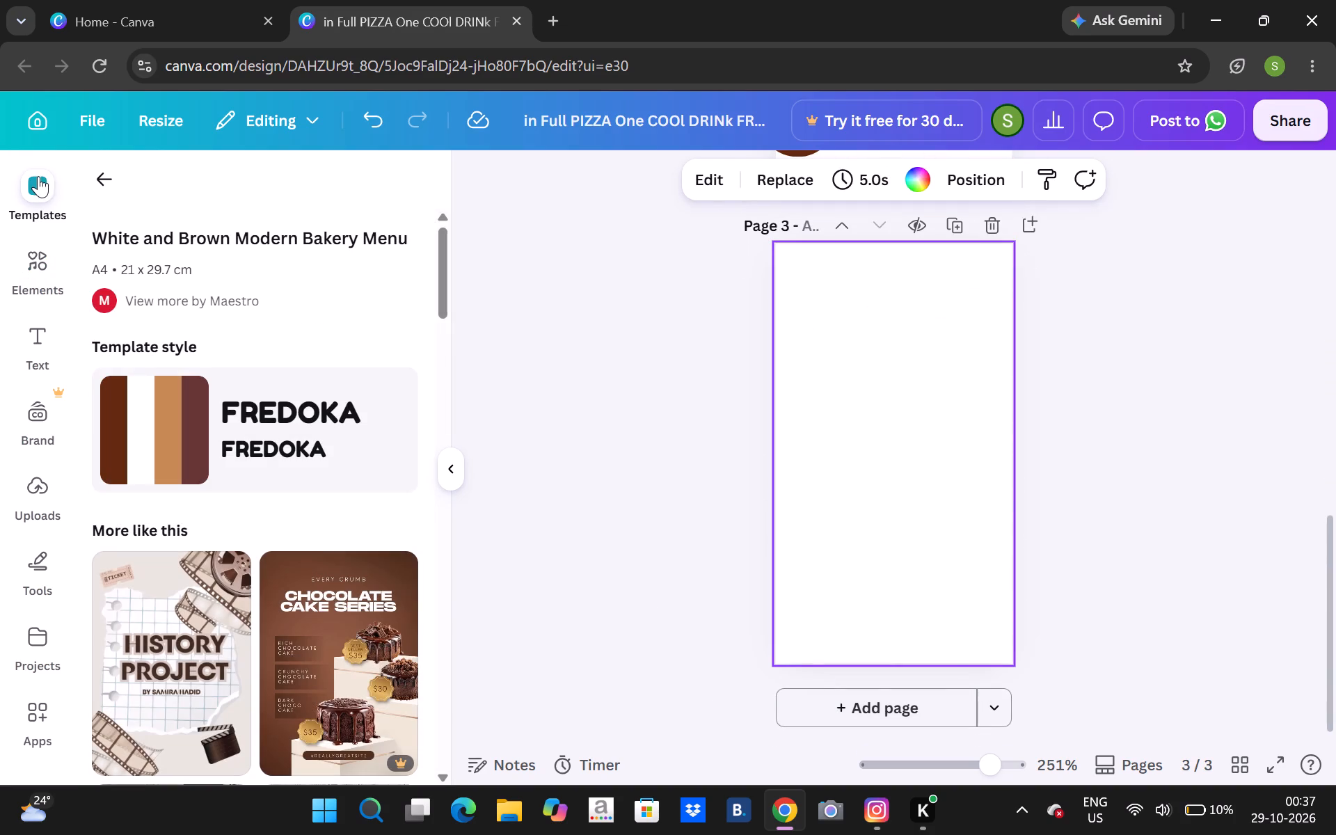
left_click(374, 619)
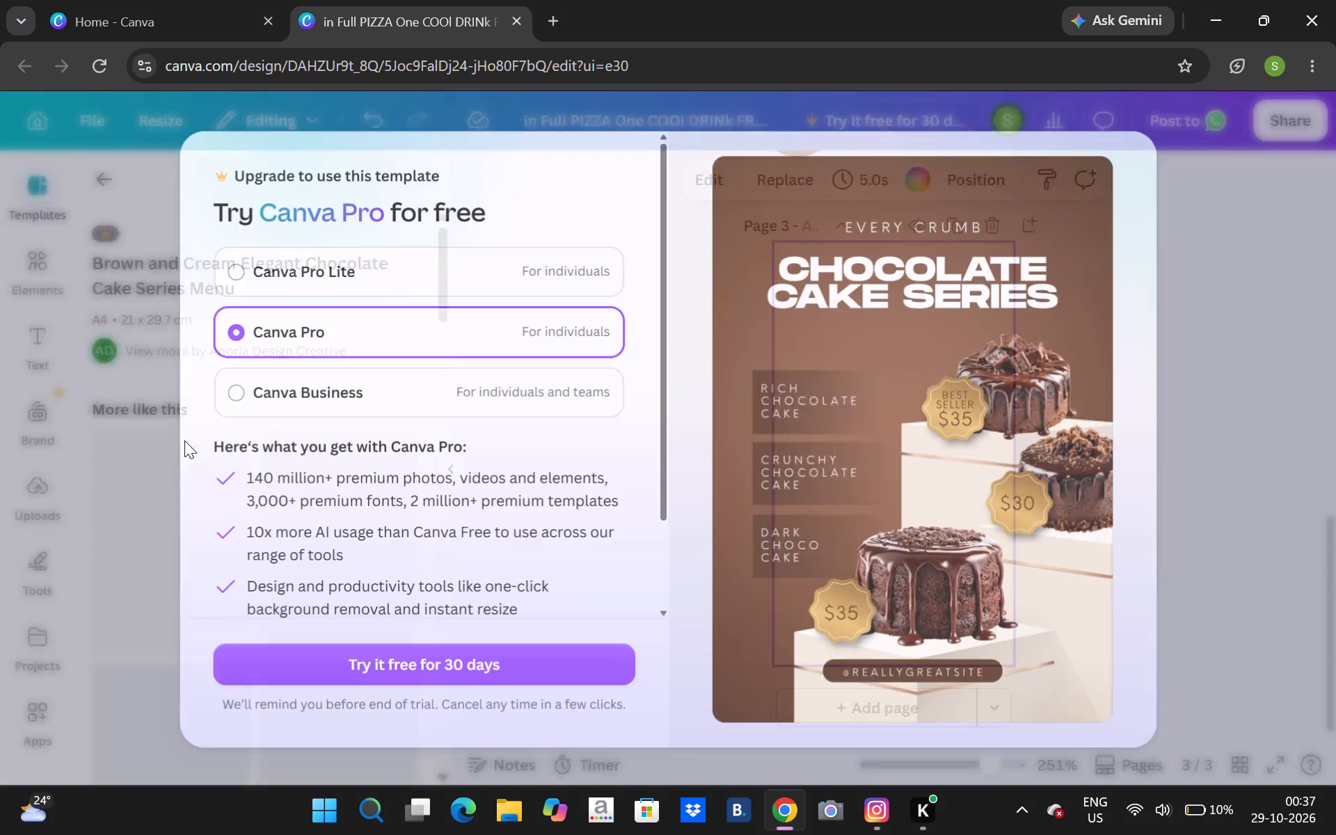
left_click(1204, 140)
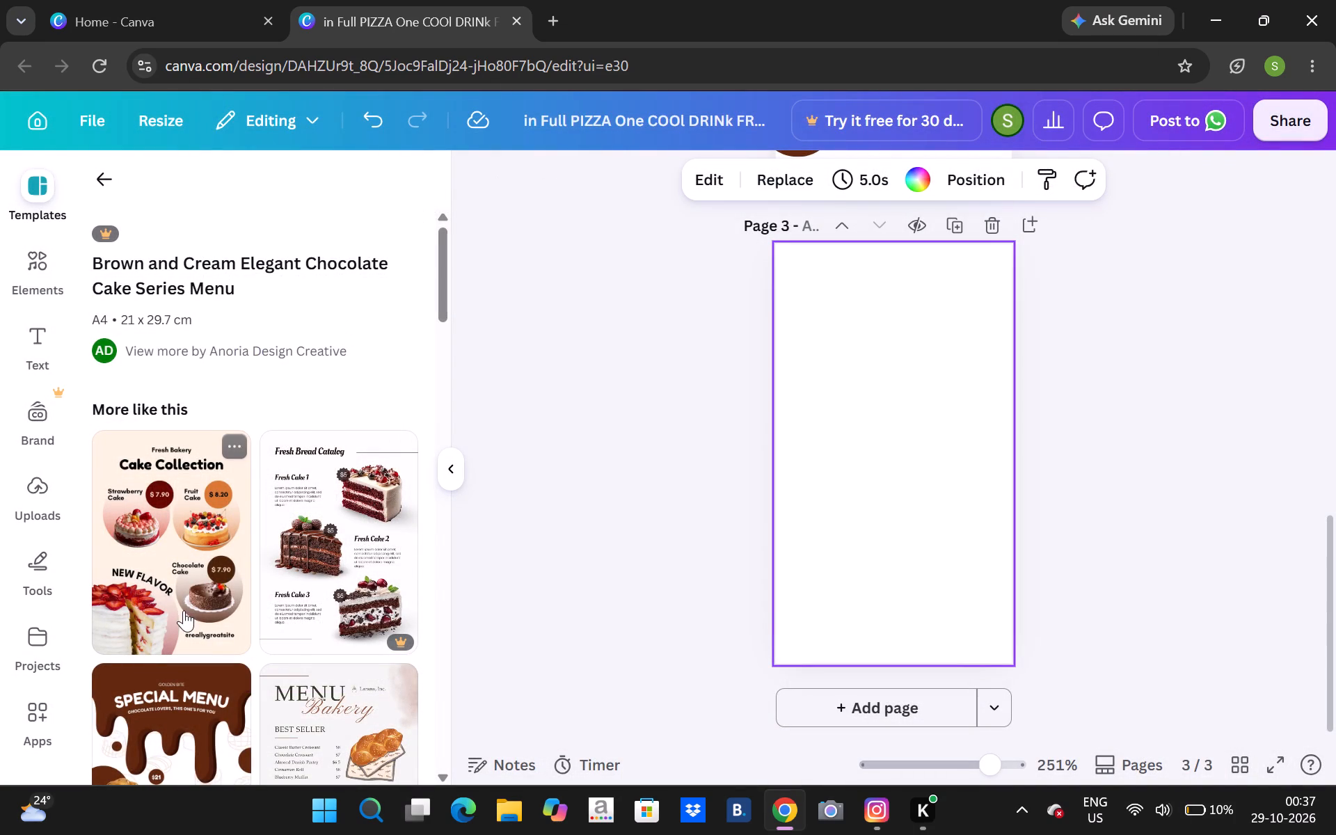
left_click(219, 621)
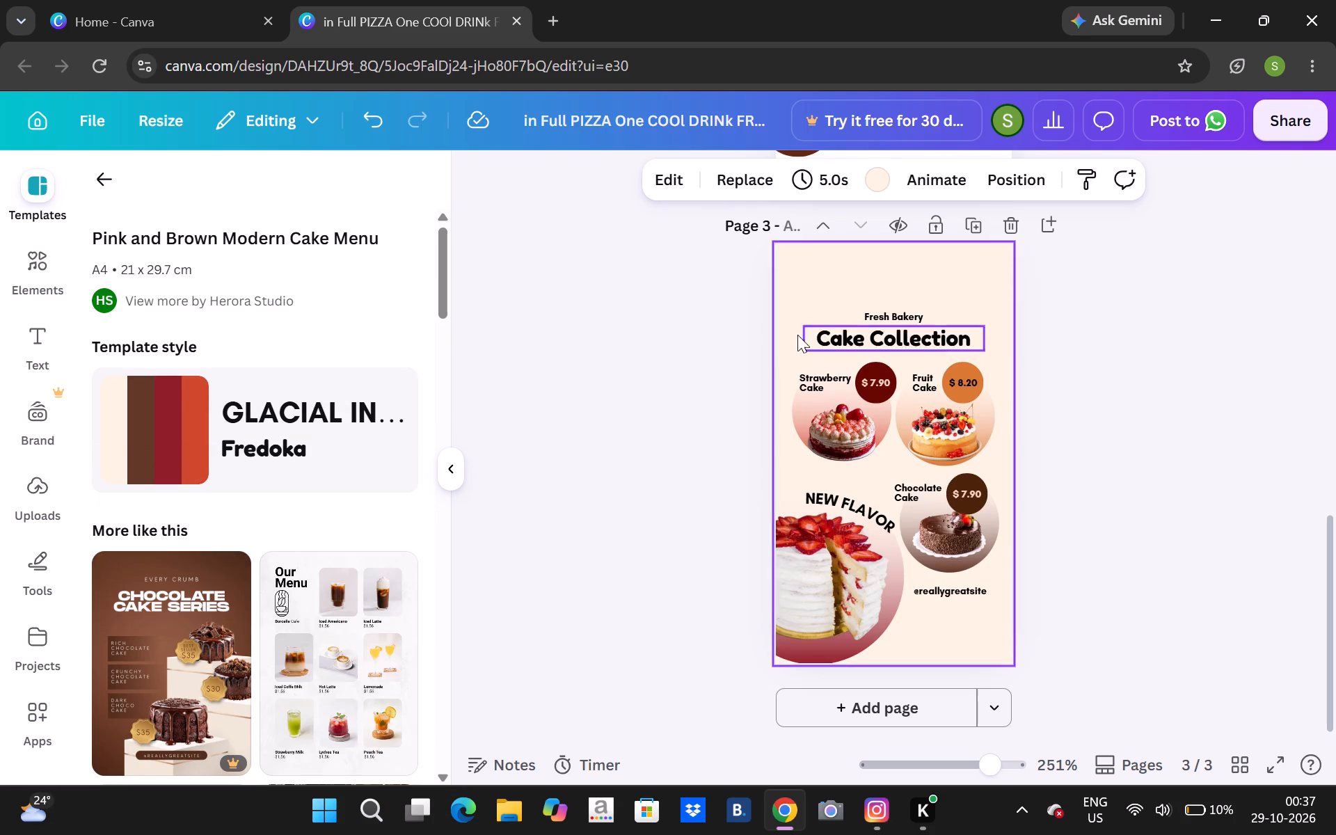
Replace the "Fresh Bakery" line above the Cake Collection title with "PIZZA CAVE".
double_click(892, 313)
key("BackSpace")
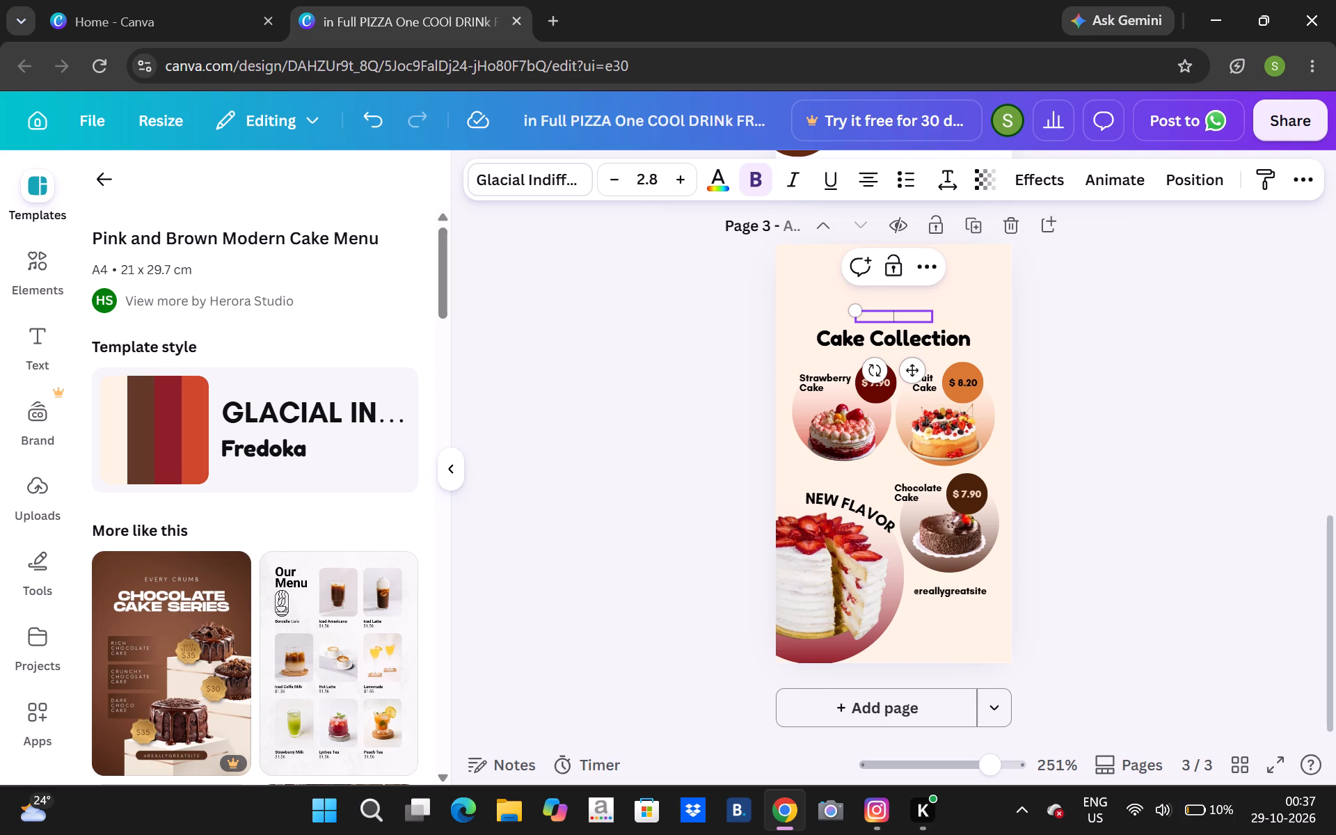
key("p")
key("u")
key("BackSpace")
key("BackSpace")
type("PIZZA CAVE")
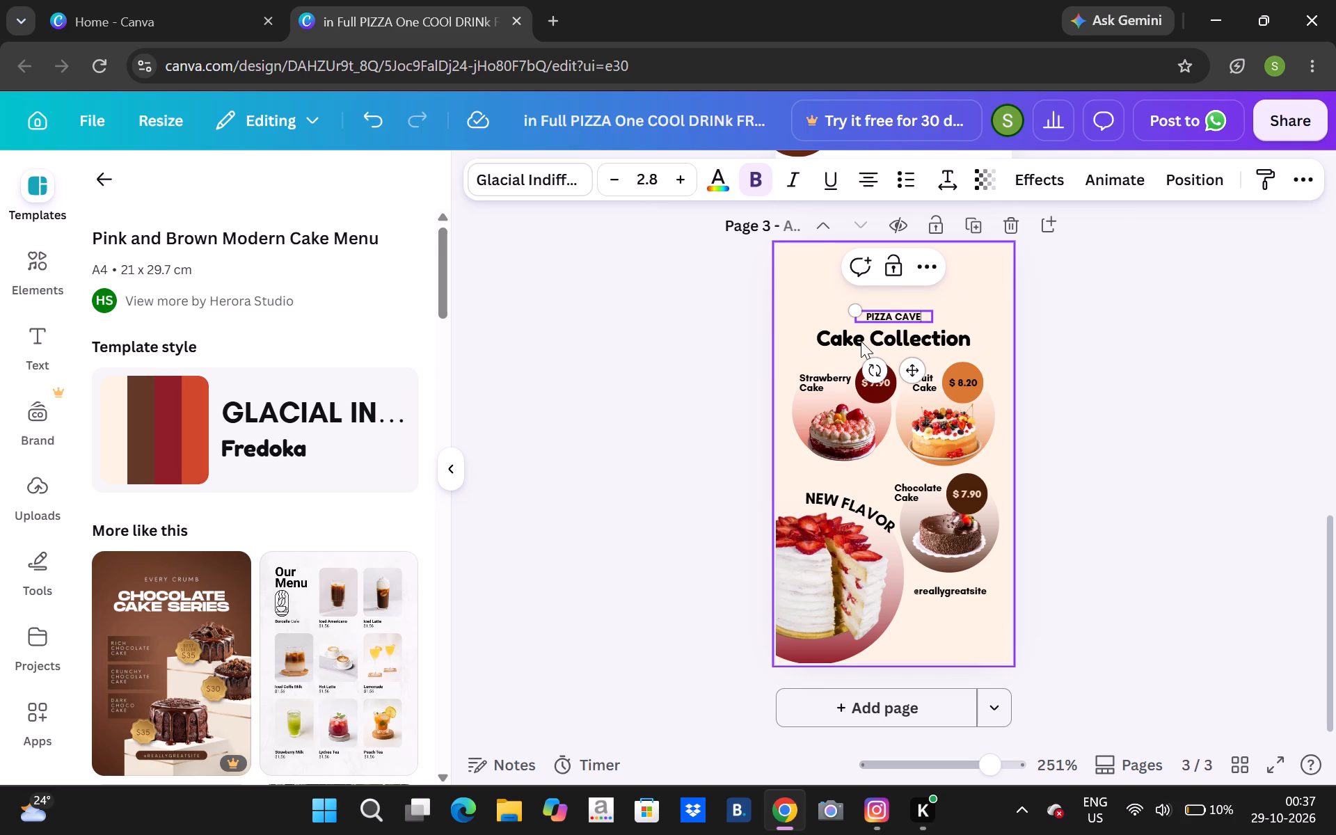
left_click(886, 338)
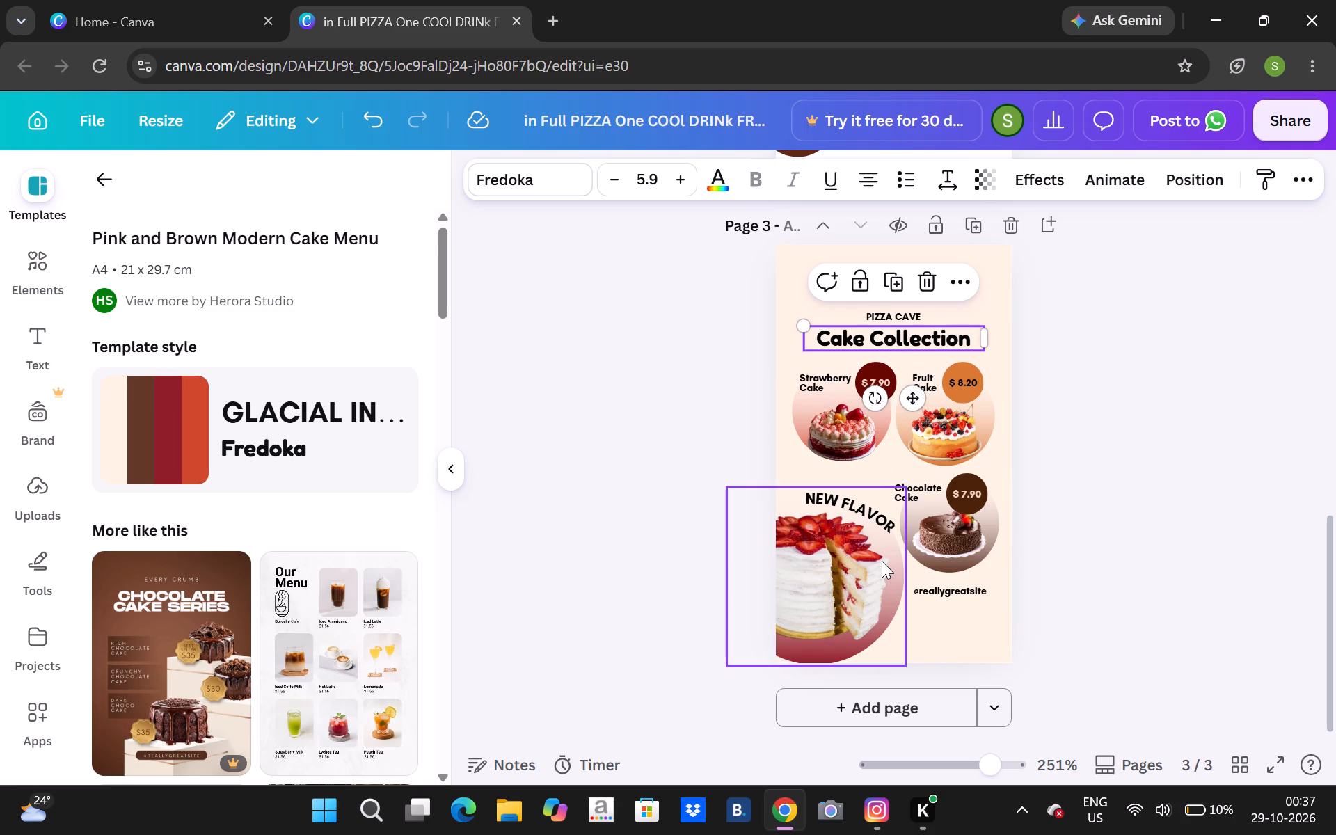
left_click(1209, 536)
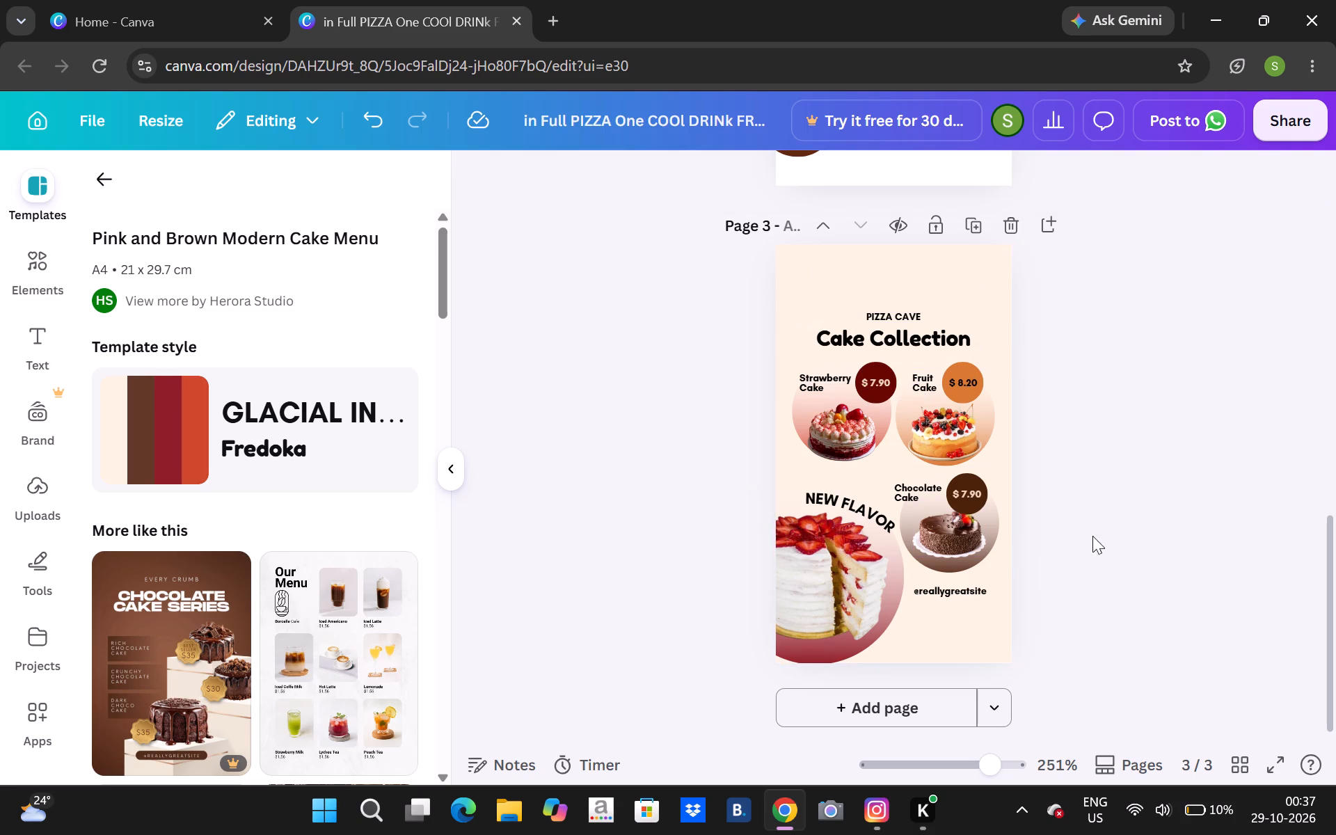
Move the fruit cake picture below the Chocolate Cake circle and place the chocolate cake picture in the Fruit Cake circle.
left_click_drag(952, 443, 953, 502)
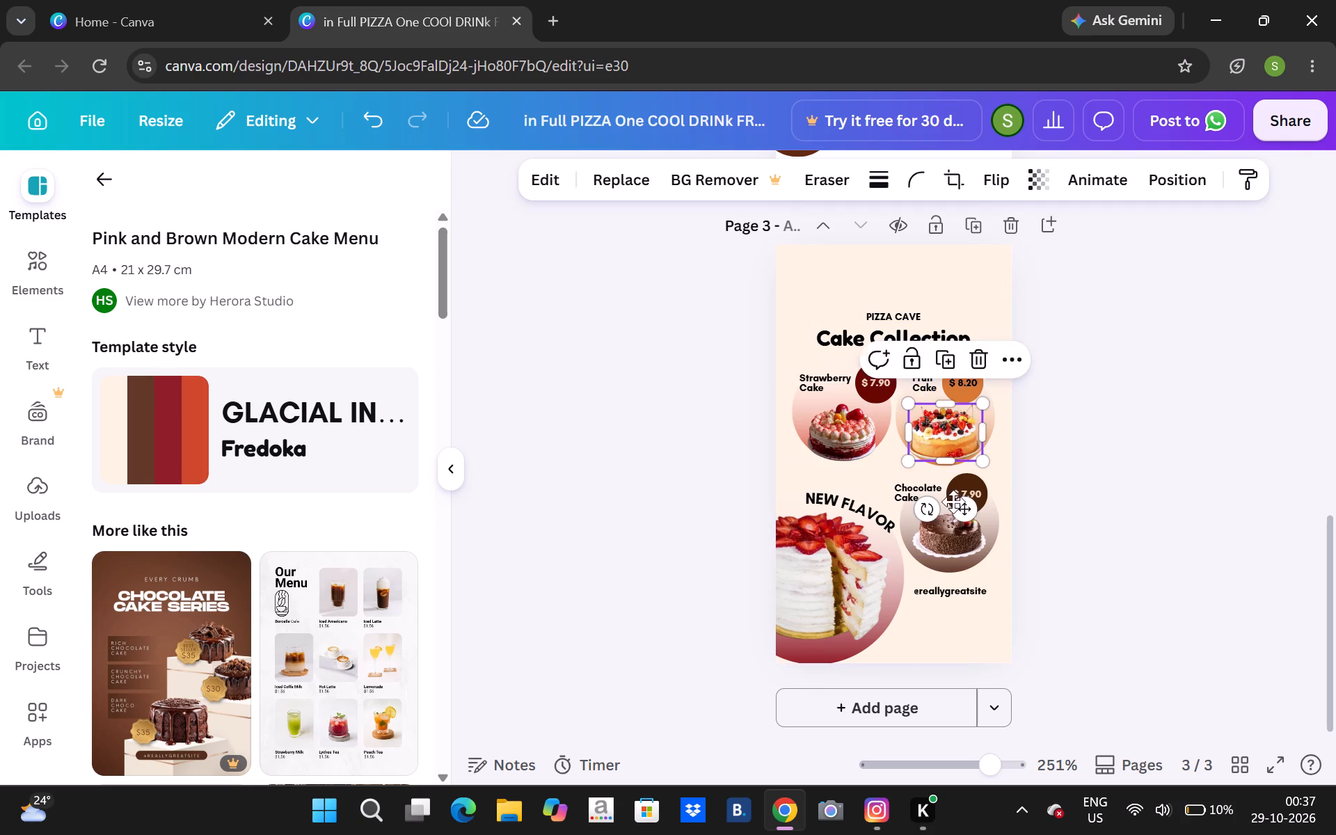
left_click_drag(953, 502, 951, 616)
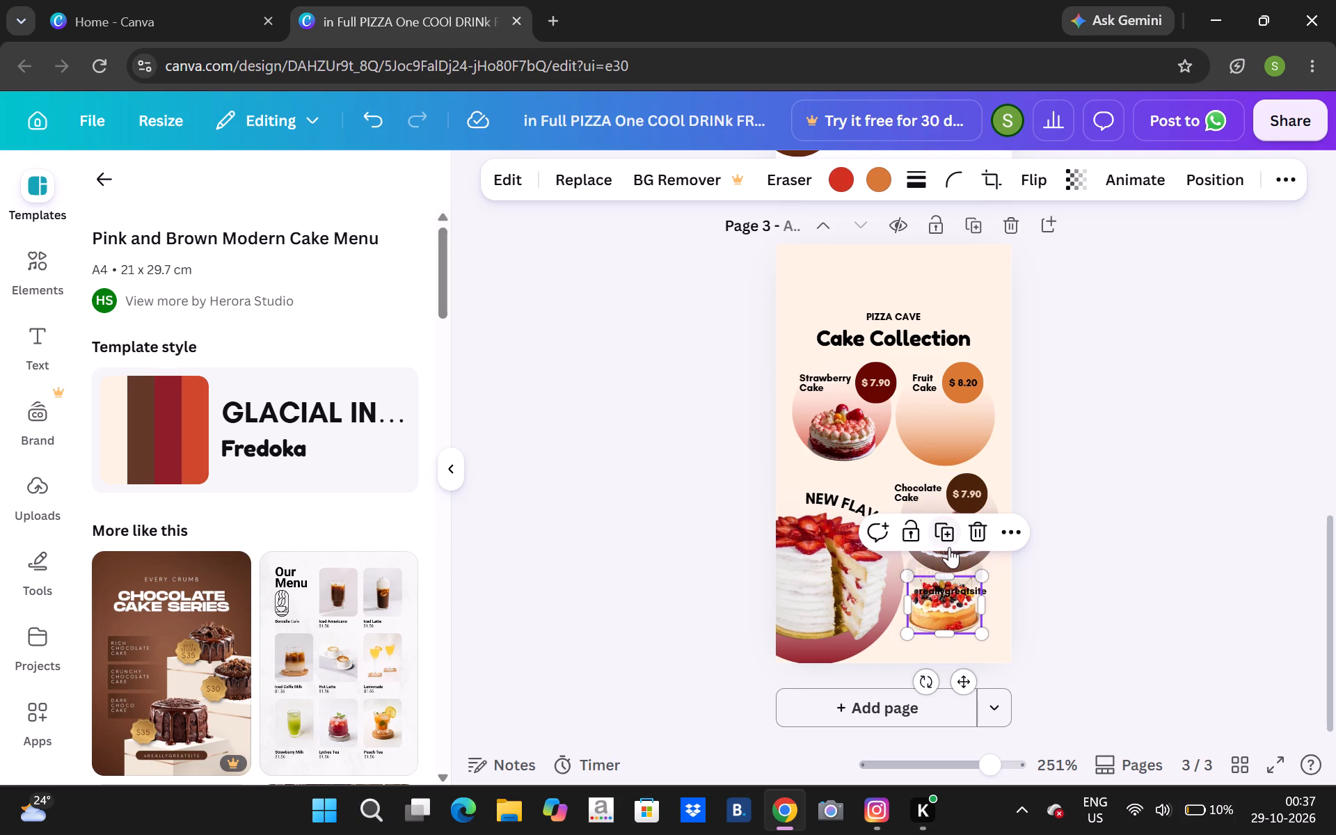
left_click(949, 547)
left_click_drag(949, 547, 945, 458)
left_click_drag(948, 460, 948, 454)
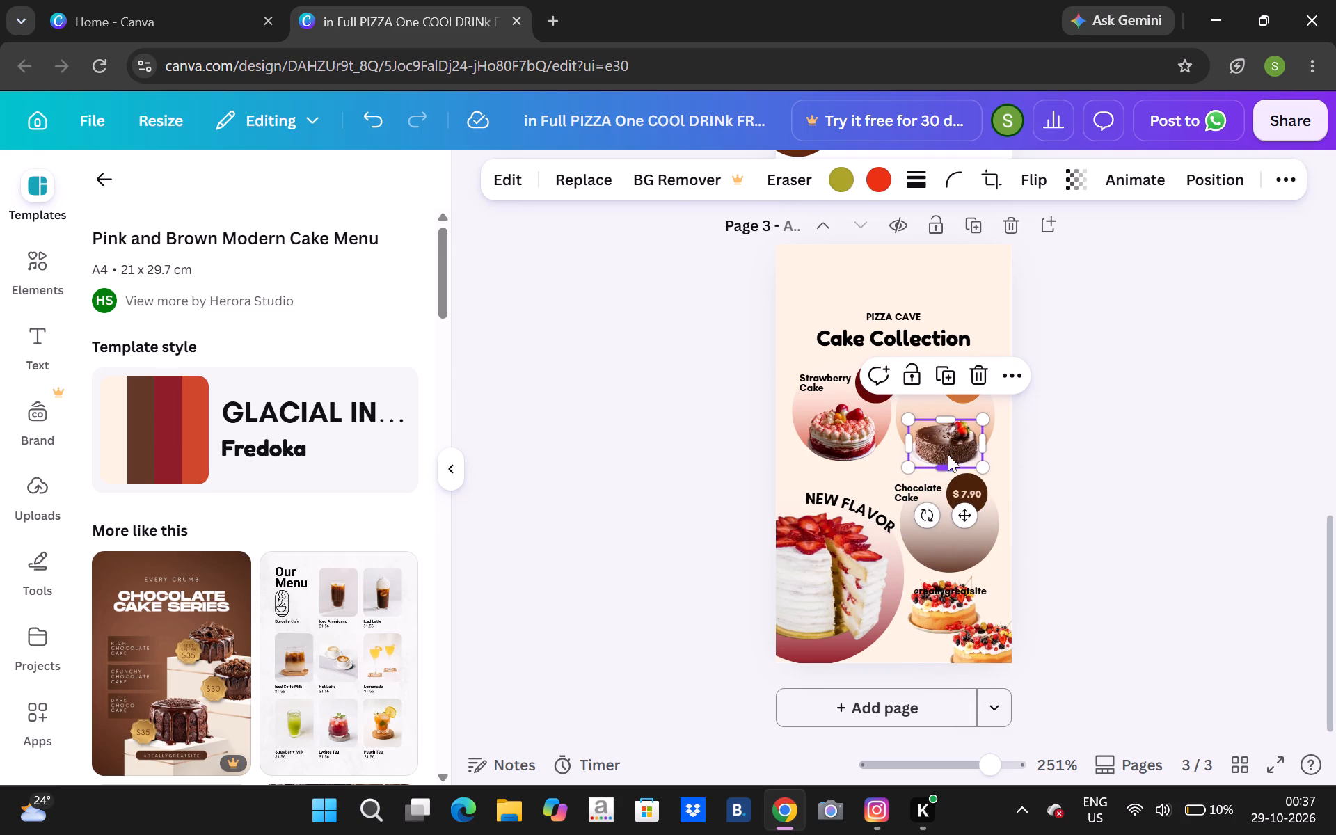
left_click_drag(948, 454, 948, 452)
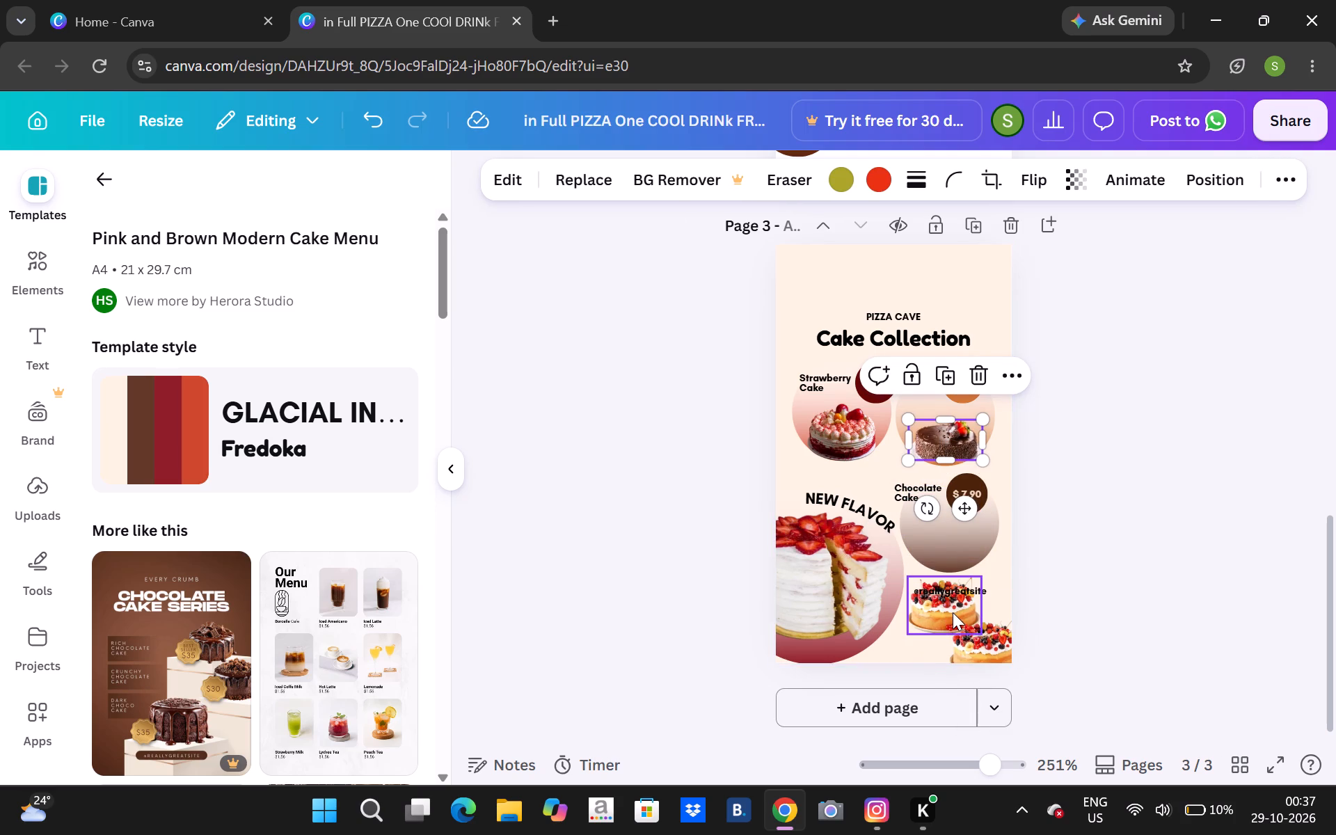
Delete the extra fruit cake picture and place the other one inside the Chocolate Cake circle.
left_click(953, 612)
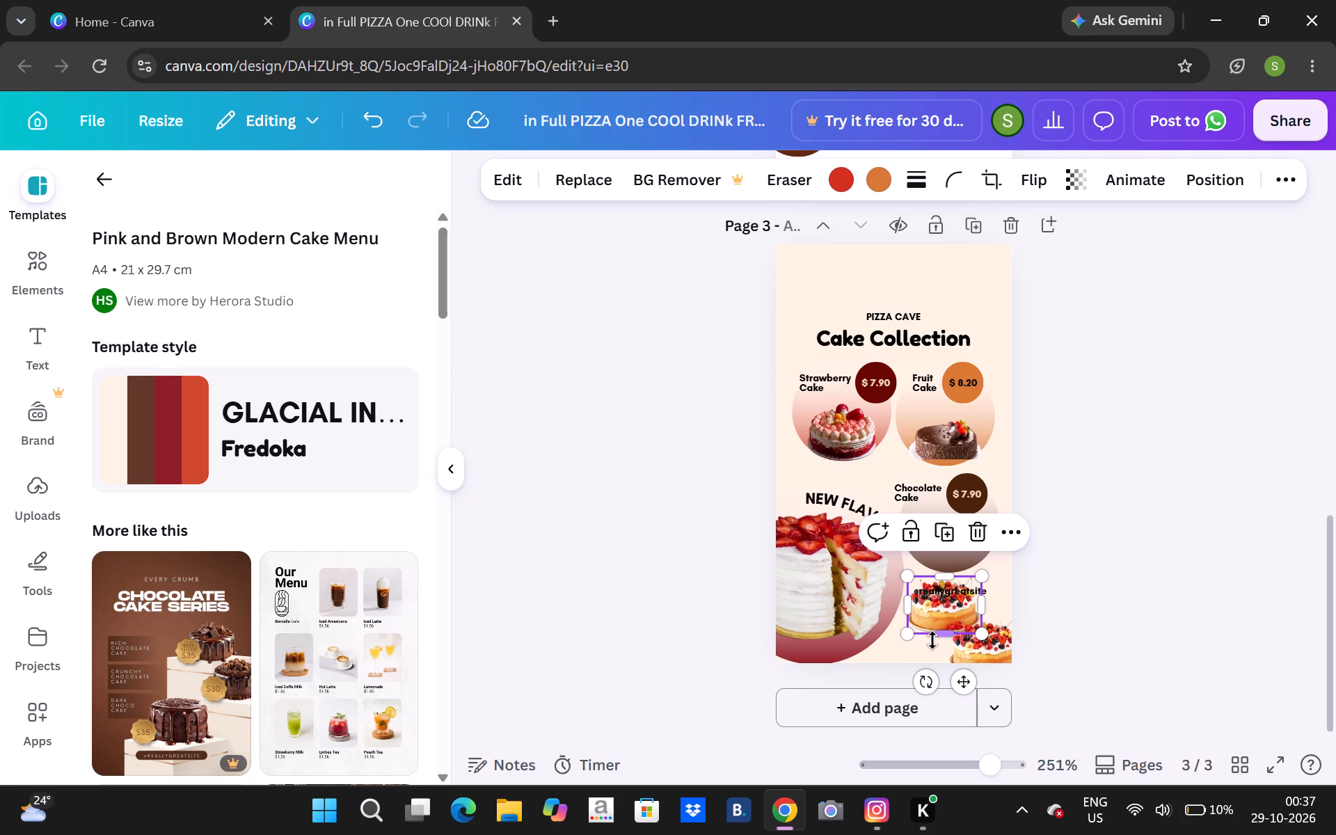
left_click(1007, 527)
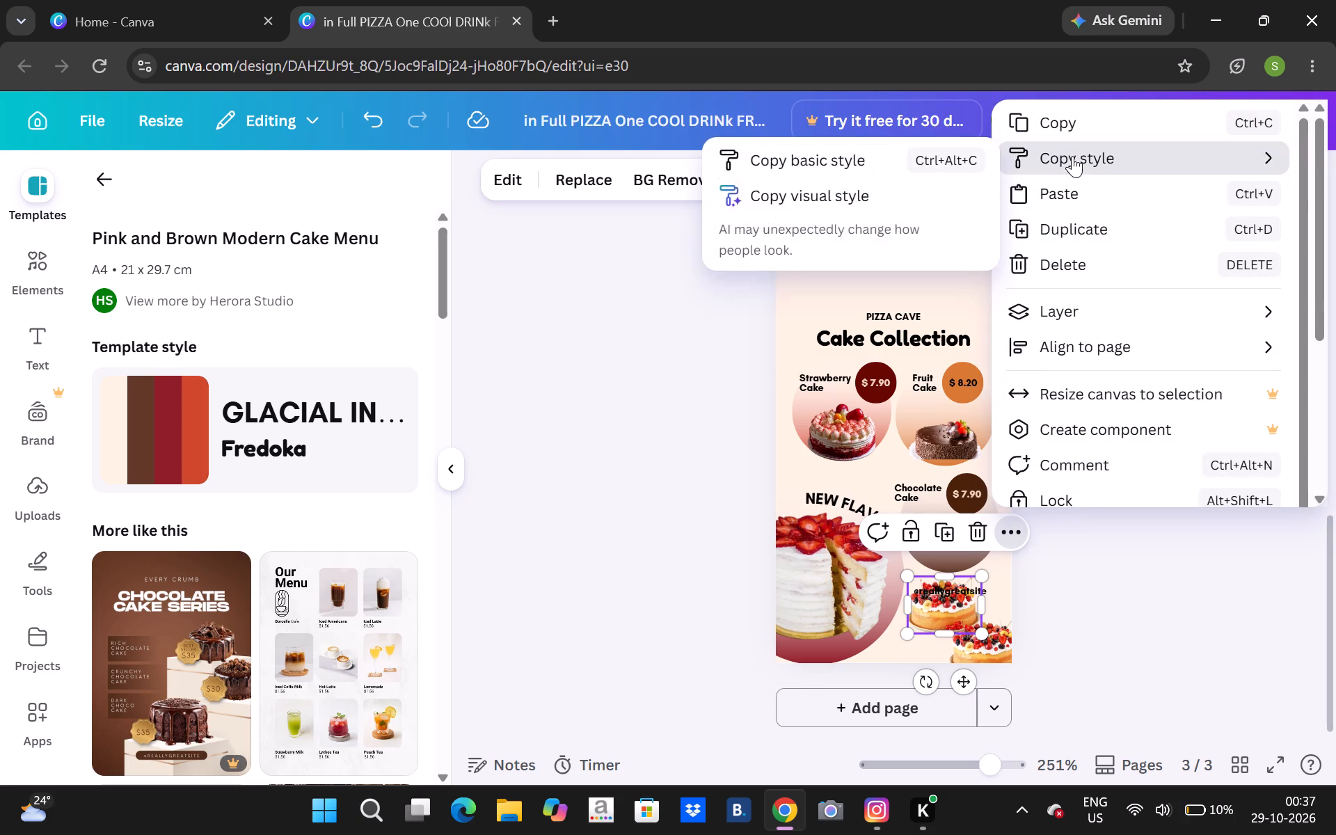
left_click(976, 521)
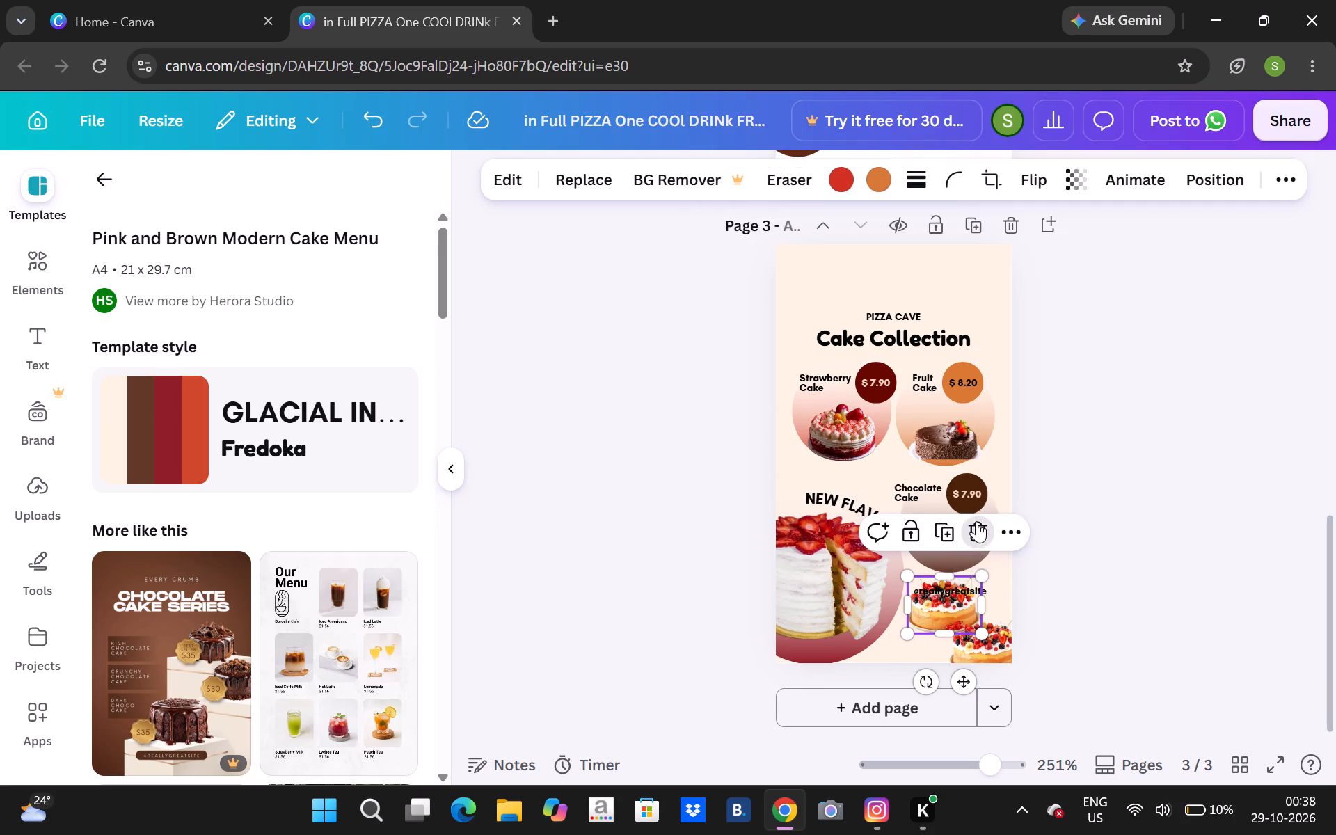
left_click_drag(971, 641, 935, 529)
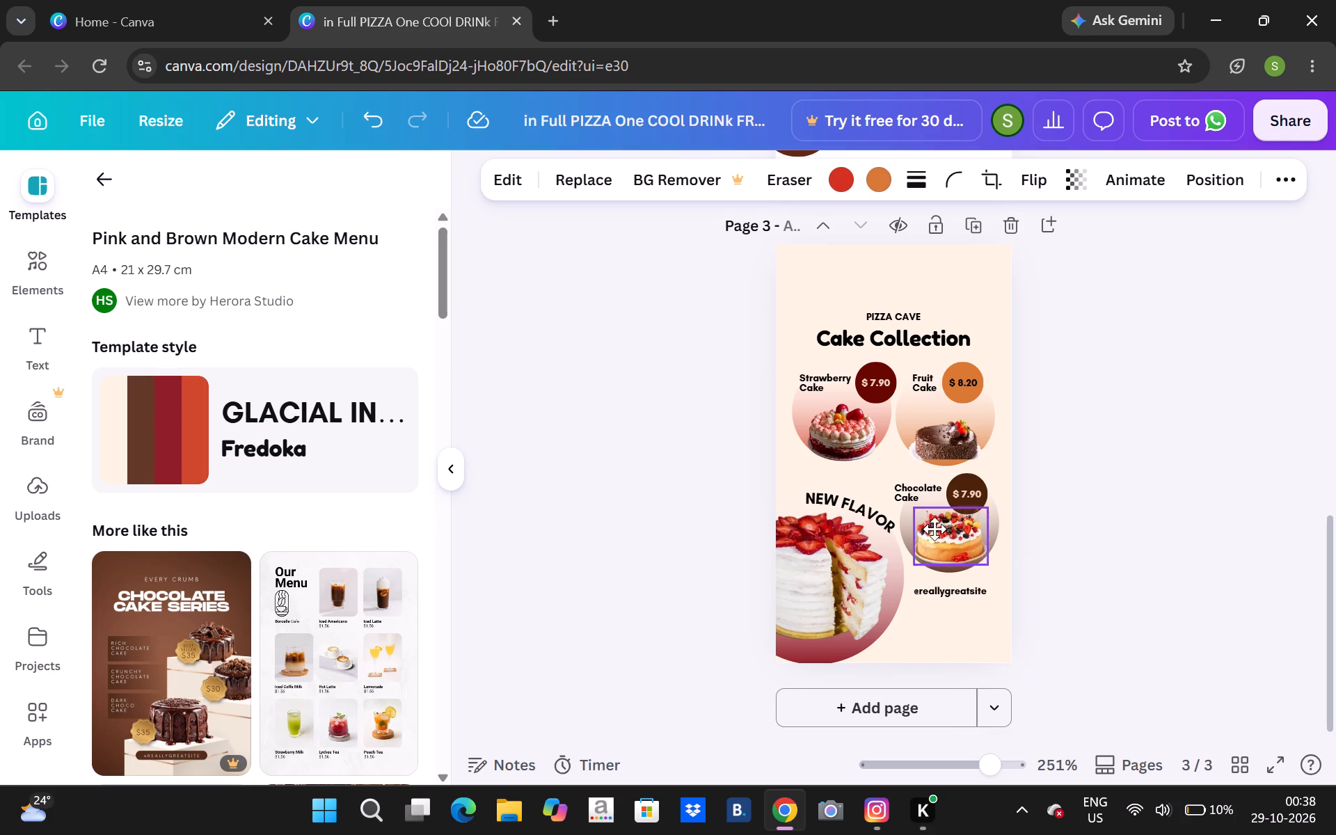
left_click_drag(935, 529, 939, 523)
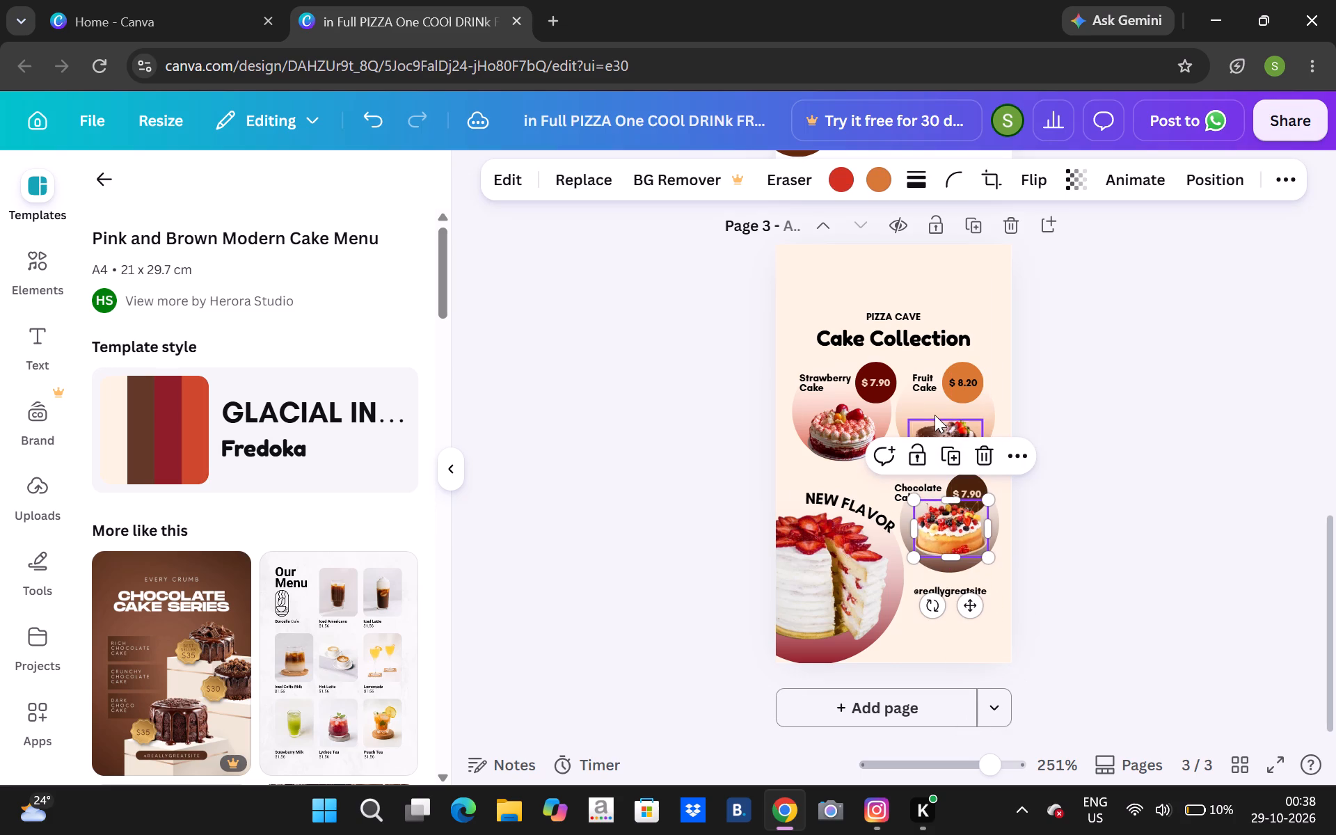
Move the chocolate cake picture slightly higher inside its circle under the $ 8.20 price.
left_click(935, 427)
left_click(935, 427)
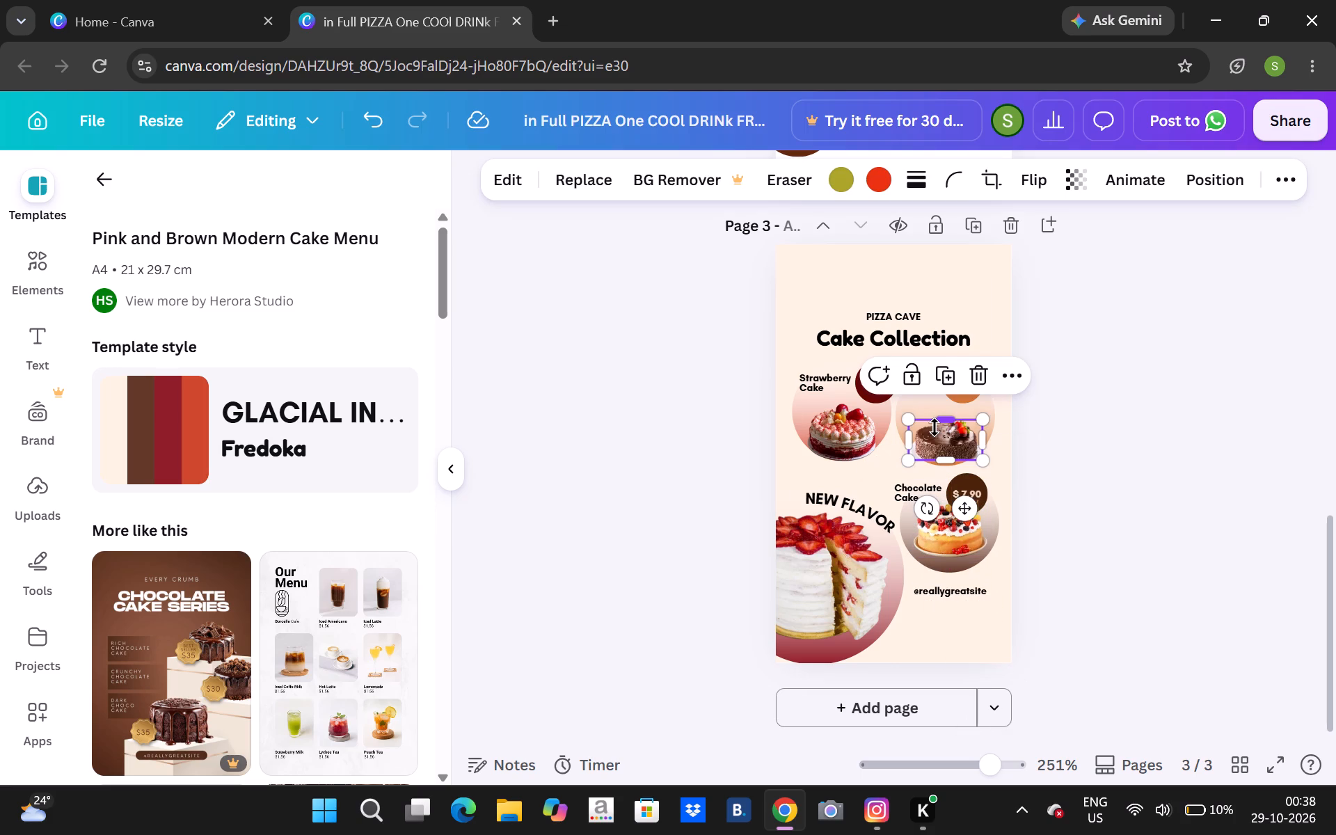
left_click_drag(943, 447, 941, 429)
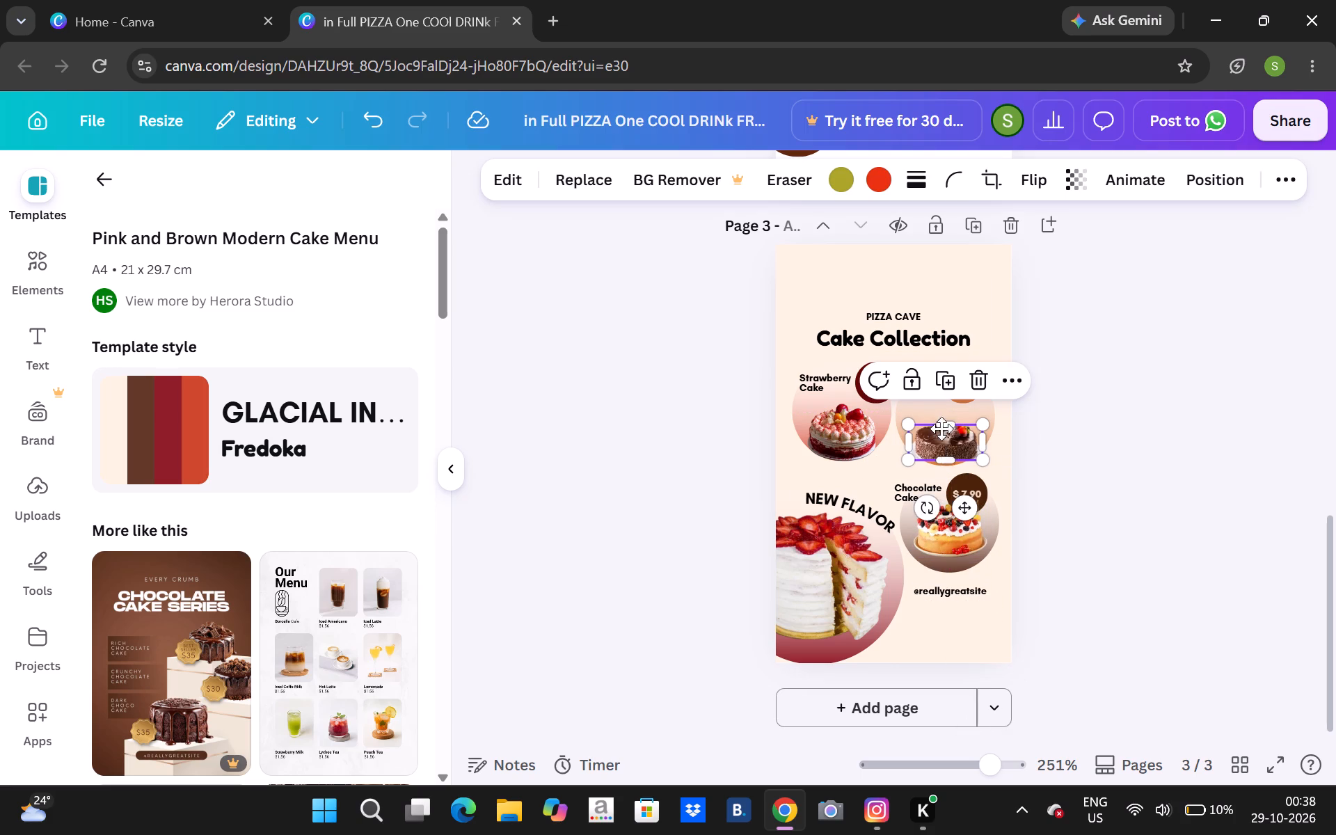
left_click_drag(941, 429, 943, 440)
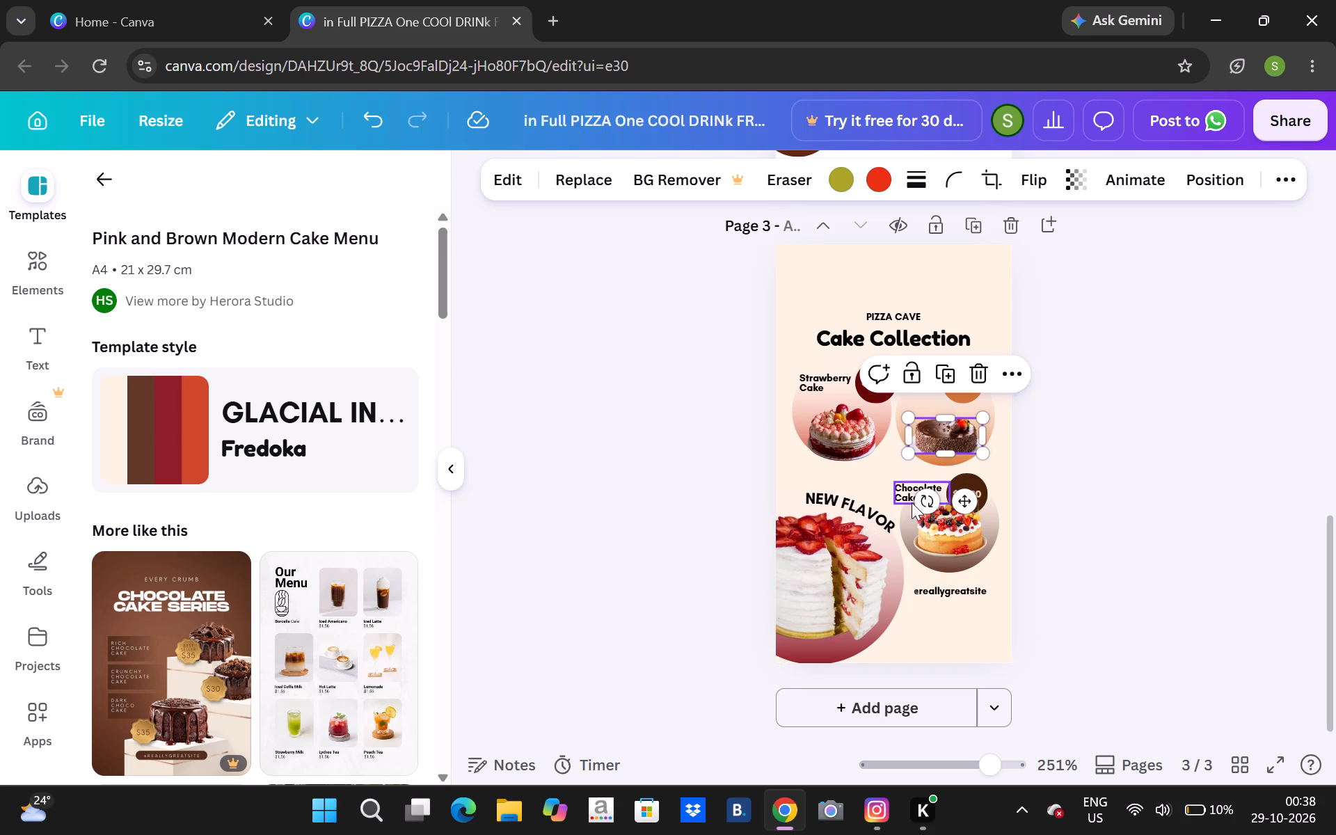
Swap the Fruit Cake and Chocolate Cake labels so each sits beside its matching cake picture, clear of each other.
left_click(906, 495)
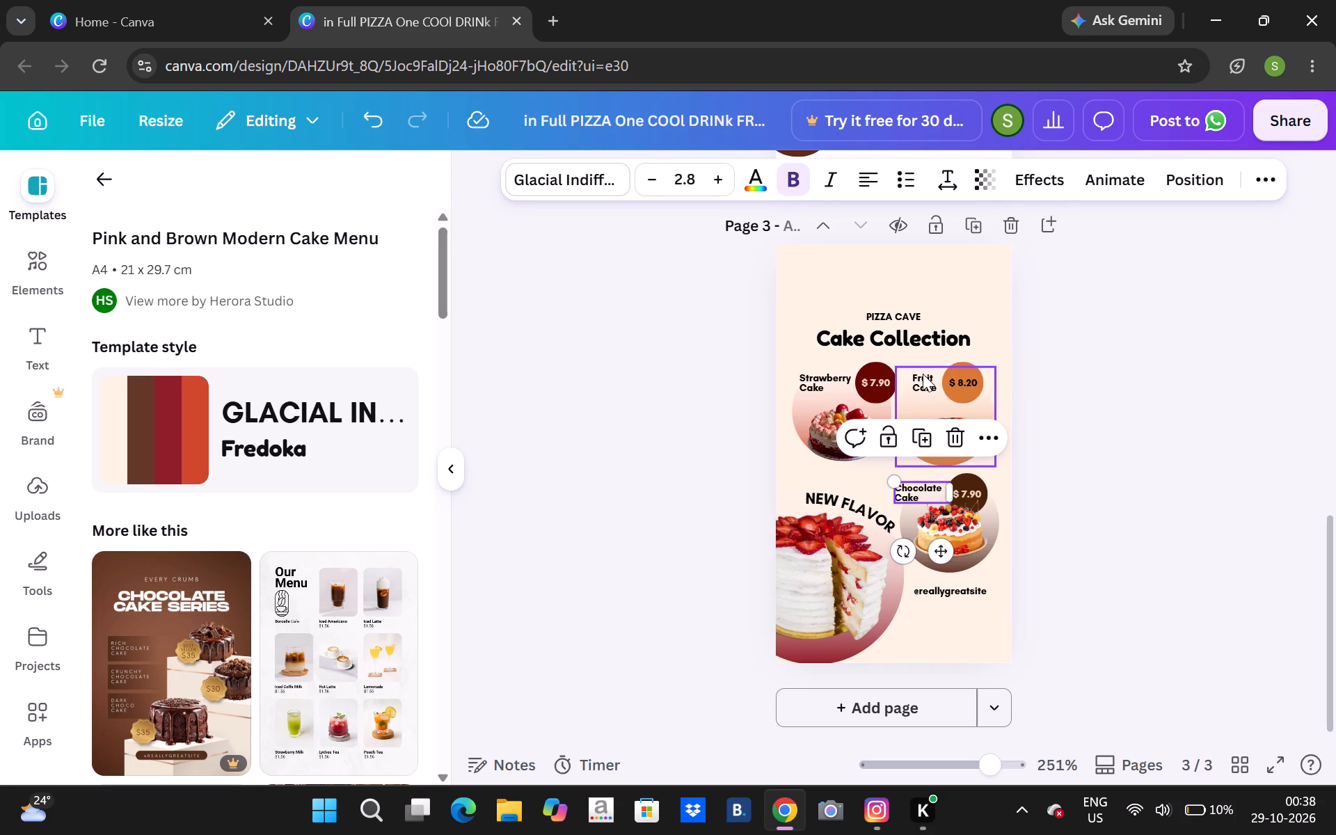
left_click_drag(923, 374, 925, 483)
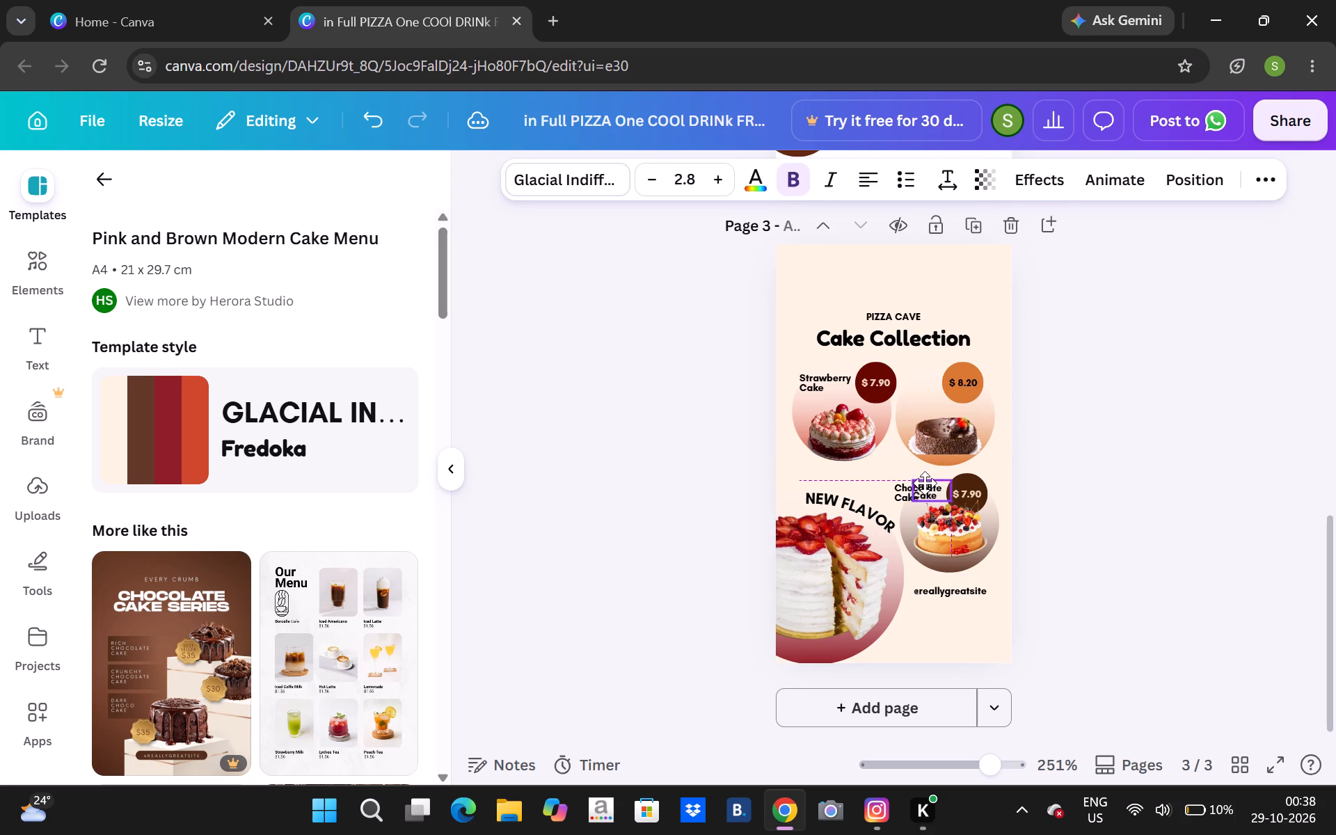
left_click_drag(925, 483, 925, 484)
left_click(902, 495)
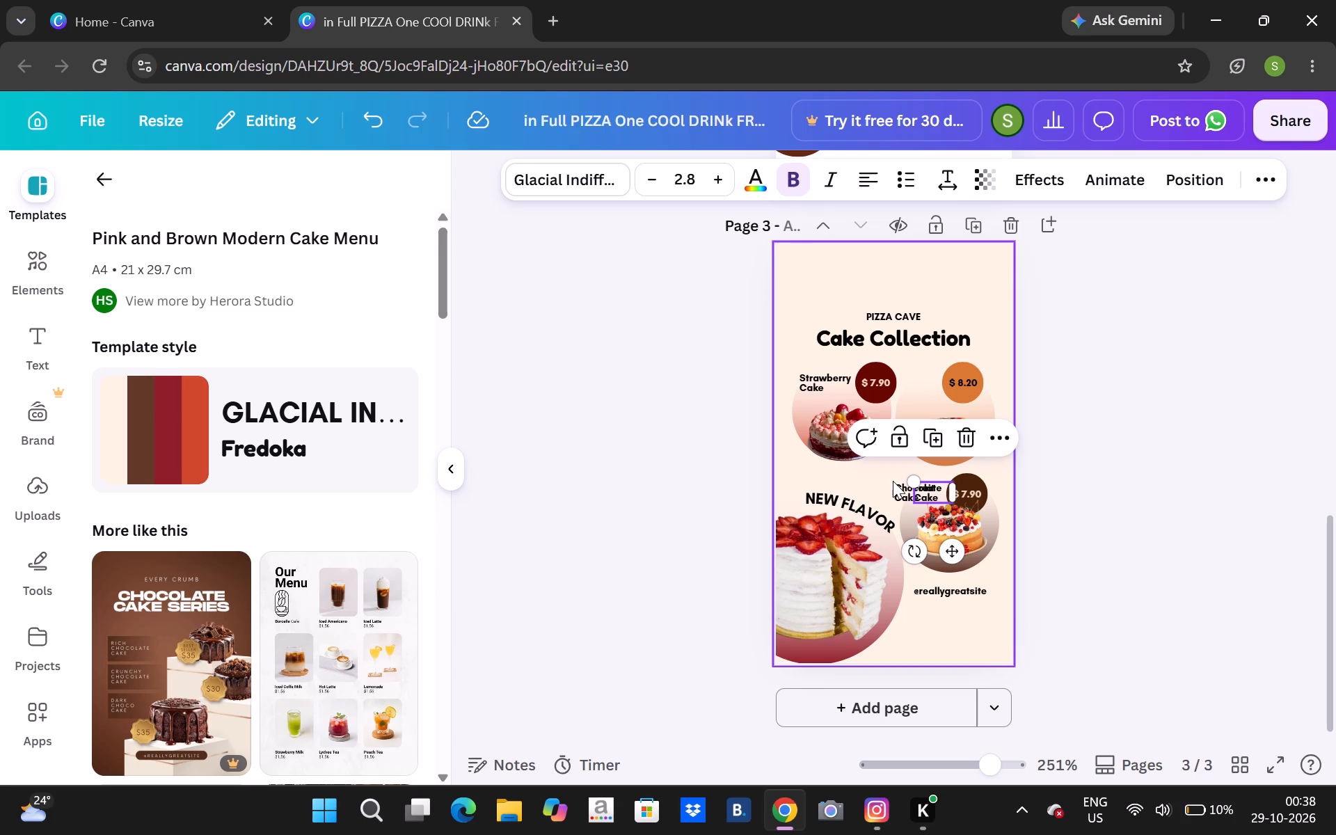
left_click_drag(895, 482, 898, 395)
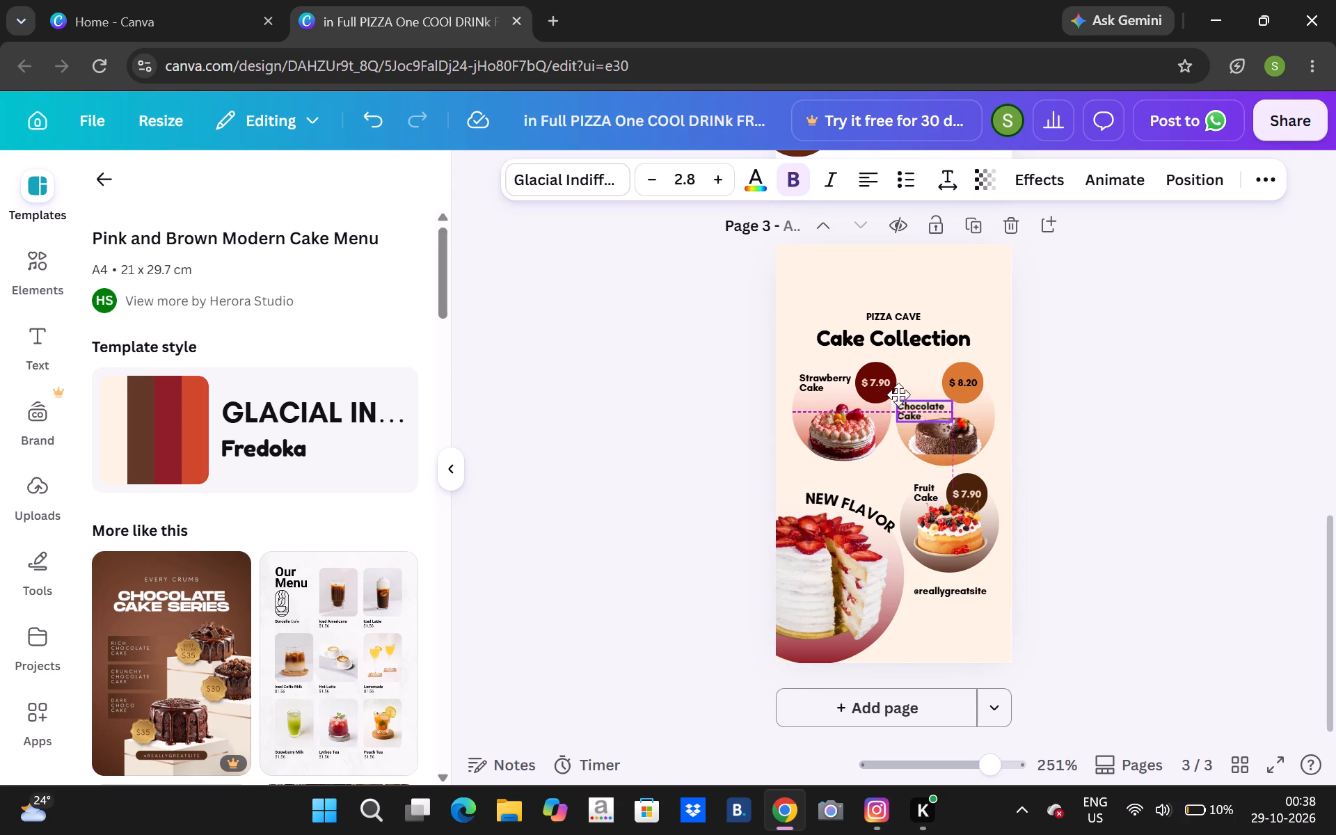
left_click_drag(898, 395, 904, 382)
left_click(881, 457)
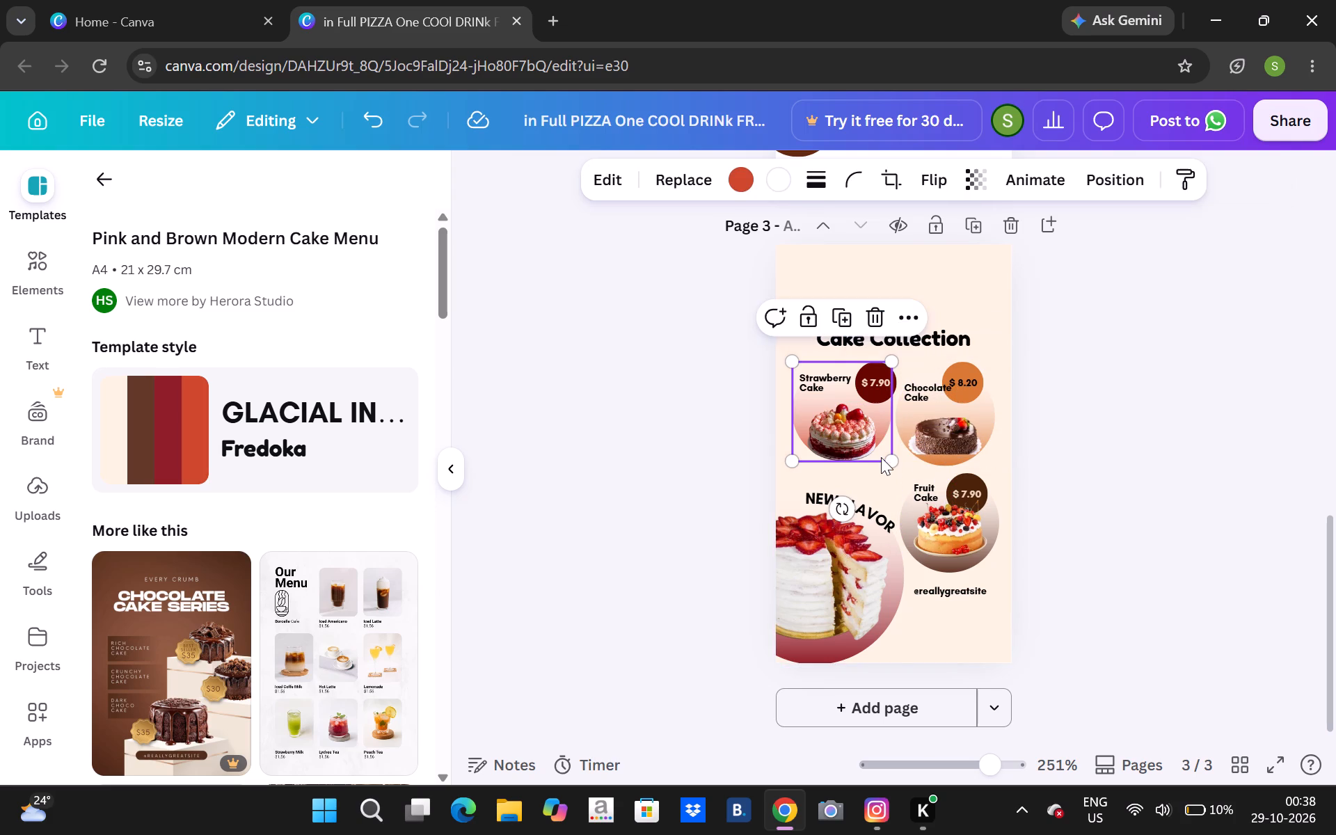
left_click_drag(928, 491, 932, 491)
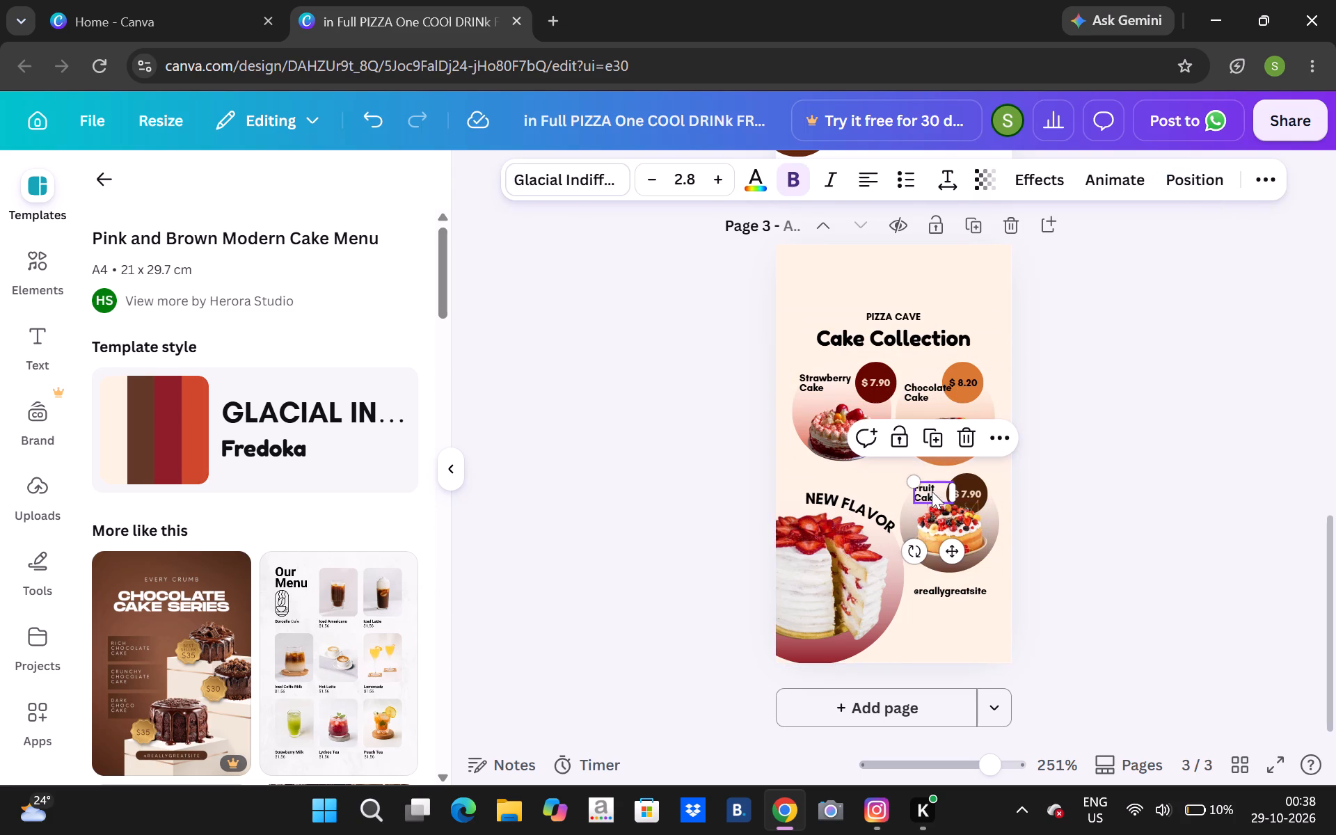
left_click_drag(932, 491, 936, 491)
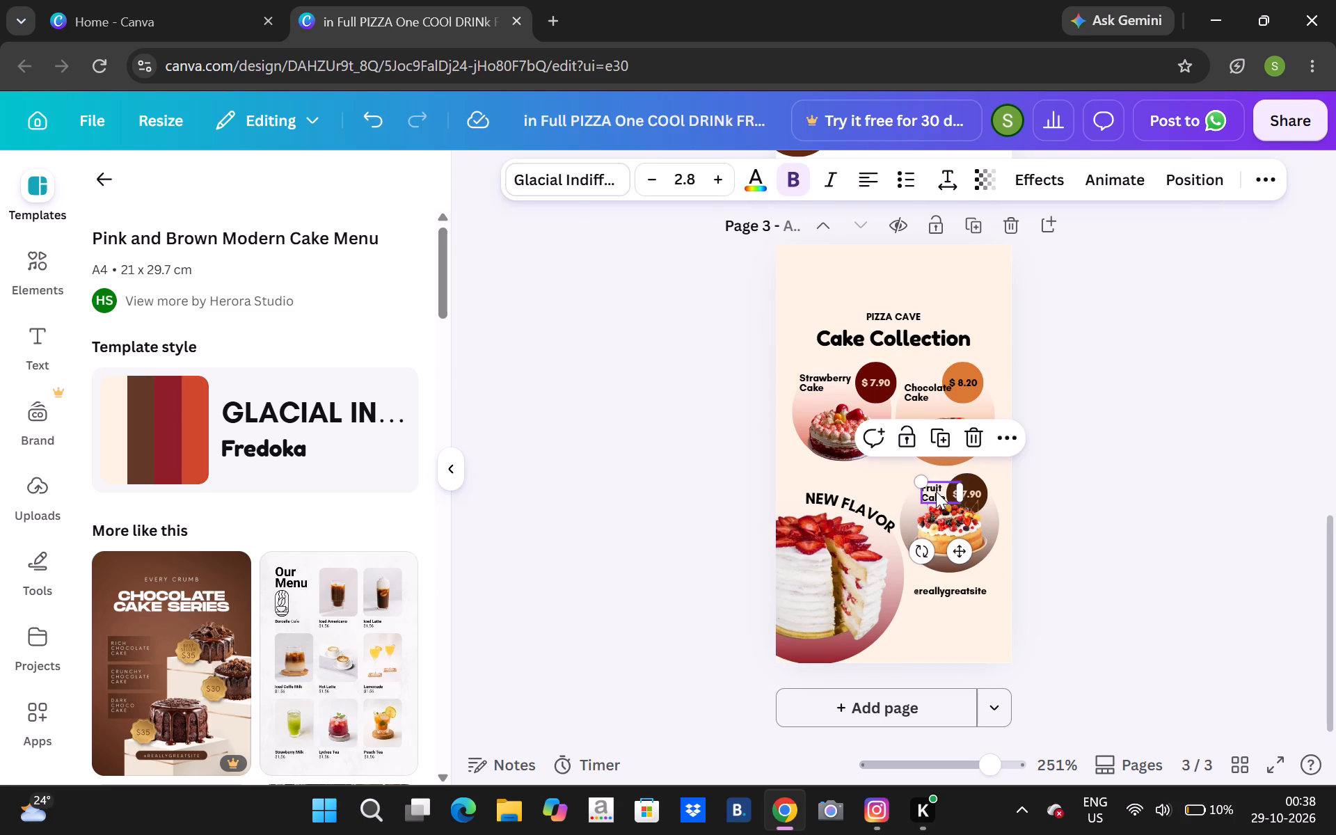
scroll(935, 492, "right", 1)
left_click(1109, 555)
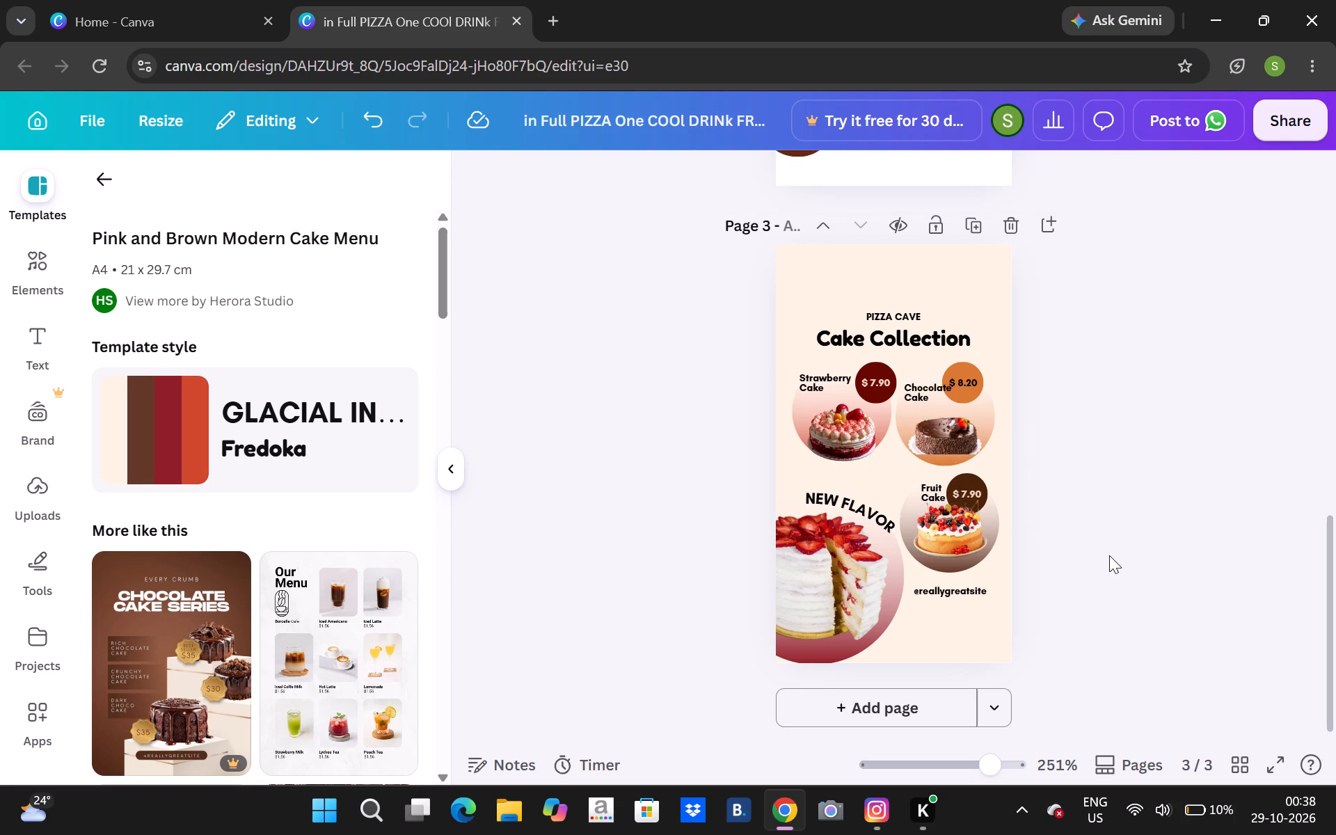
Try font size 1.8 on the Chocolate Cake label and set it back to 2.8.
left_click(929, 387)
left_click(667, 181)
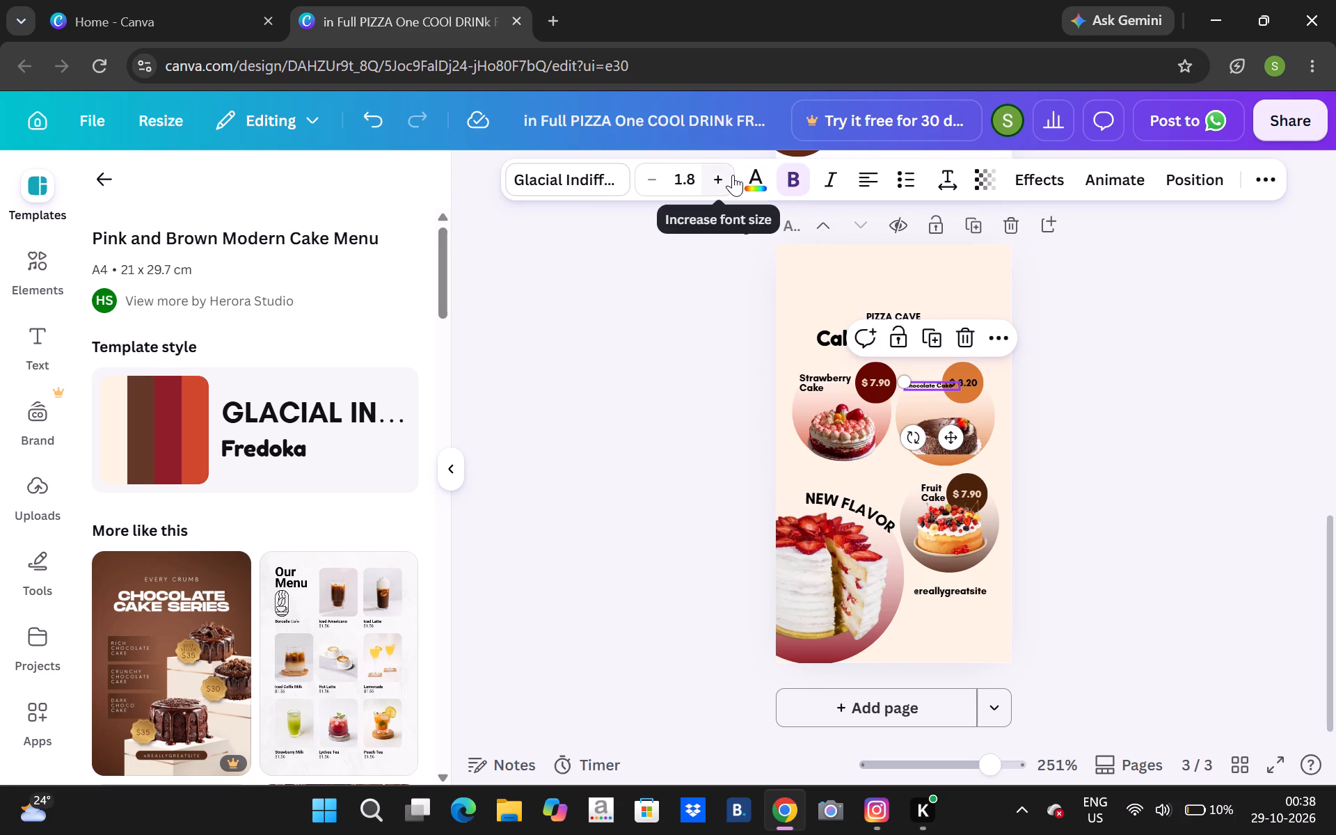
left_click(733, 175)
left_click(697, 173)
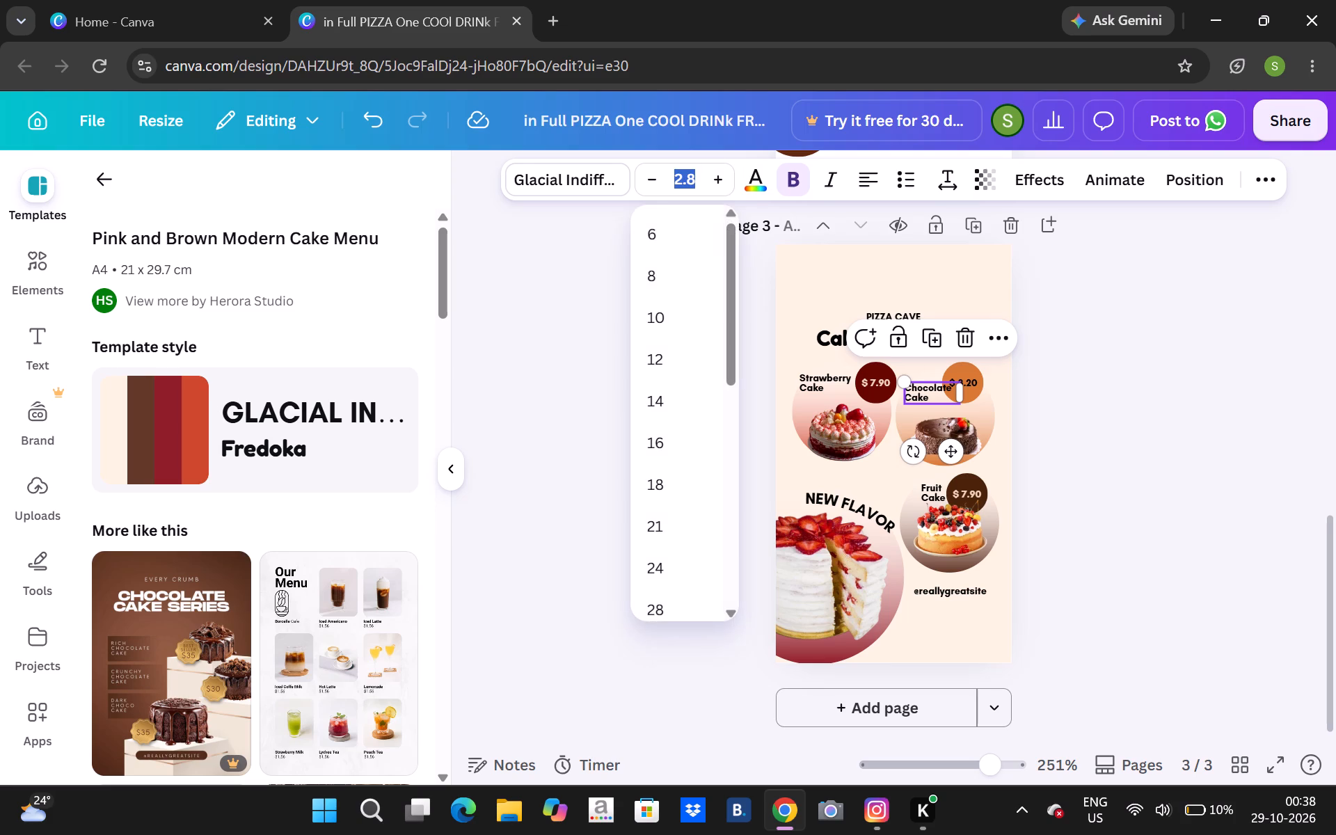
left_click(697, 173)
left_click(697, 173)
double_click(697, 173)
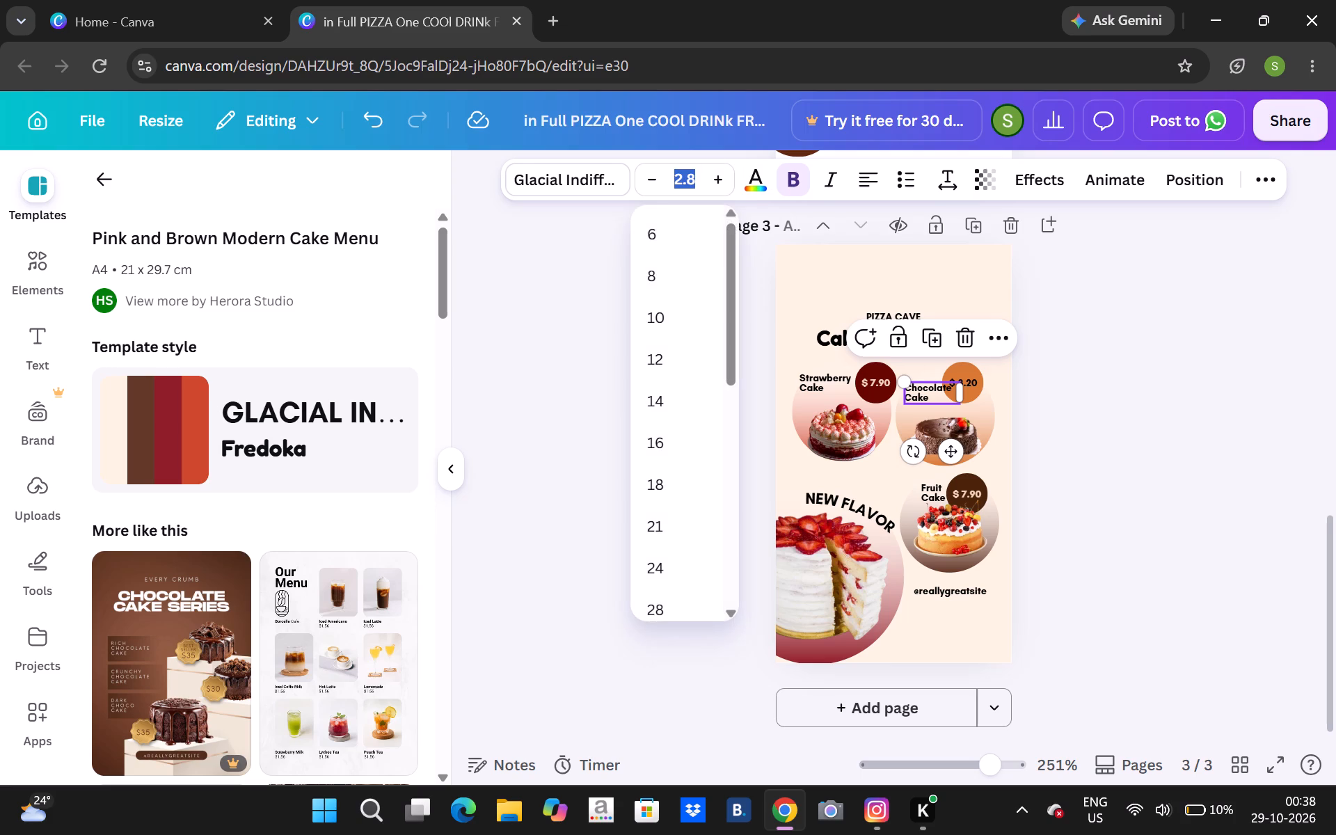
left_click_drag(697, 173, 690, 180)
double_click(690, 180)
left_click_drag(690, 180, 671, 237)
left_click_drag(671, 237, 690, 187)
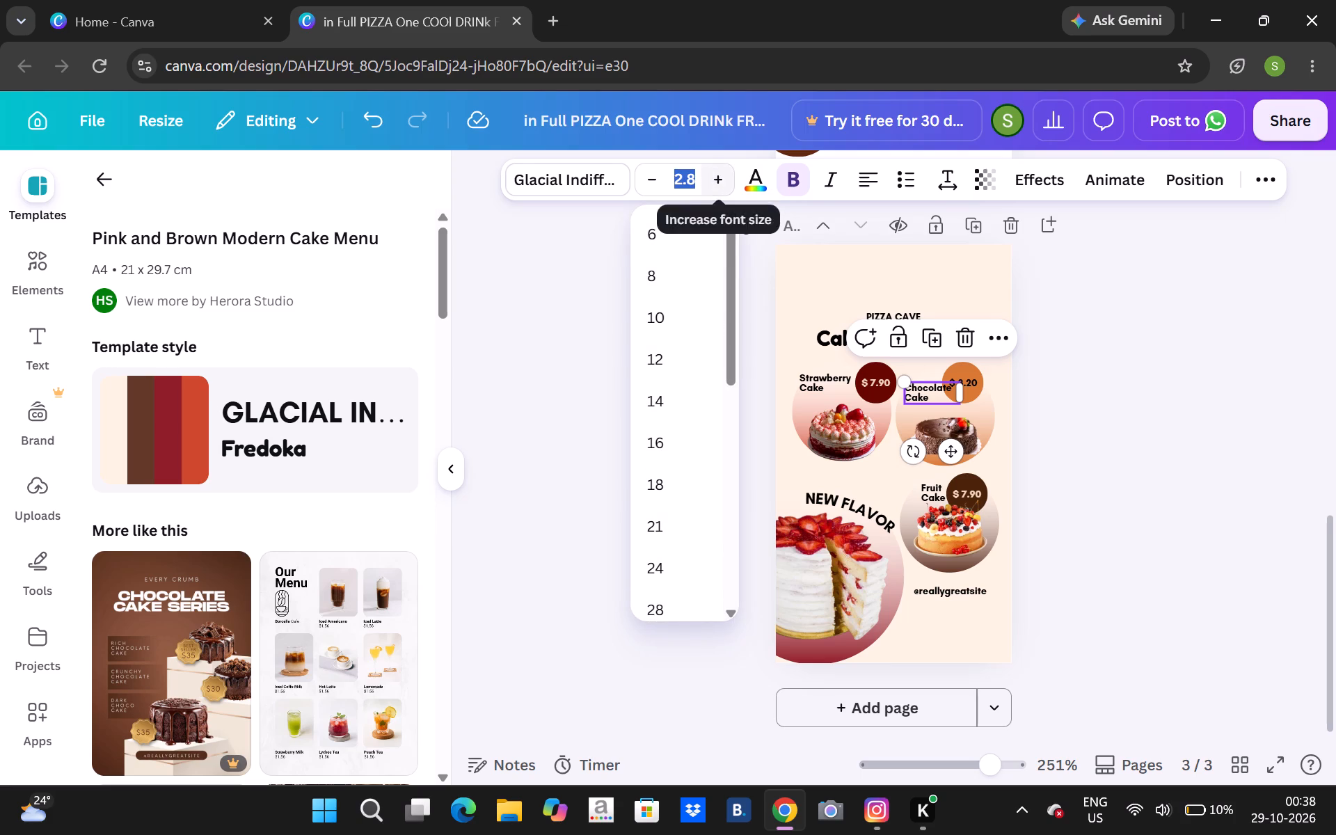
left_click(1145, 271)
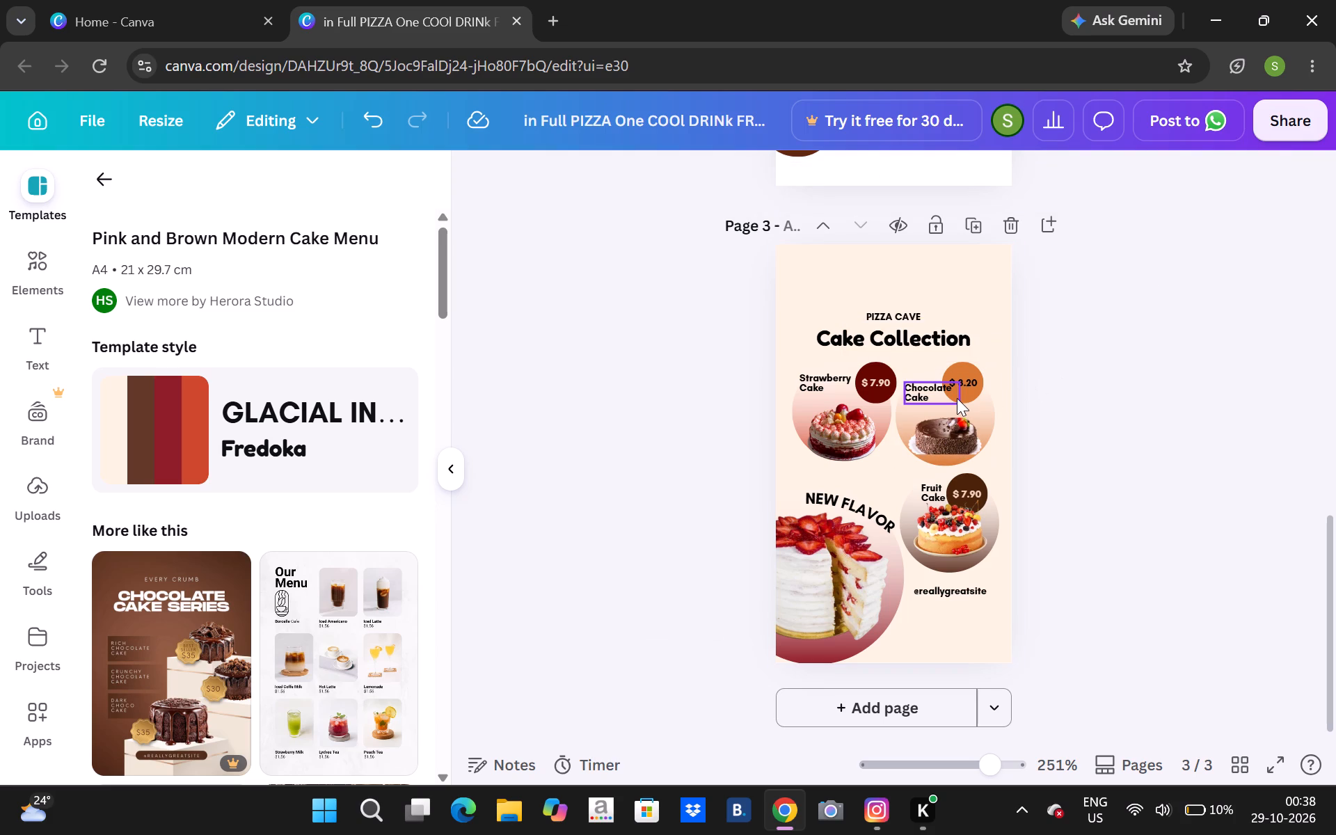
Move the Chocolate Cake label down and slightly left, clear of the $ 8.20 price circle.
left_click(957, 398)
left_click_drag(957, 394, 952, 394)
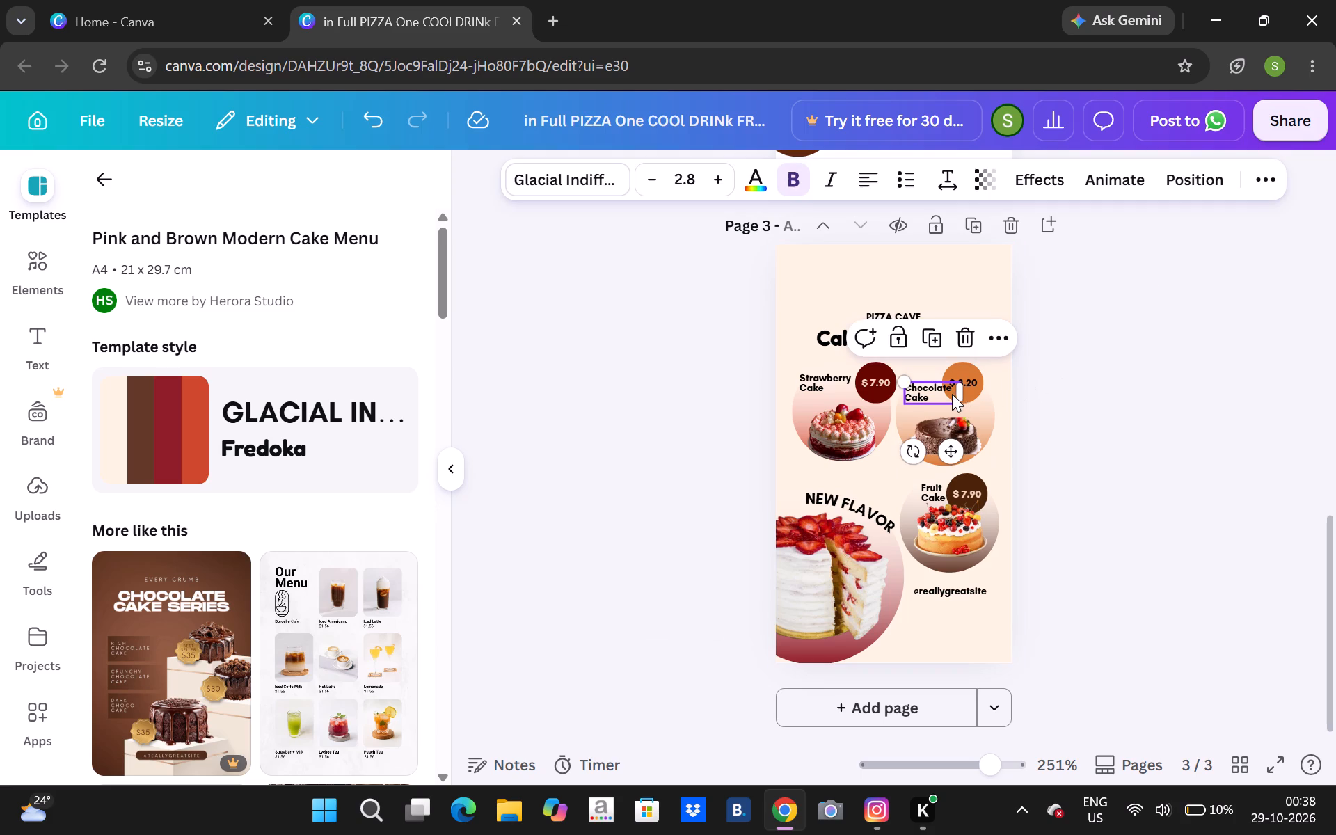
left_click_drag(952, 394, 953, 406)
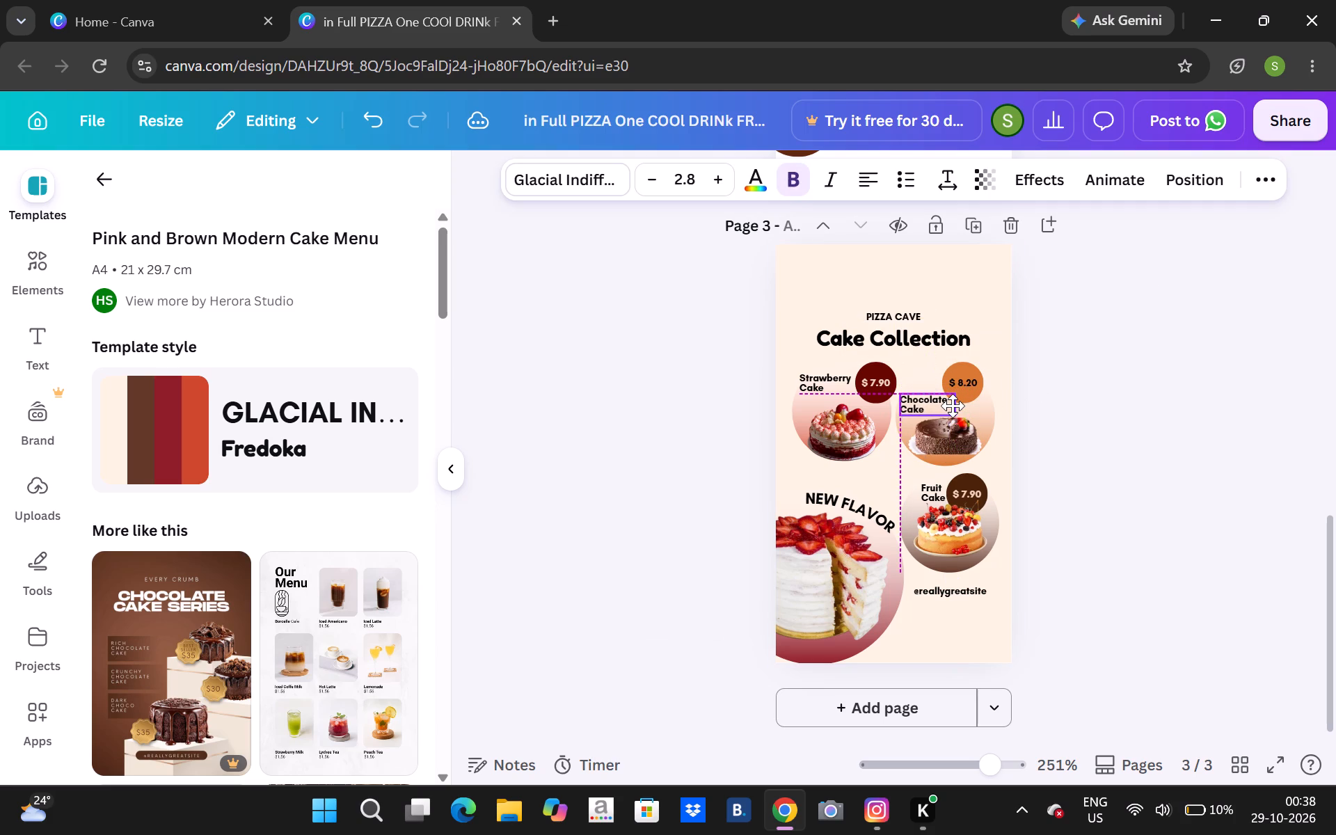
left_click_drag(953, 406, 954, 405)
left_click(1105, 442)
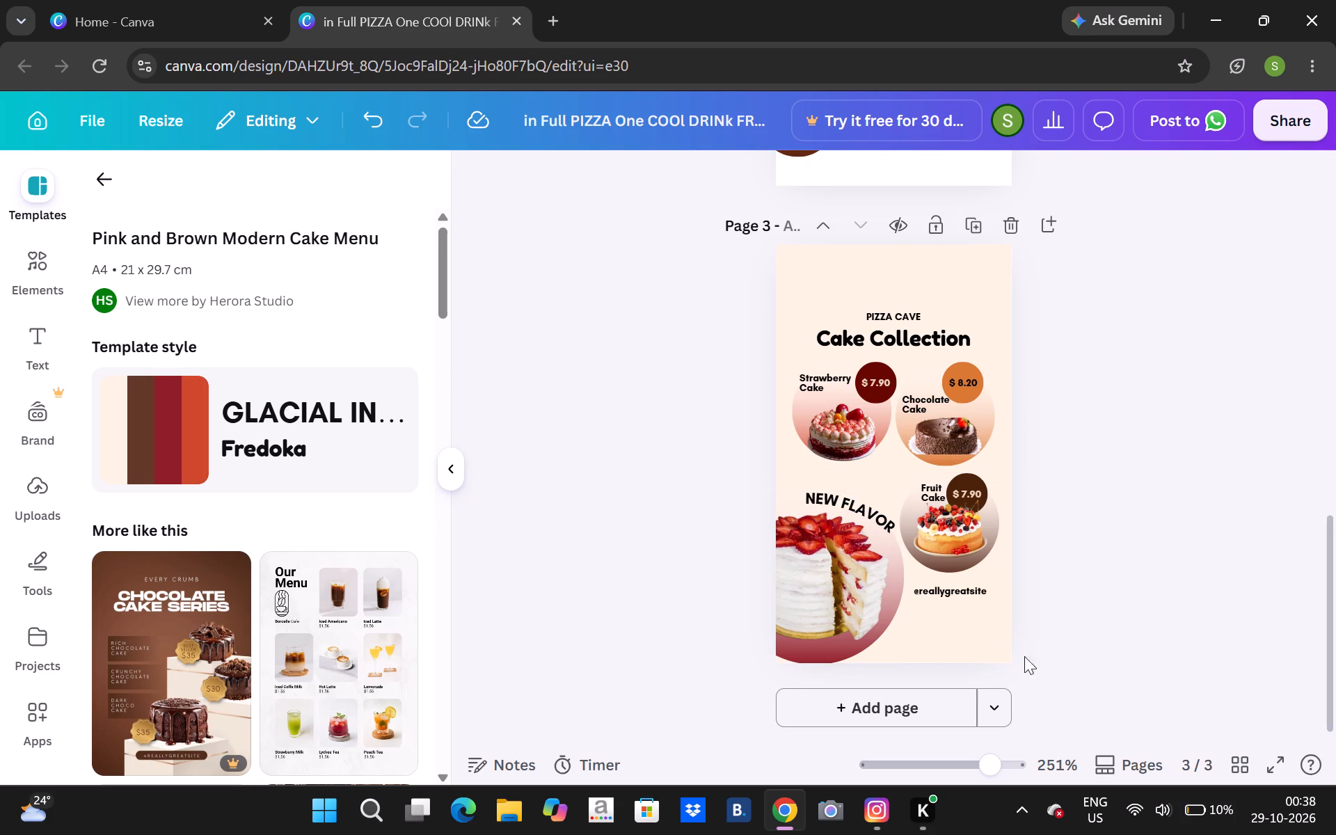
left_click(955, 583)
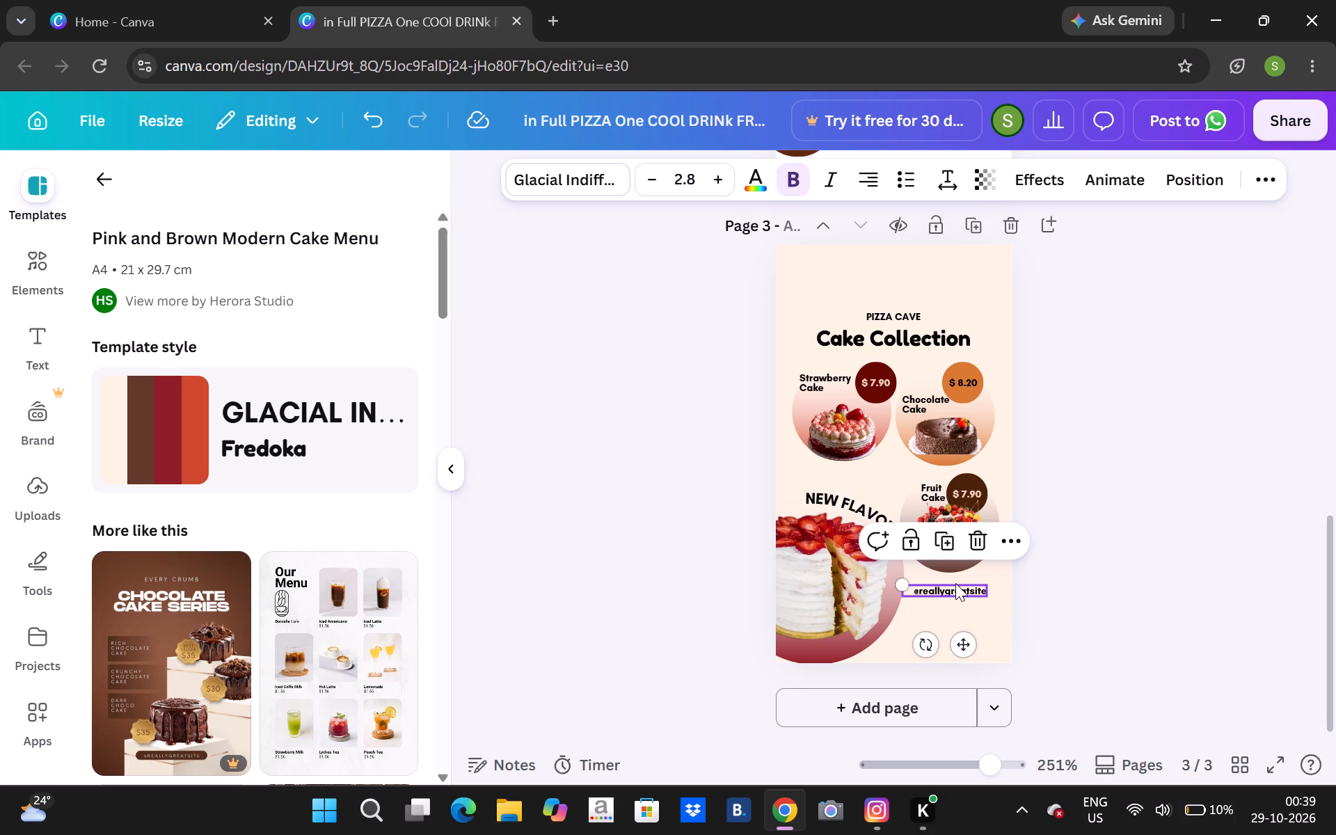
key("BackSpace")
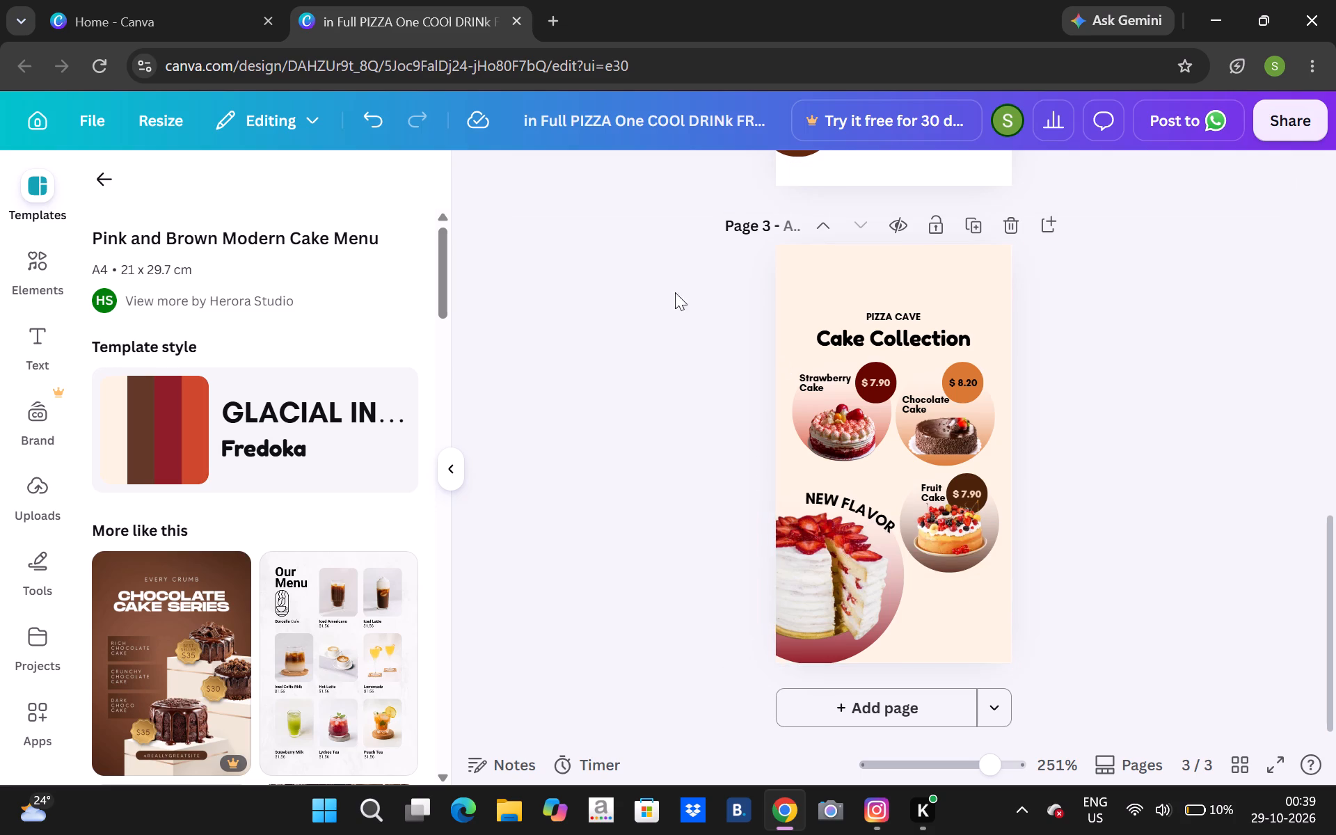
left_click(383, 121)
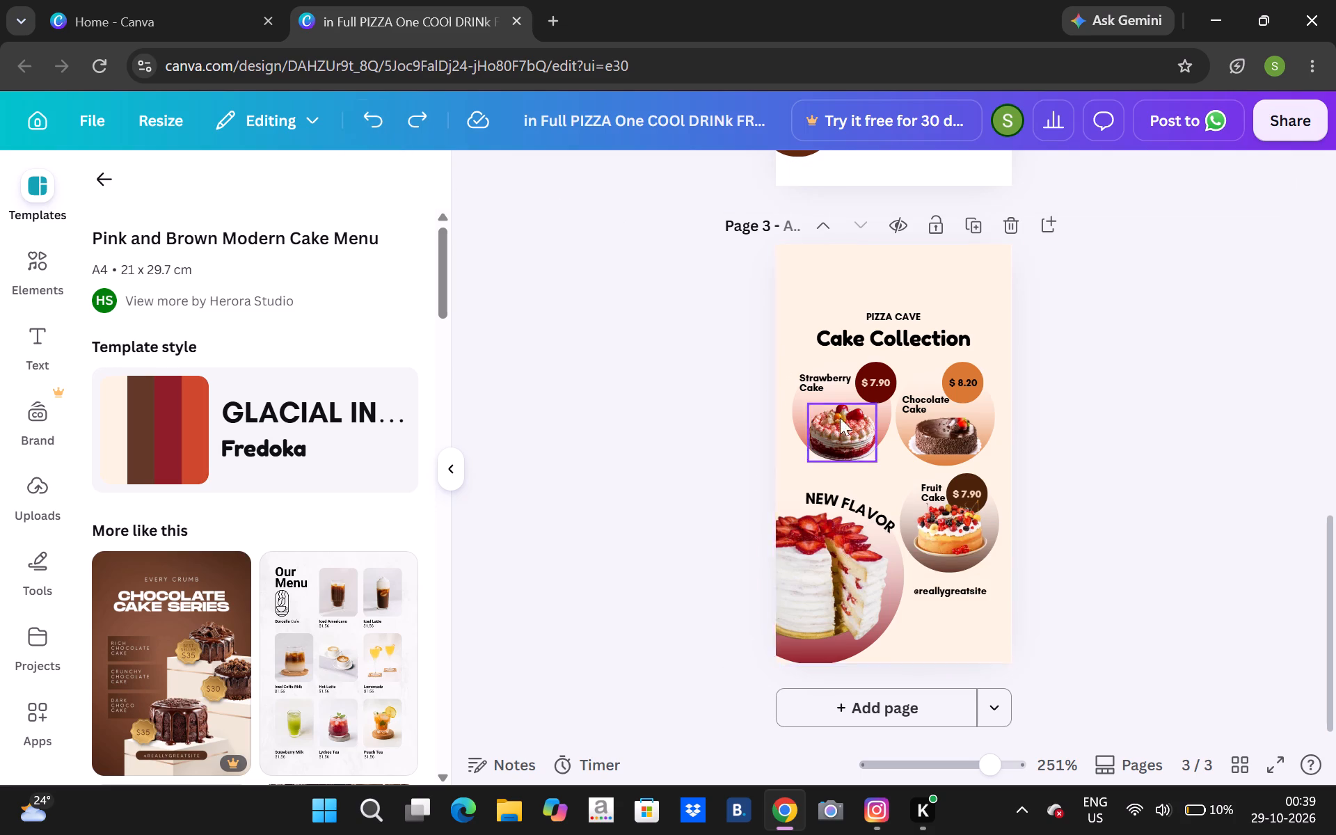
left_click_drag(974, 596, 975, 609)
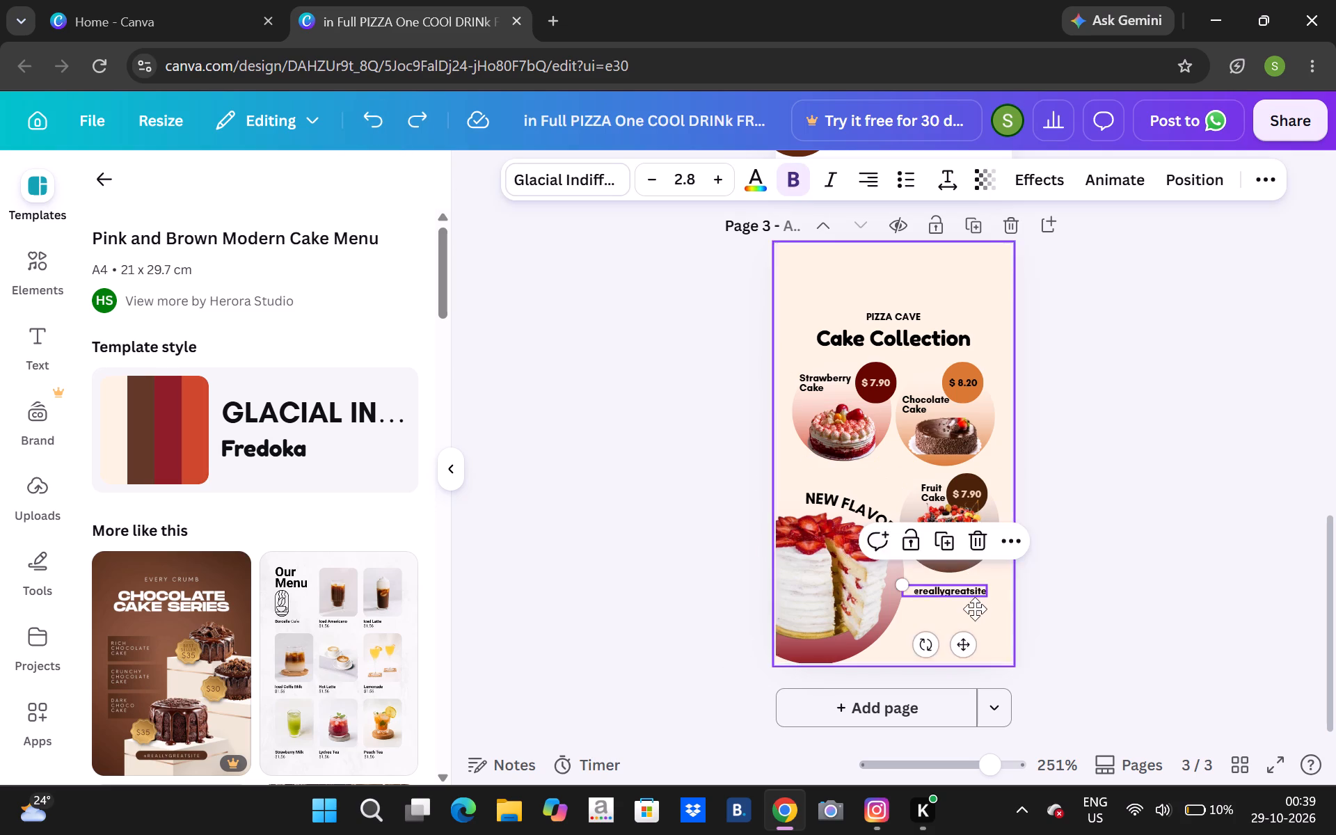
left_click_drag(975, 609, 975, 617)
Try dark red and red #901d28 as page 3's background colour, and settle on the design's cyan.
left_click(964, 586)
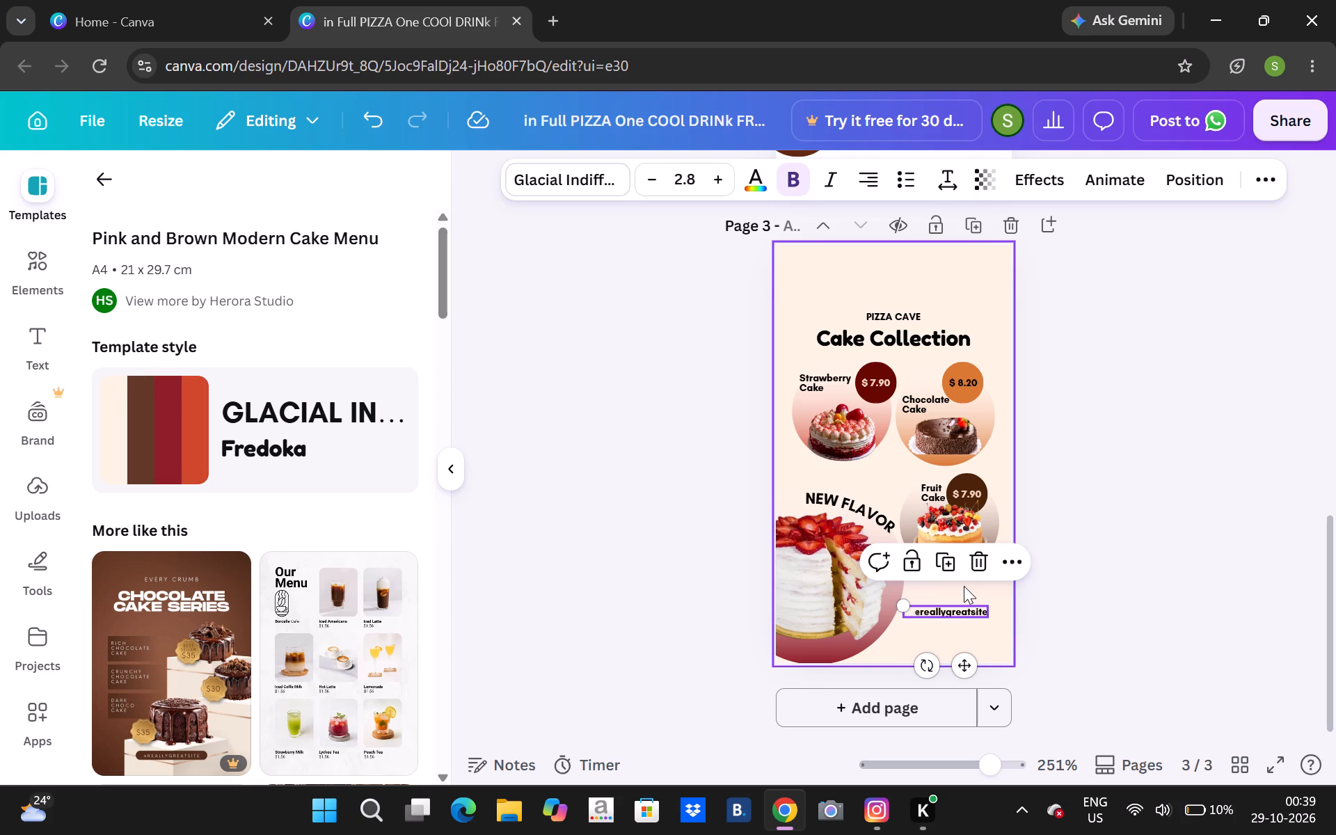
left_click(878, 167)
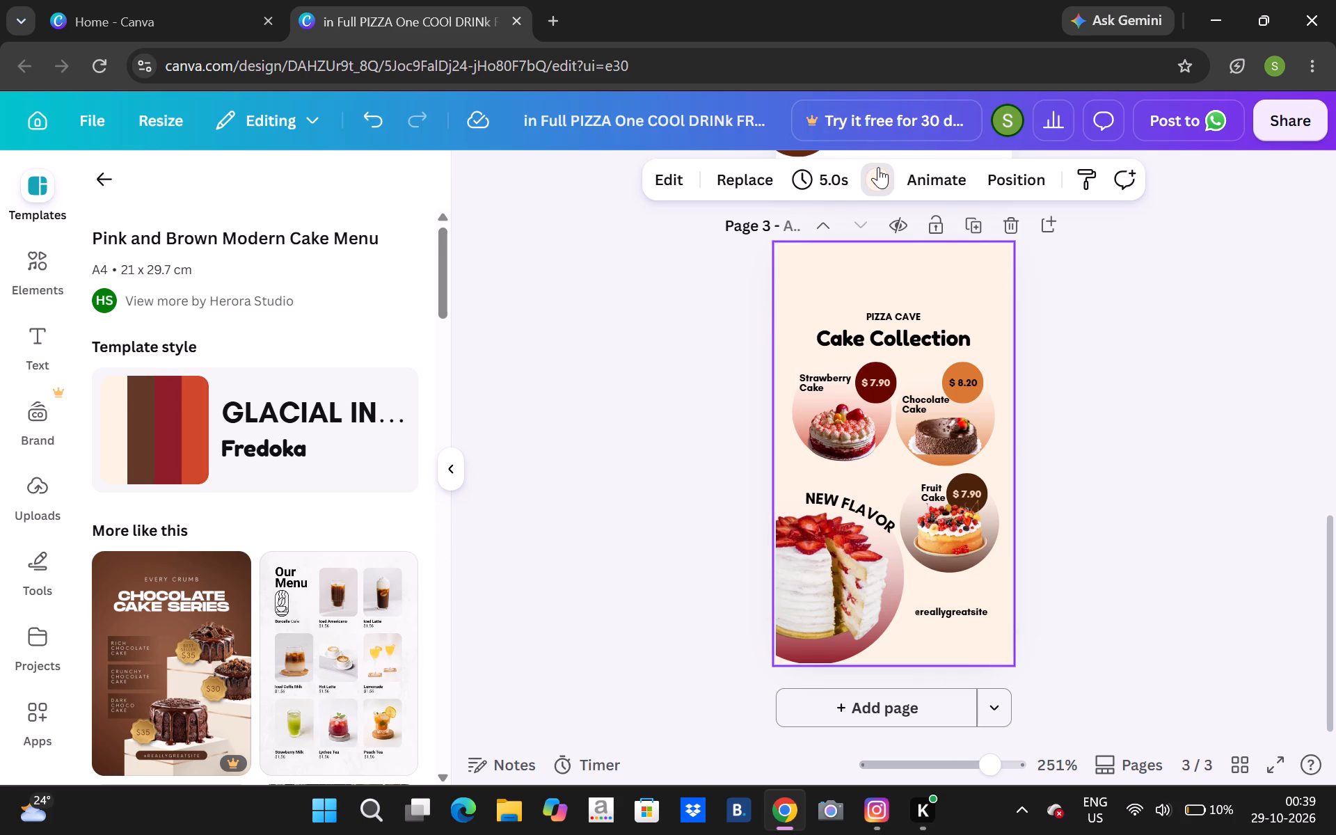
left_click(379, 423)
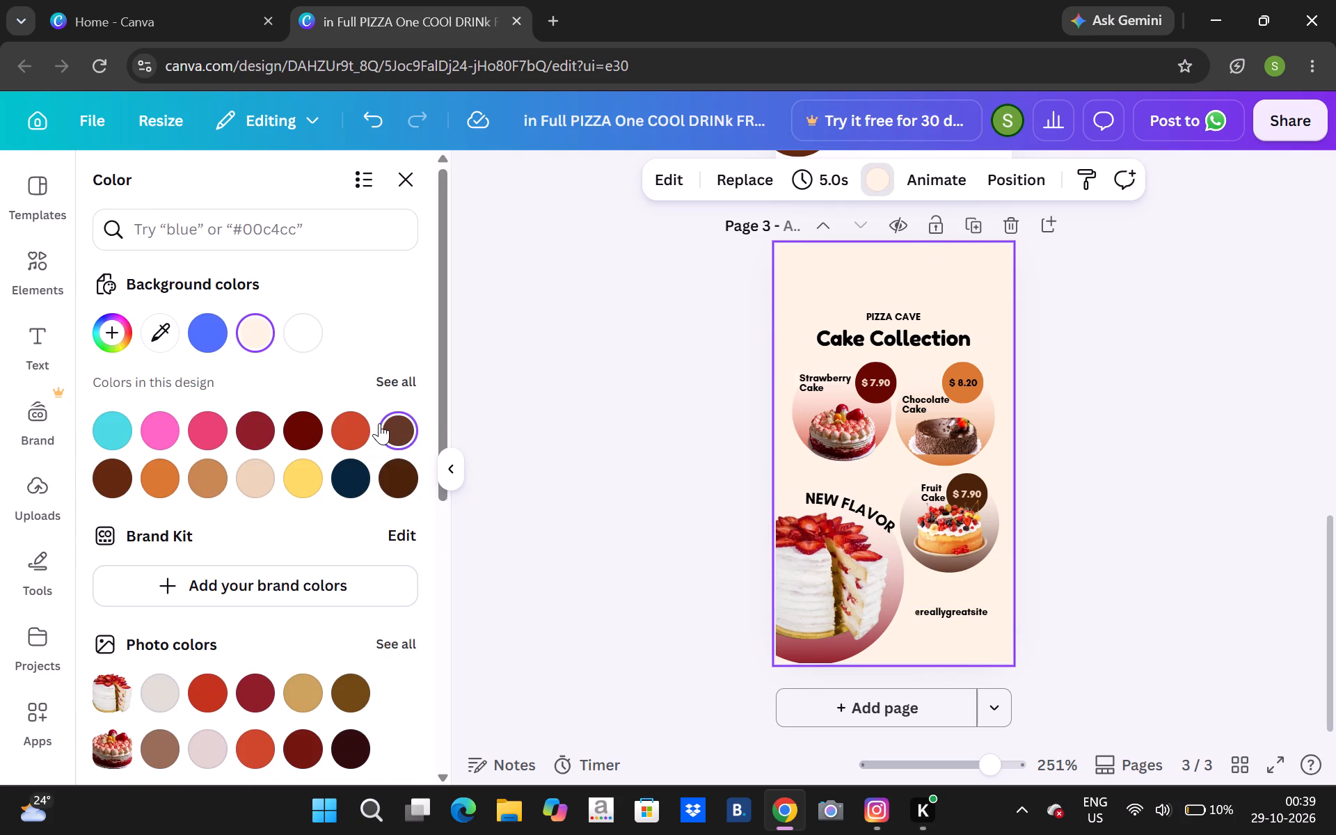
left_click(312, 415)
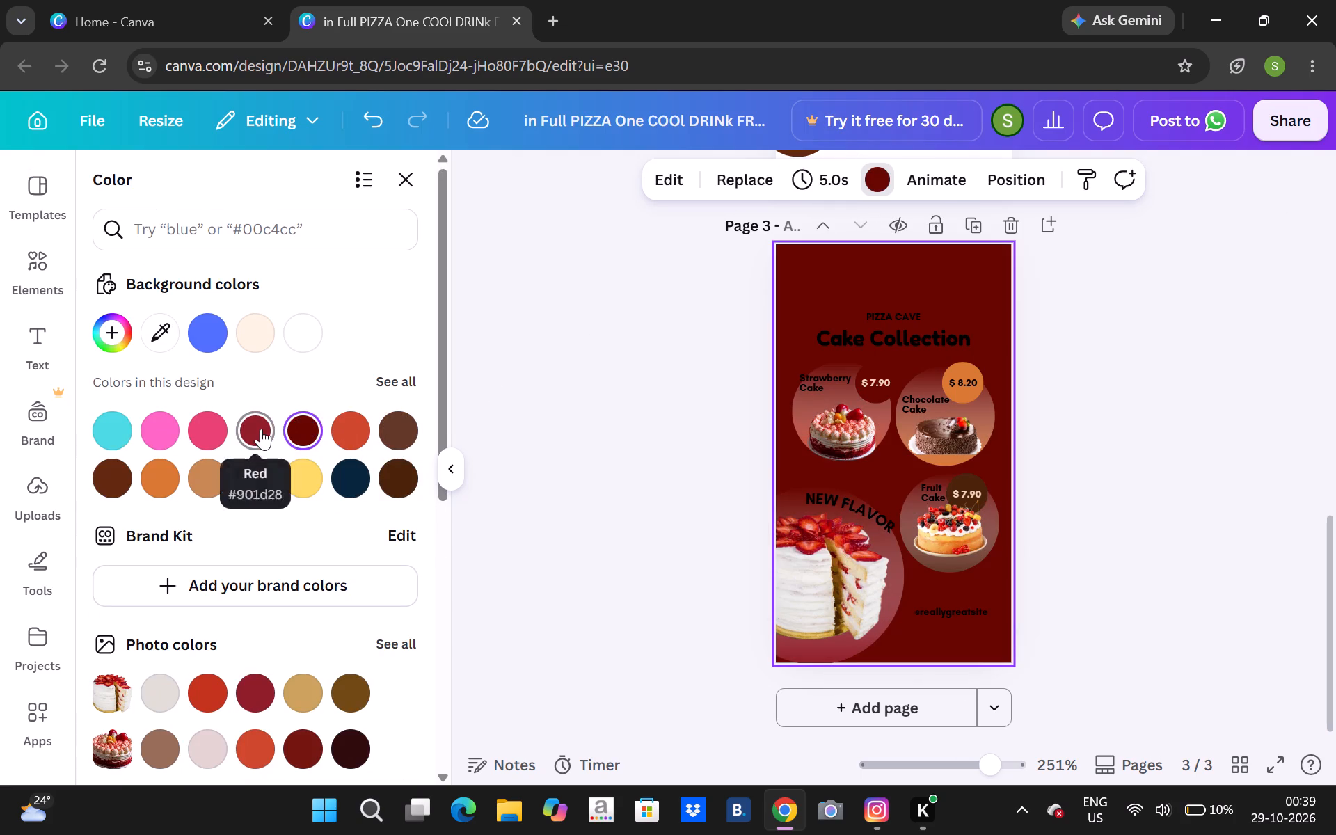
left_click(261, 429)
left_click(279, 456)
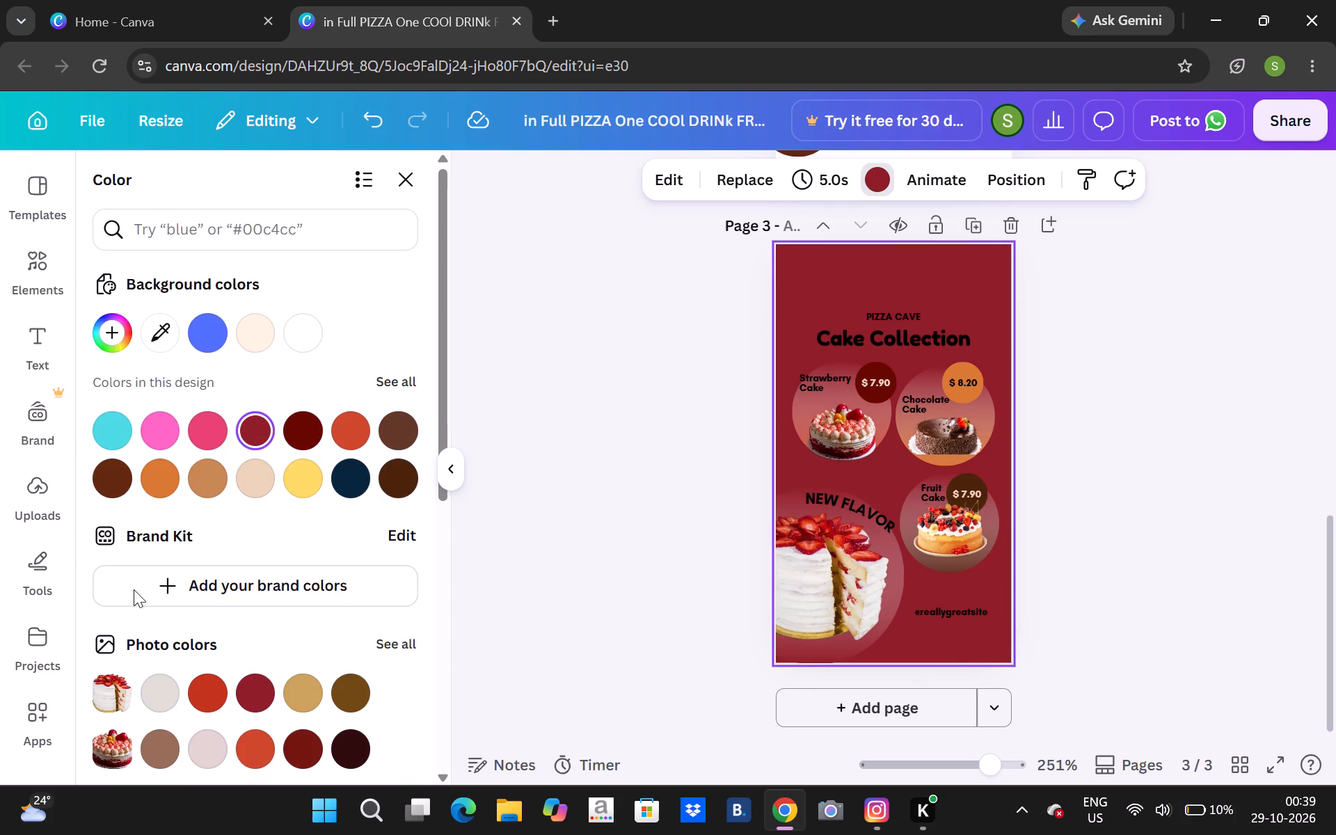
left_click(283, 322)
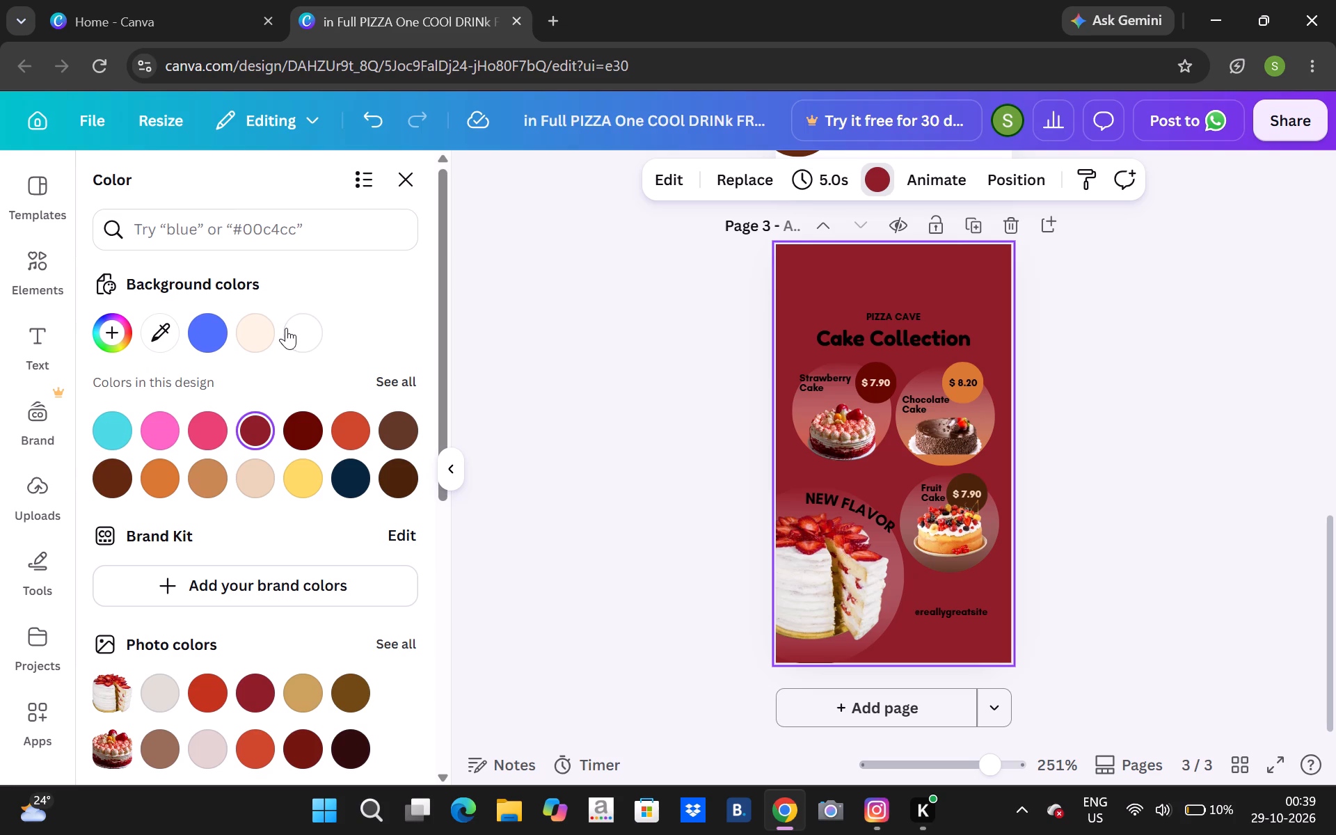
left_click(286, 328)
left_click(111, 420)
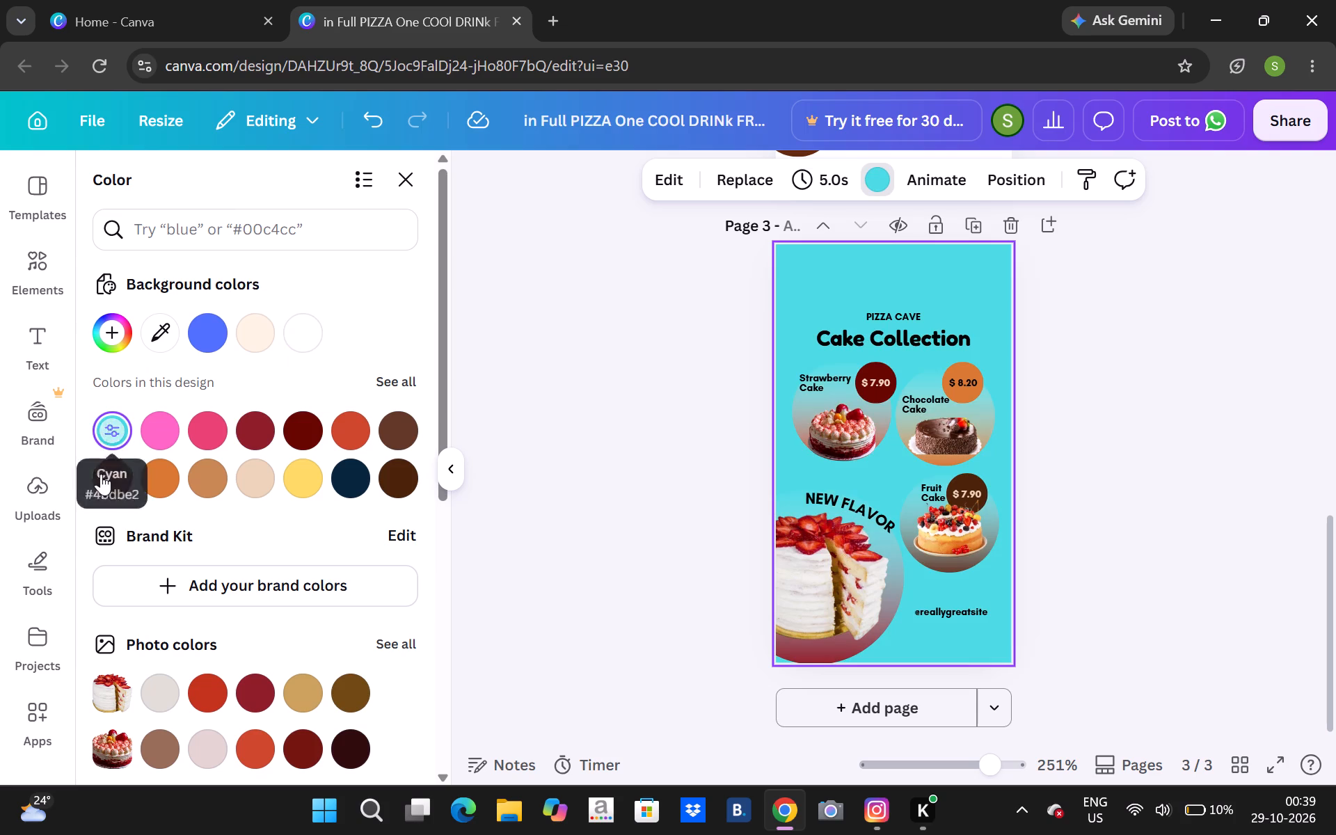
left_click(933, 605)
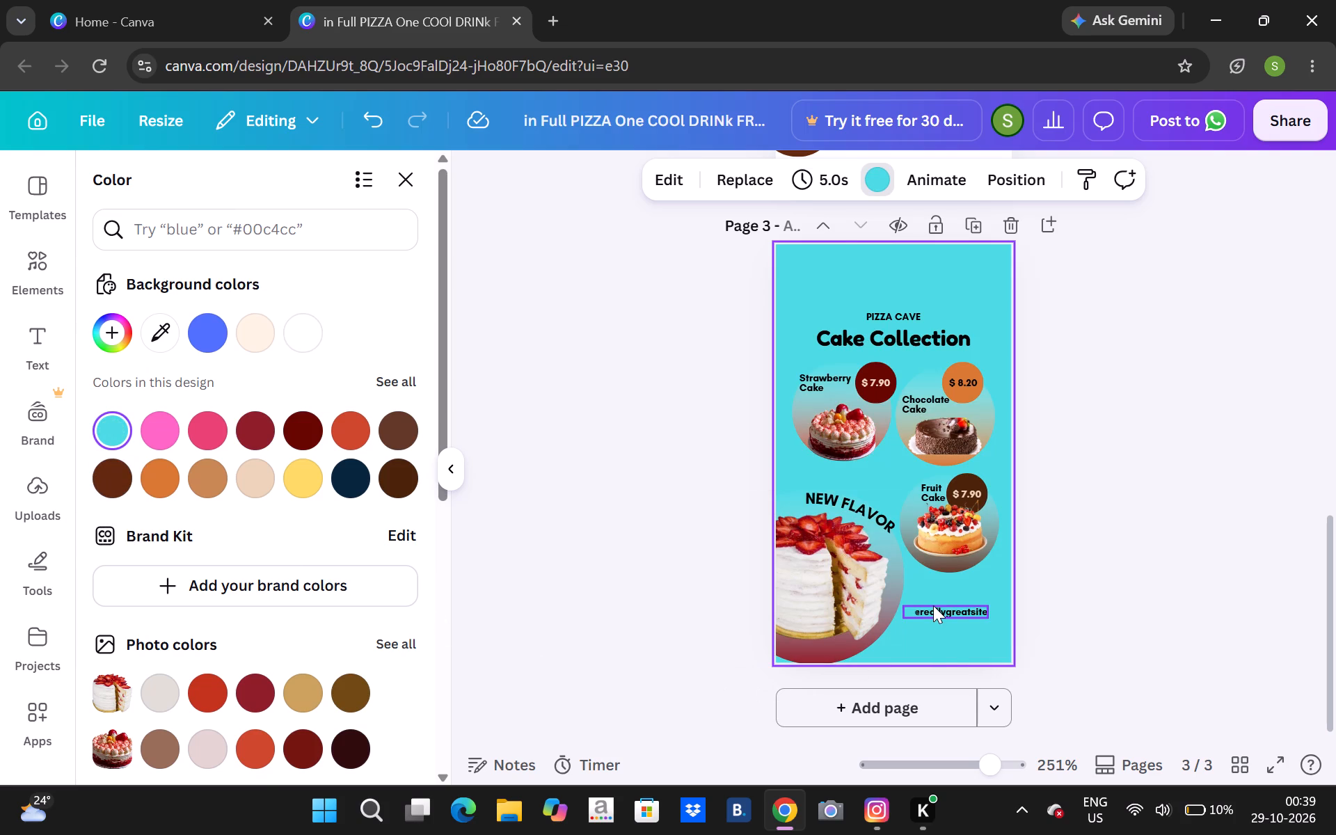
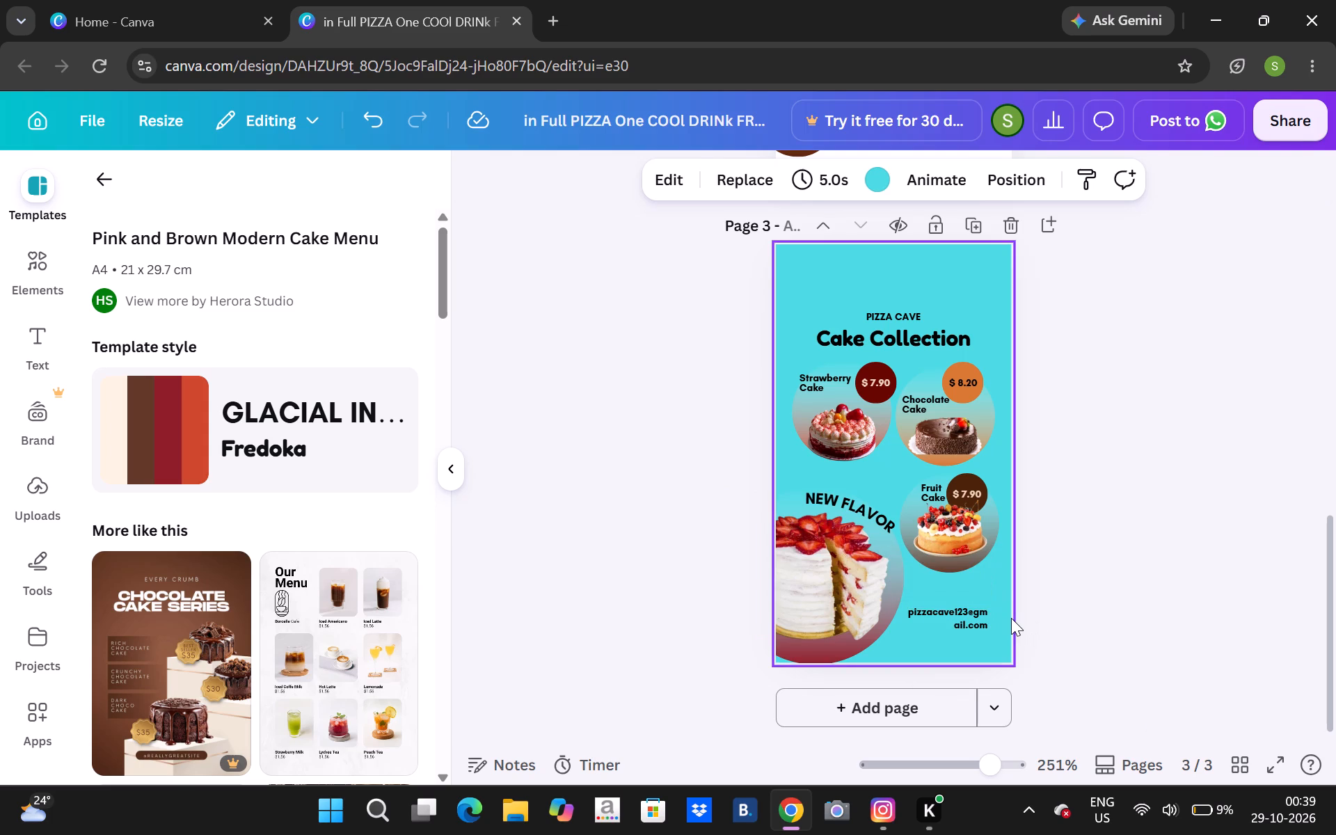
Widen the e-mail address text box until it fits on one line and move it down near page 3's bottom edge.
left_click(965, 623)
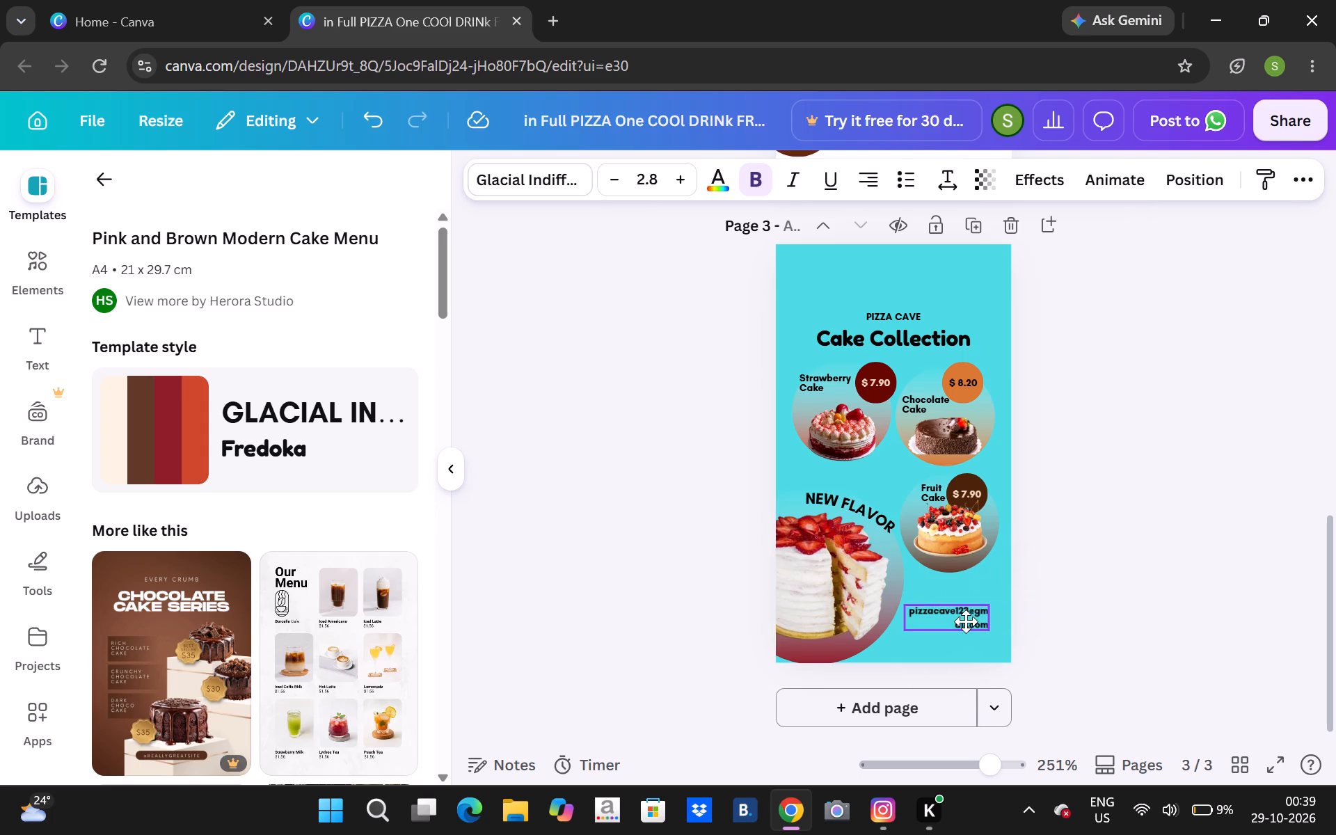
left_click_drag(991, 621, 1017, 621)
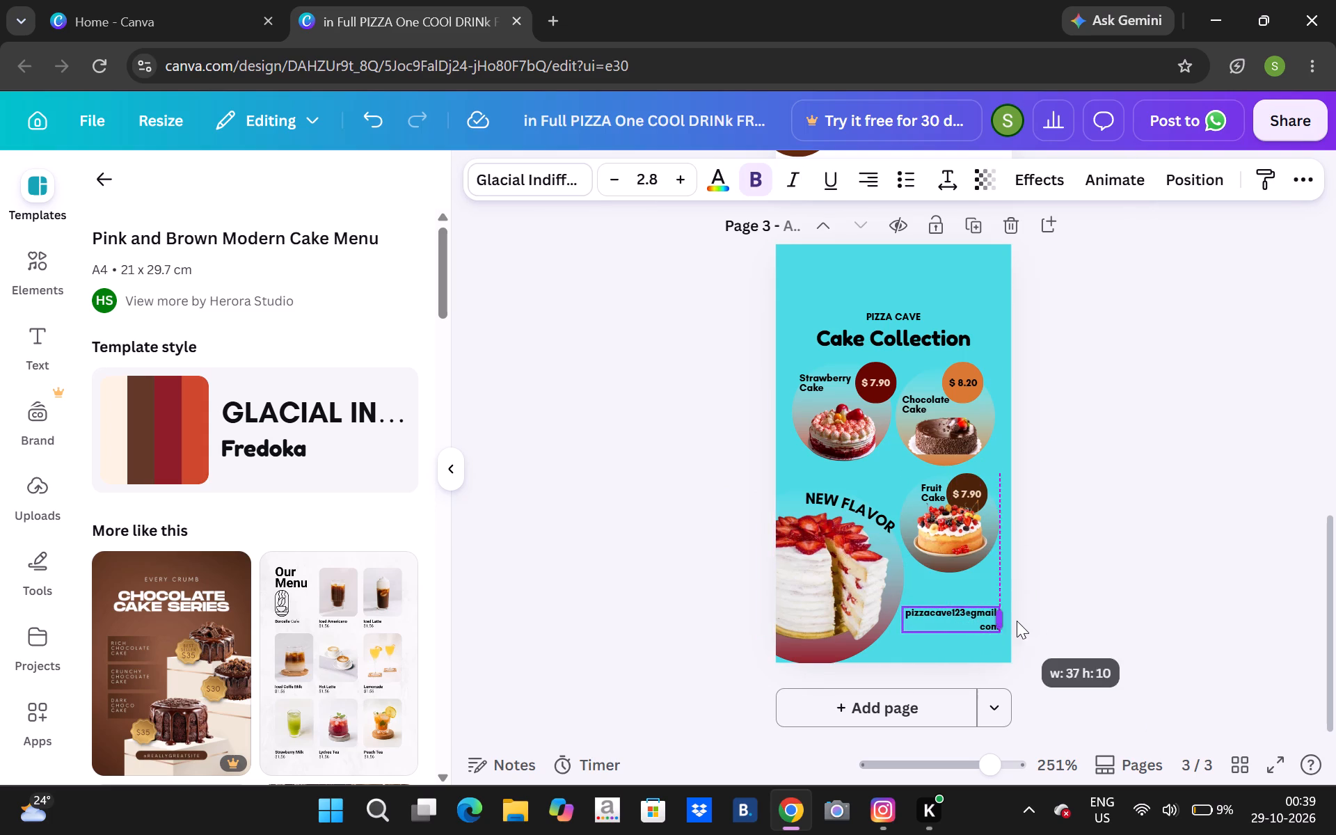
left_click_drag(1017, 621, 1031, 620)
left_click_drag(989, 614, 961, 649)
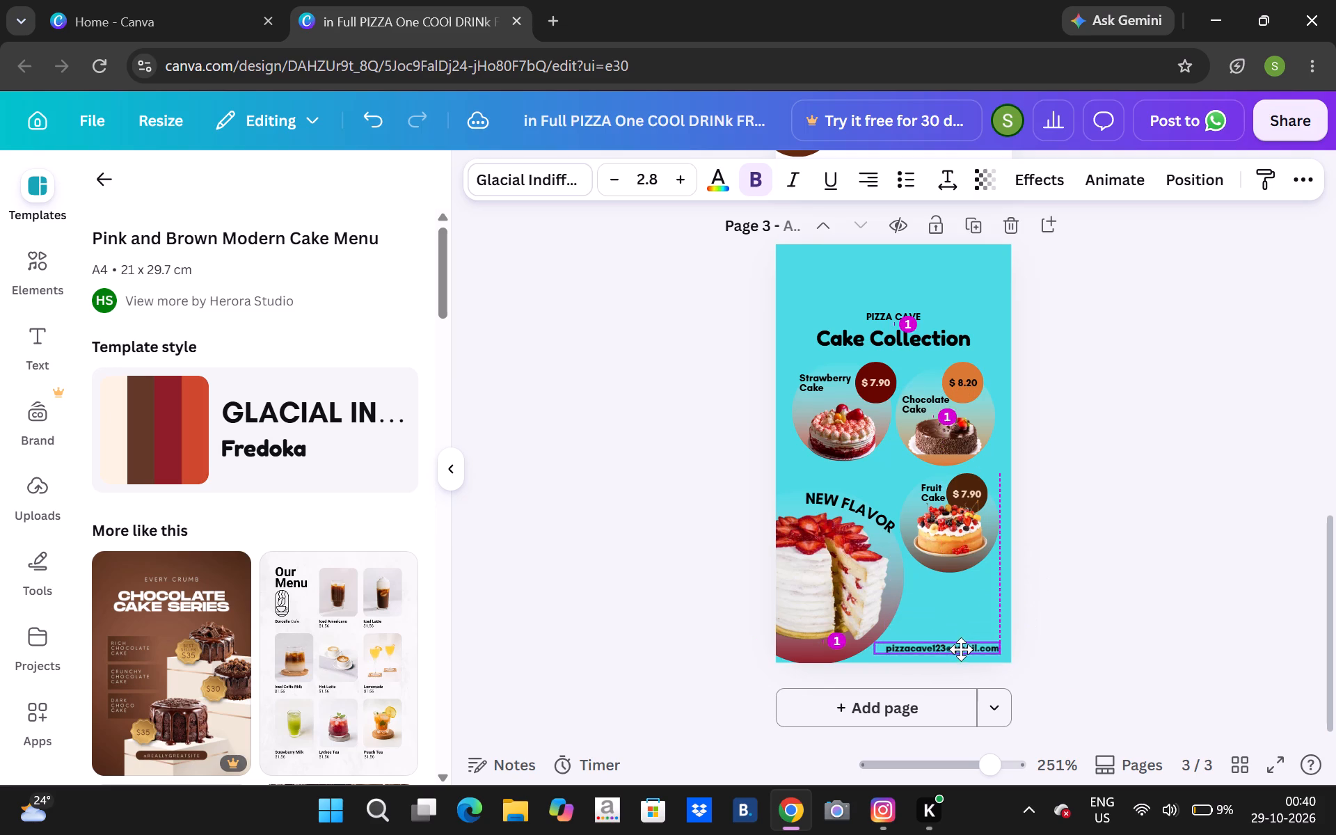
Shift the contact e-mail line slightly toward the bottom-right corner of page 3.
left_click_drag(961, 649, 966, 645)
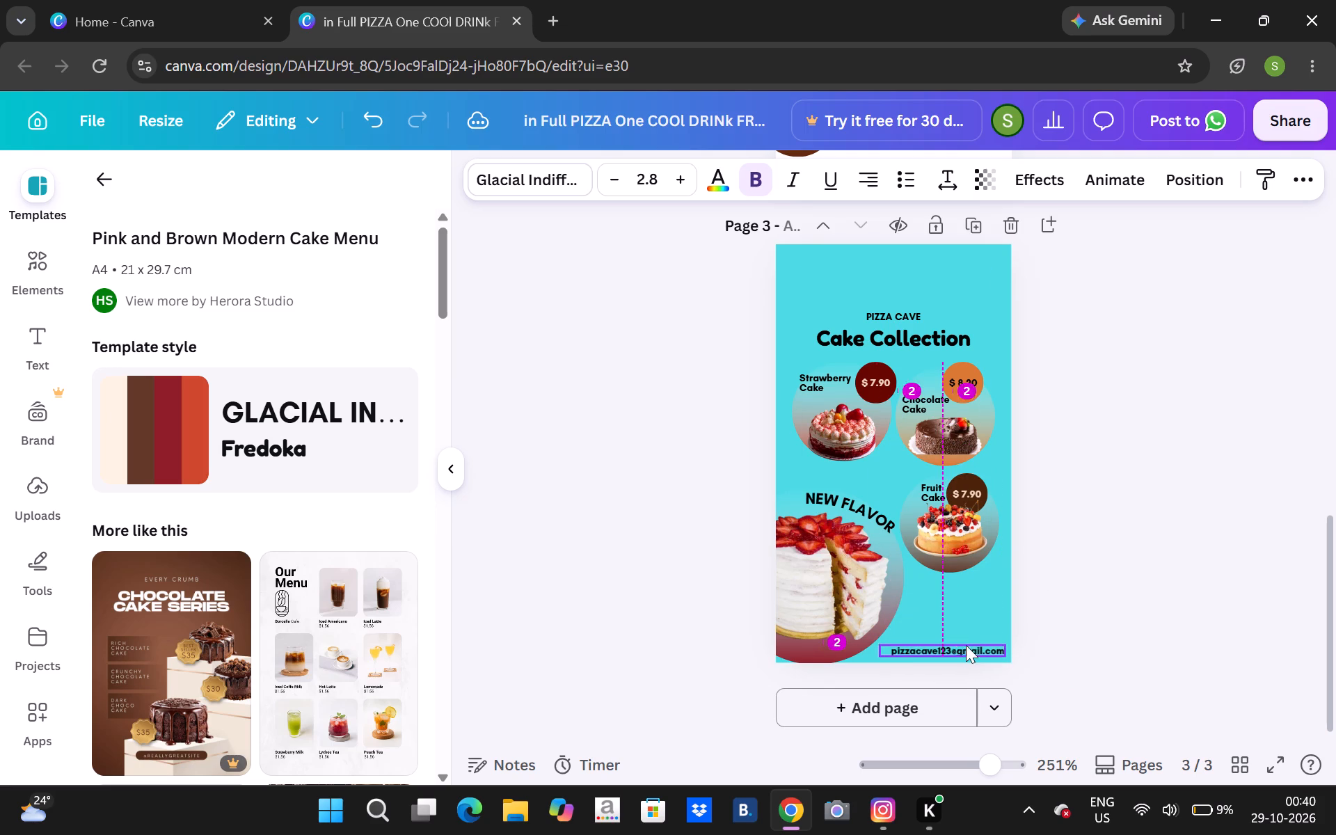
Add the delivery rider on a blue scooter from the recently used elements to page 3.
left_click(49, 274)
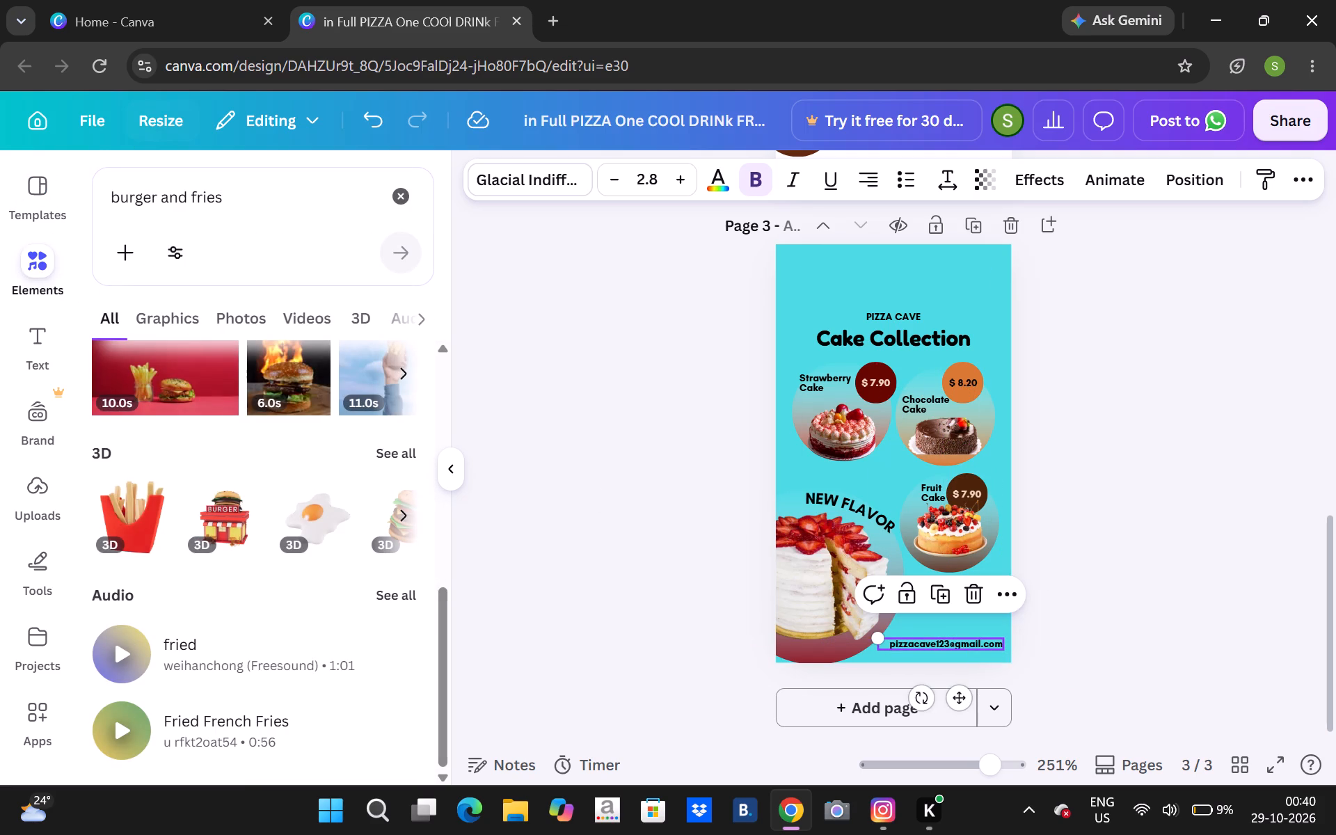
left_click(399, 203)
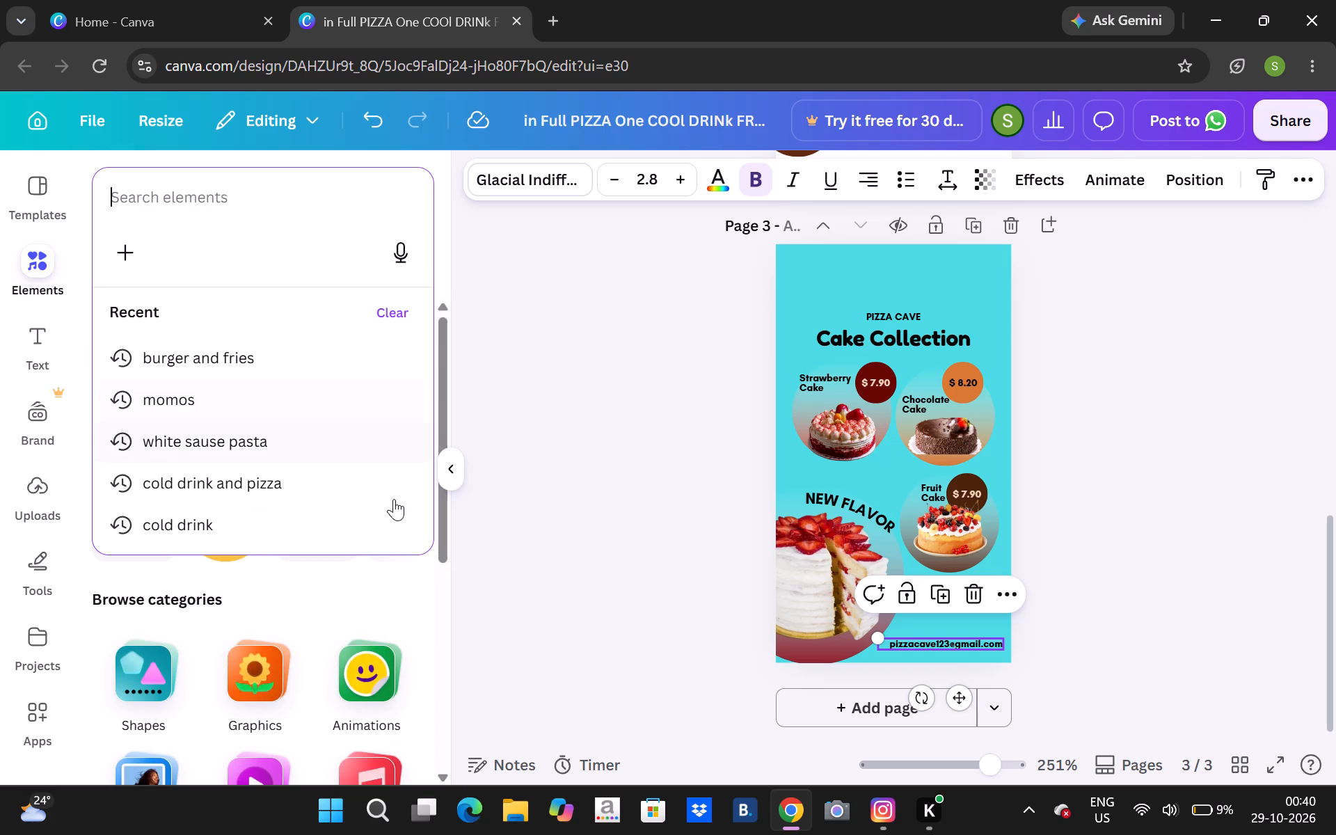
left_click(399, 593)
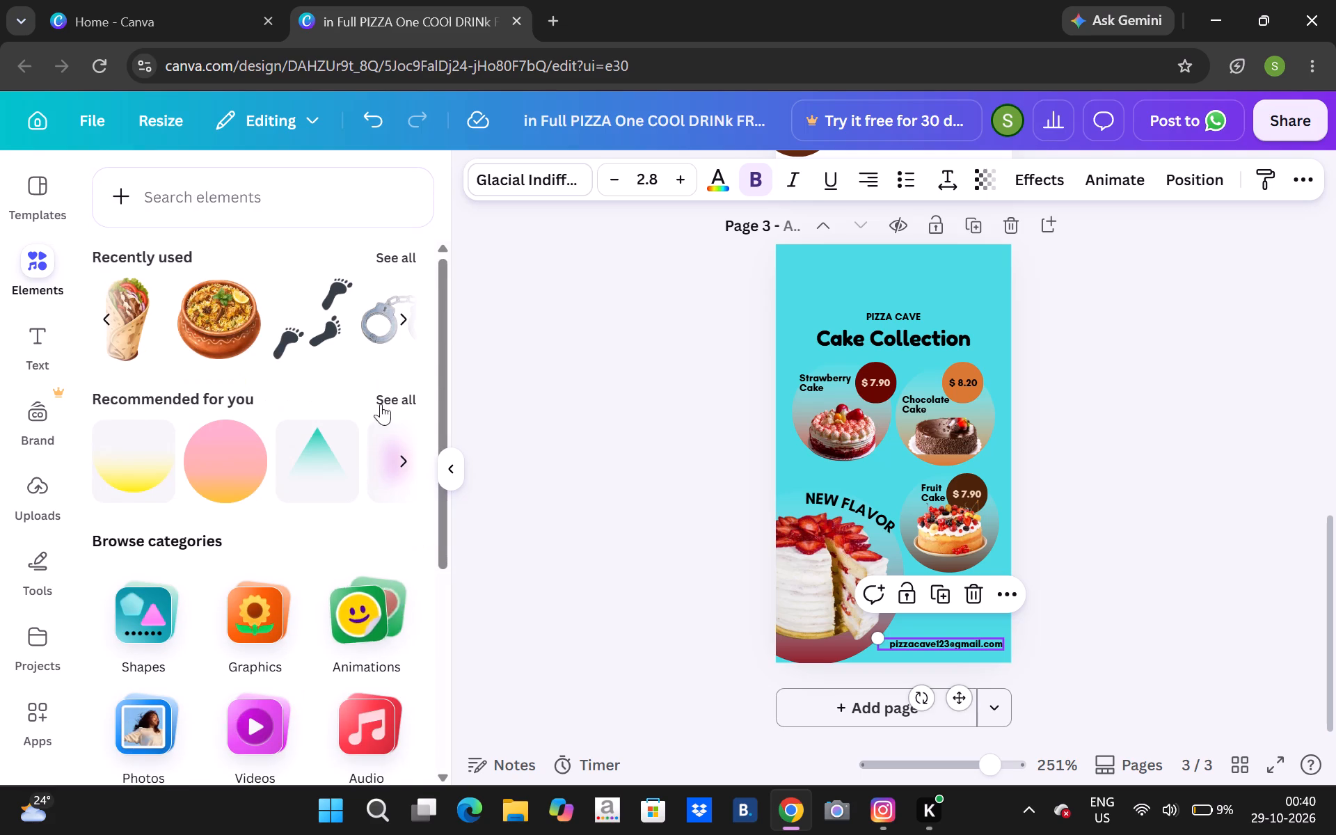
left_click_drag(403, 268, 404, 250)
left_click(404, 250)
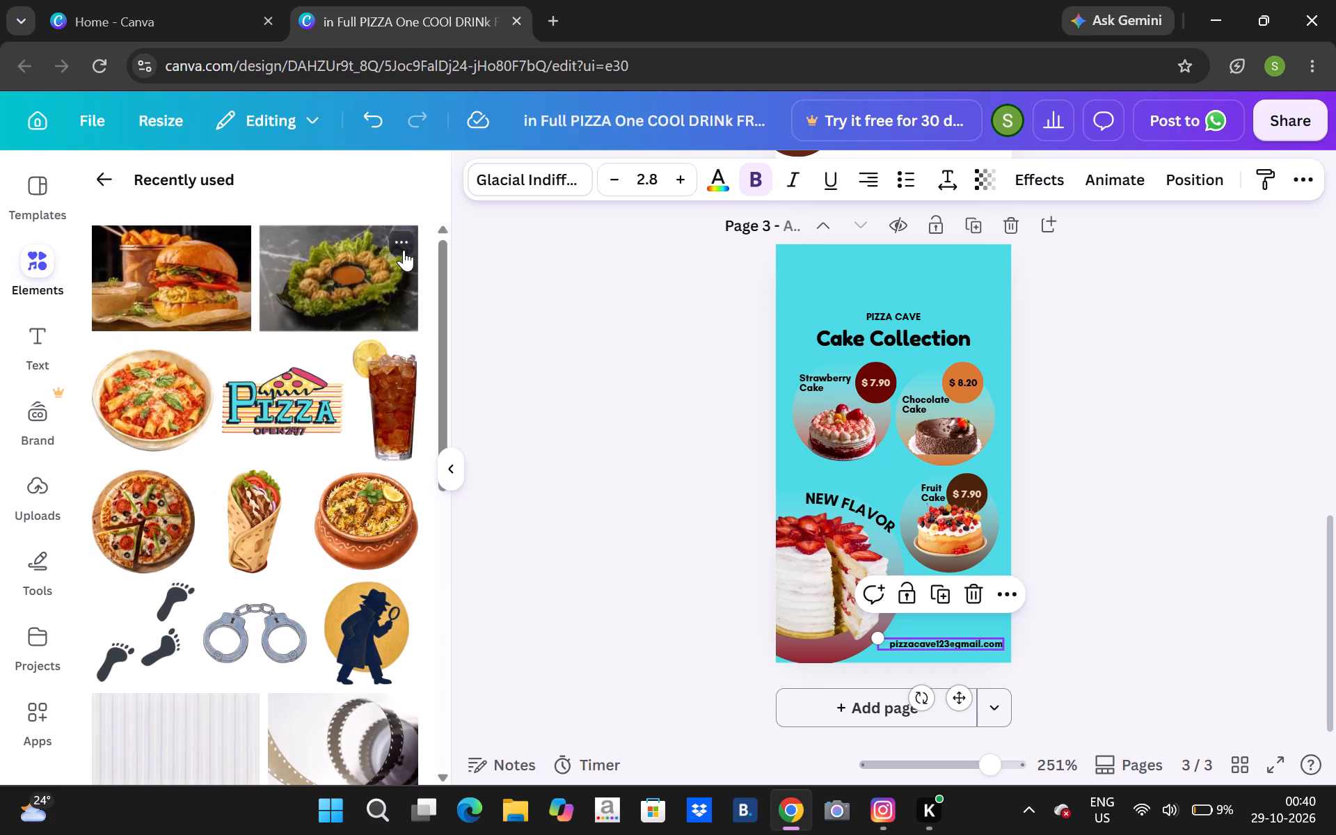
left_click(446, 690)
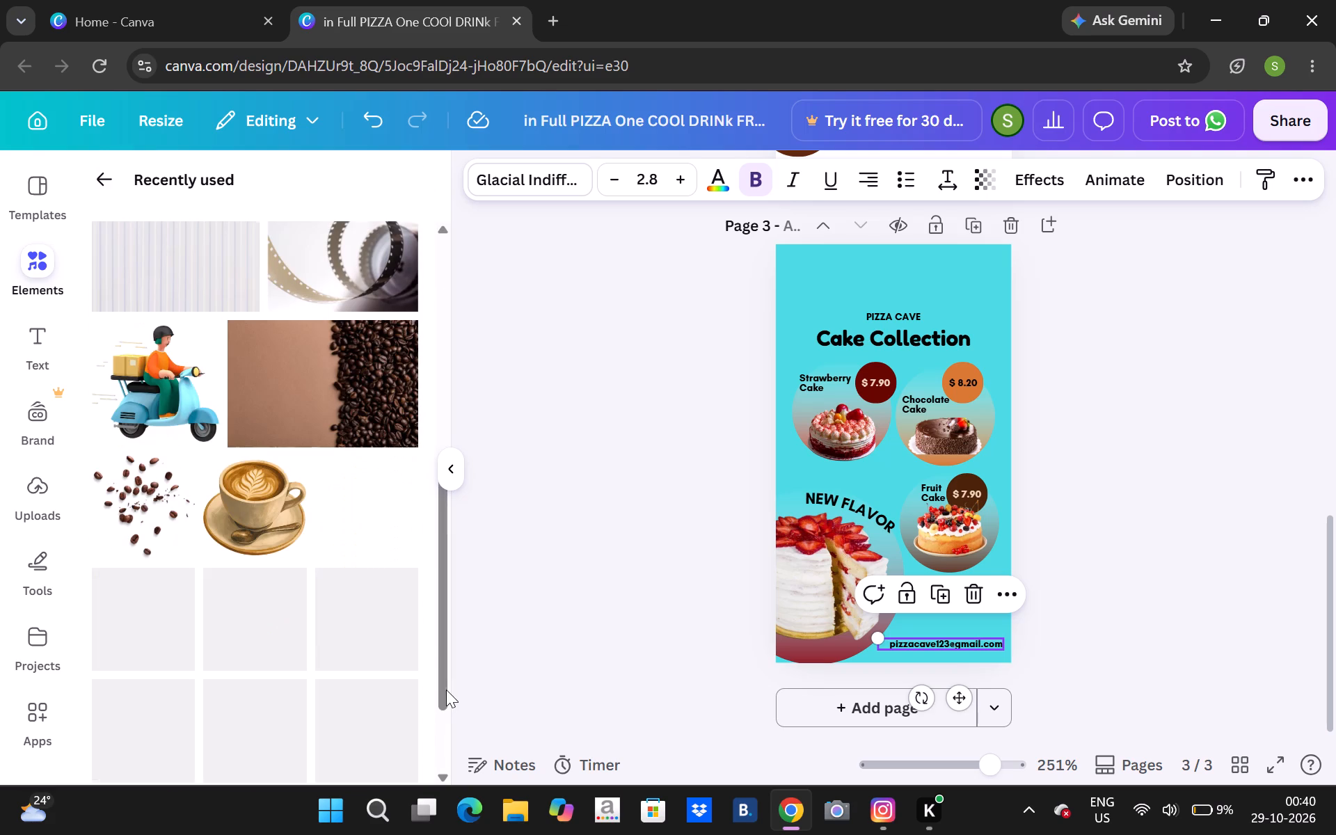
left_click(156, 380)
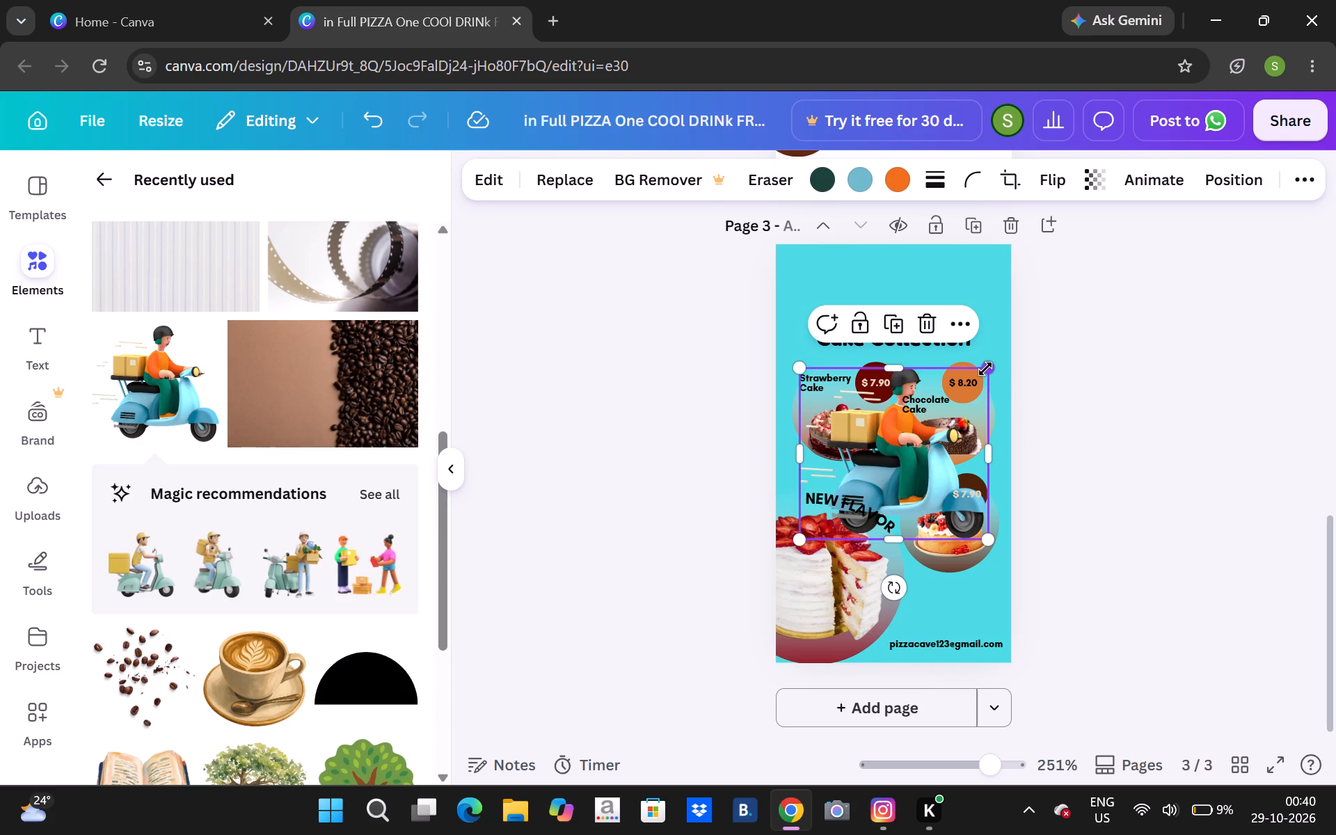
Shrink the scooter rider graphic to a small icon and place it just above the start of the contact e-mail line.
left_click_drag(985, 374, 914, 456)
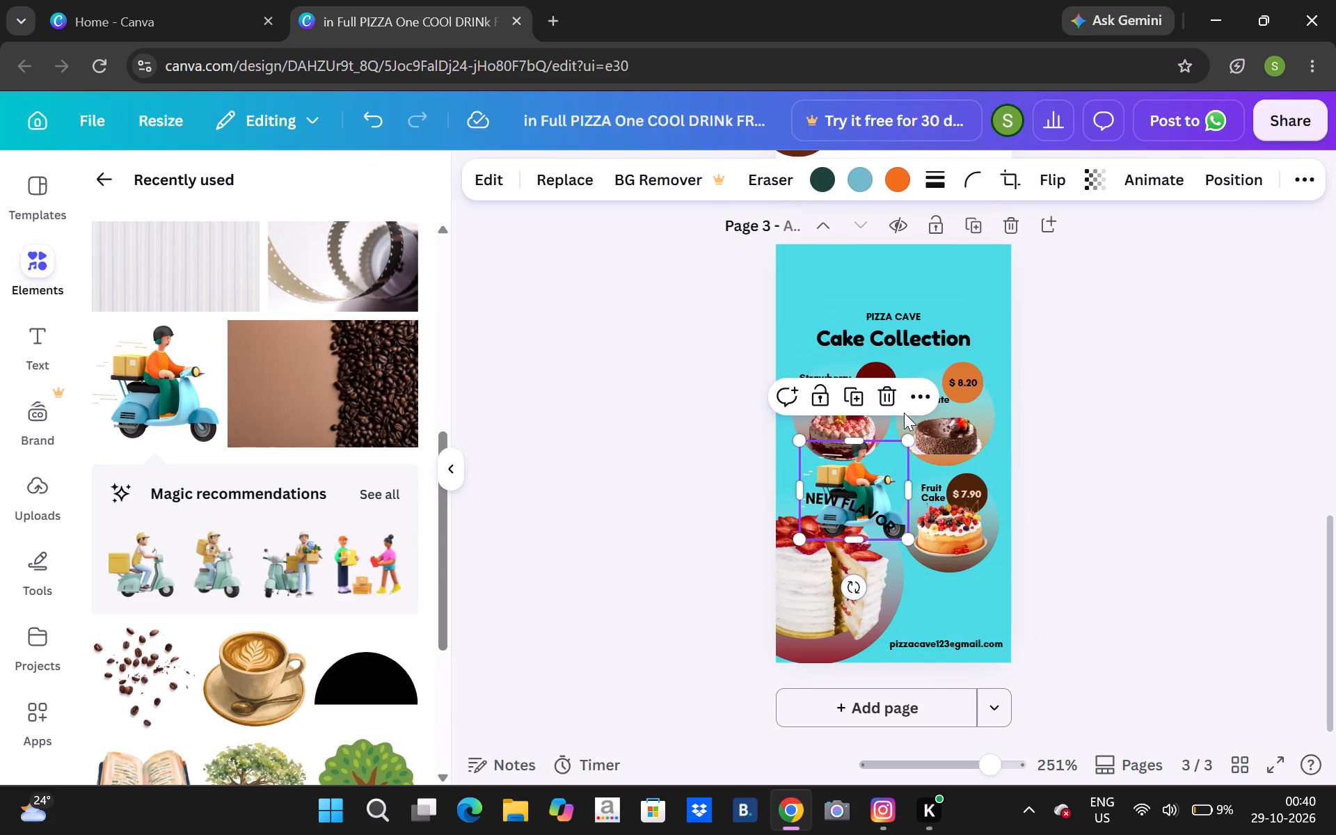
left_click_drag(904, 446, 825, 519)
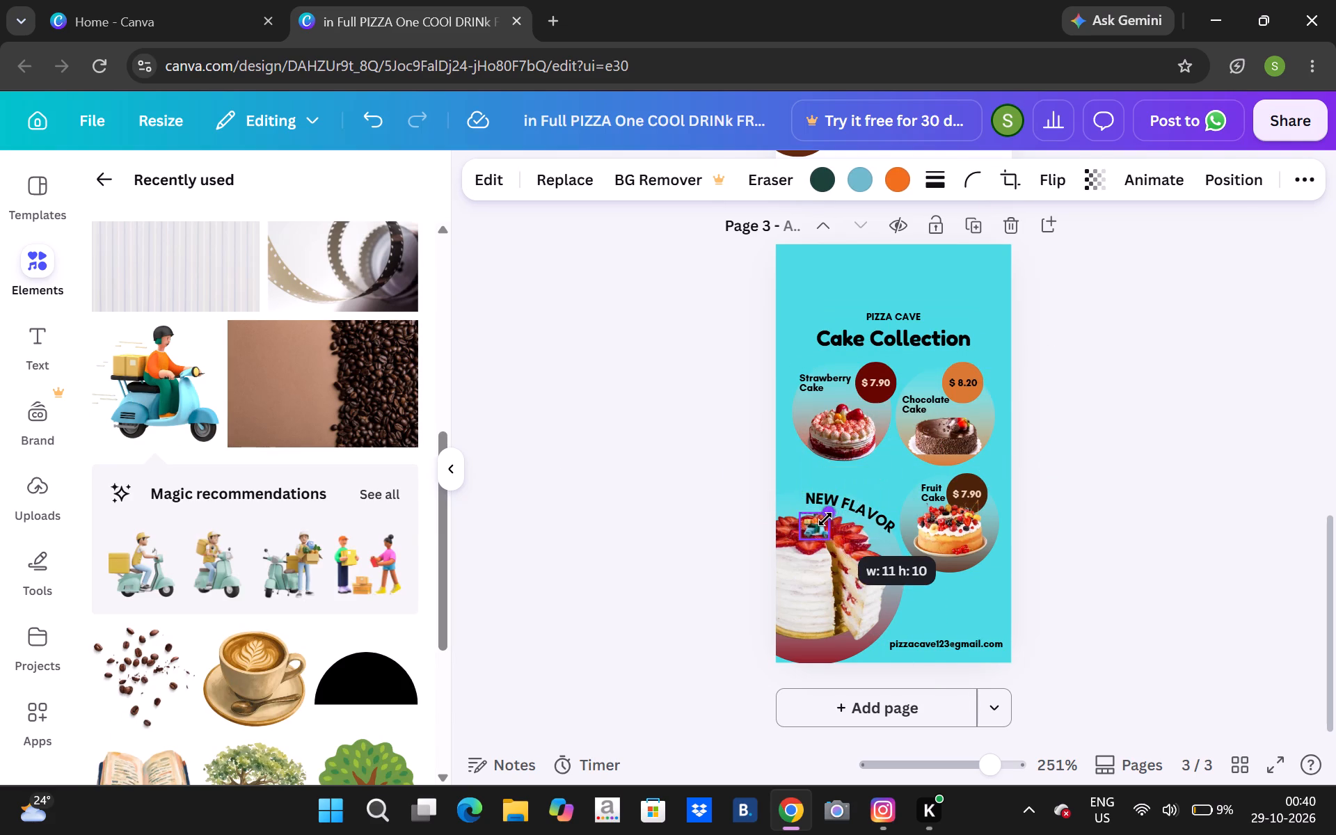
left_click_drag(825, 519, 842, 506)
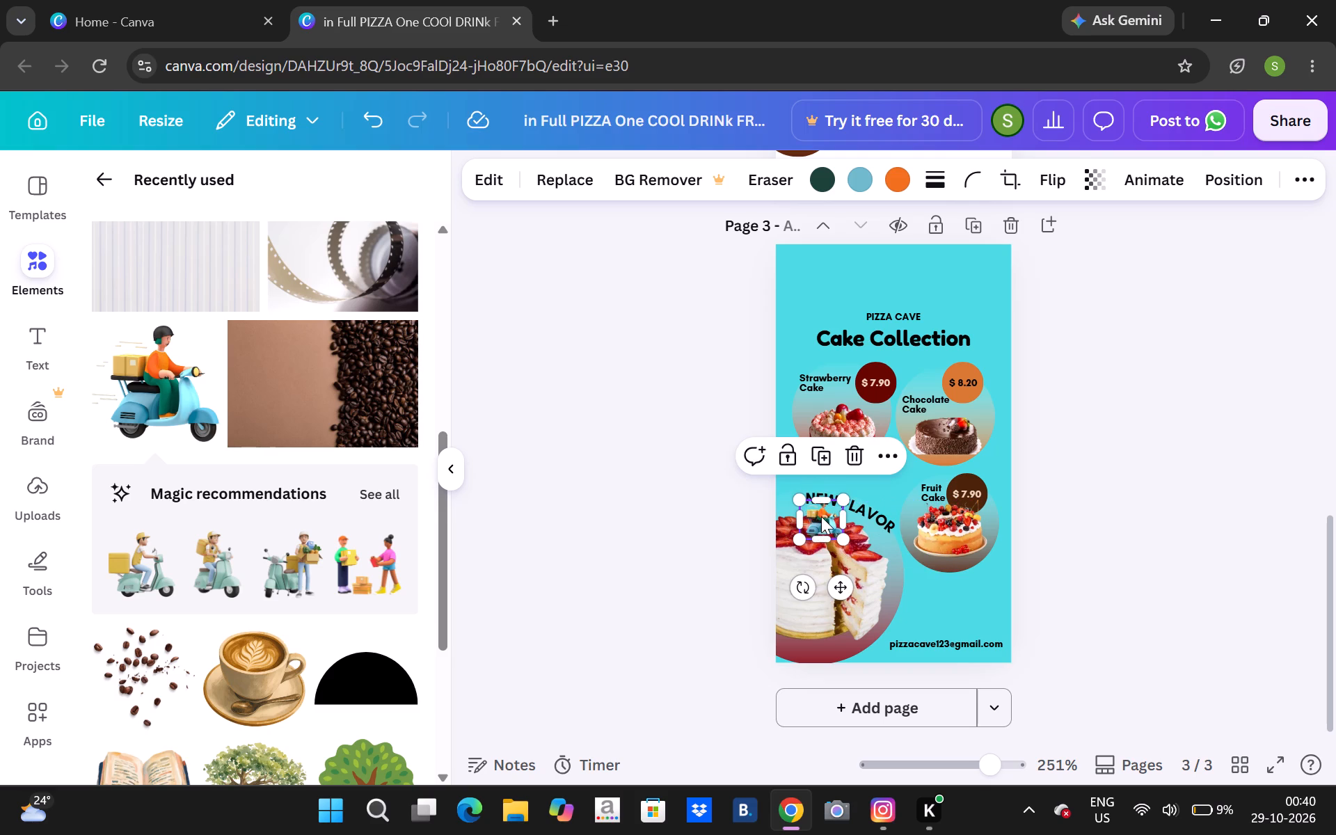
left_click_drag(821, 516, 916, 597)
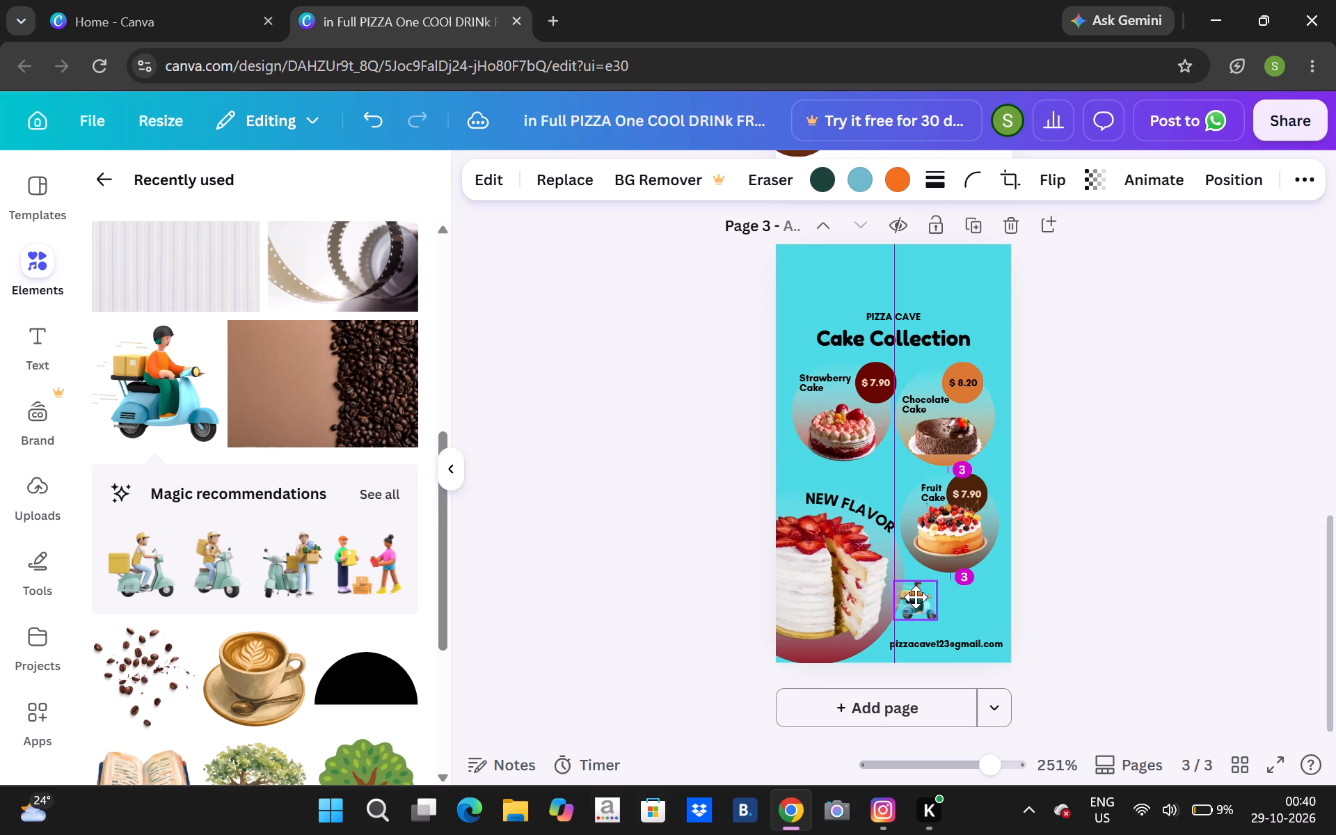
left_click_drag(916, 597, 917, 614)
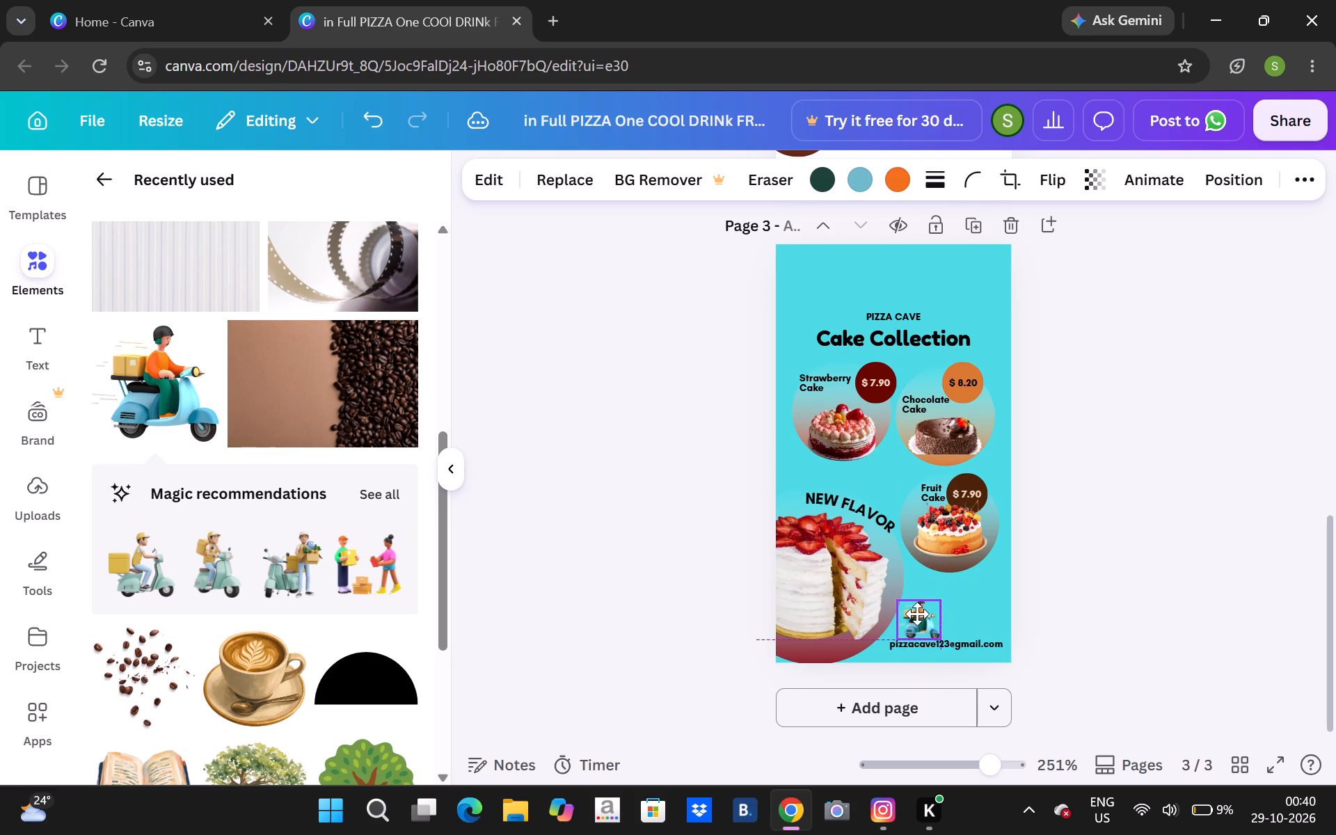
left_click_drag(917, 614, 916, 617)
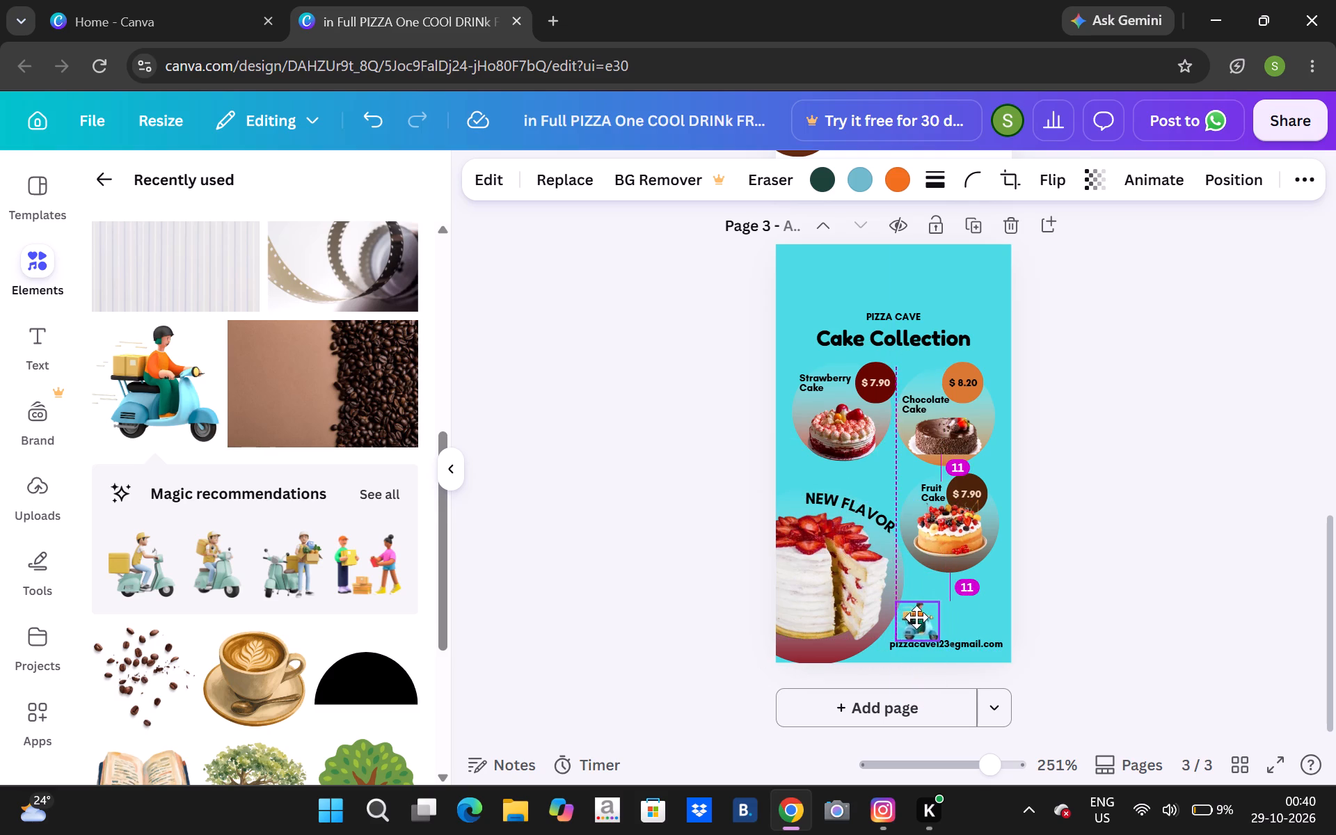
left_click_drag(916, 617, 915, 614)
left_click(1088, 590)
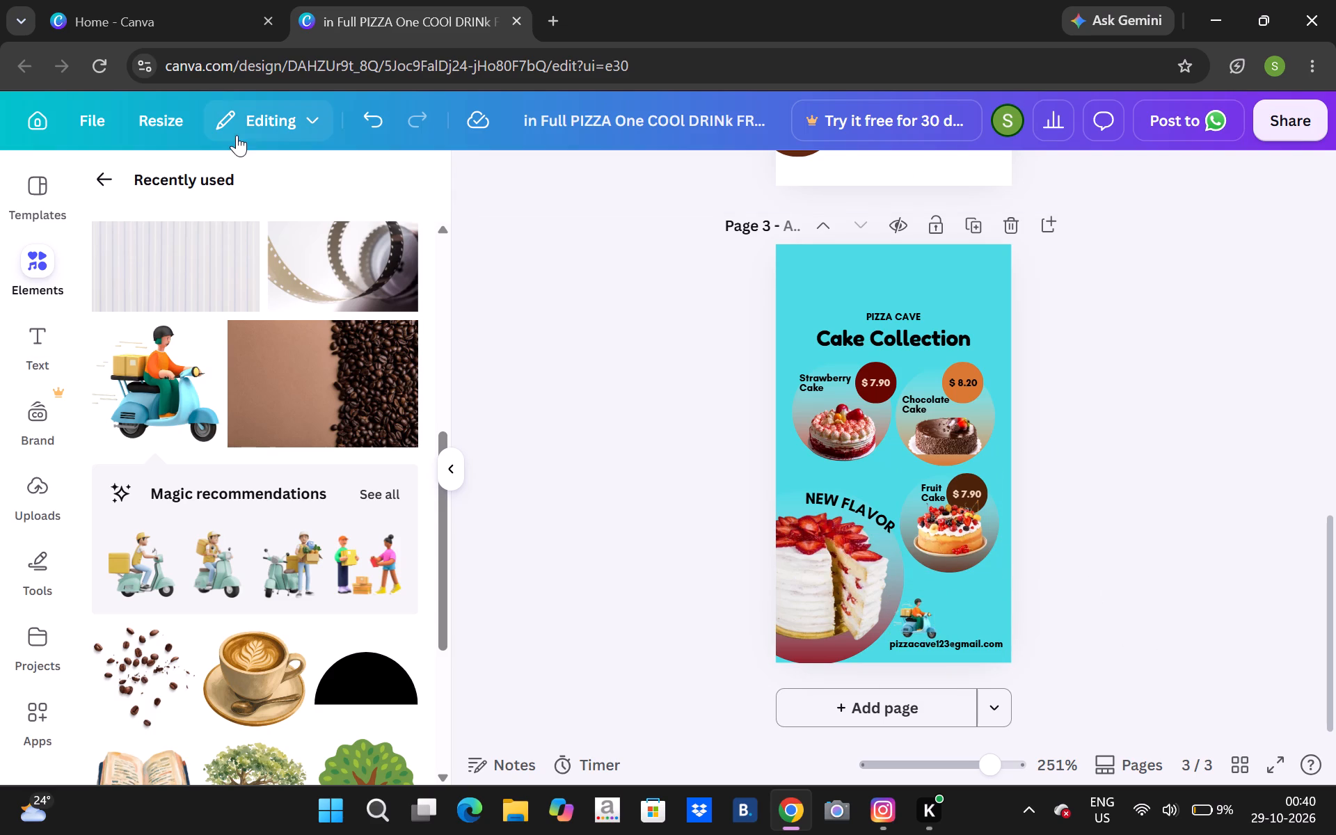
Add a body text box to page 3.
left_click(33, 328)
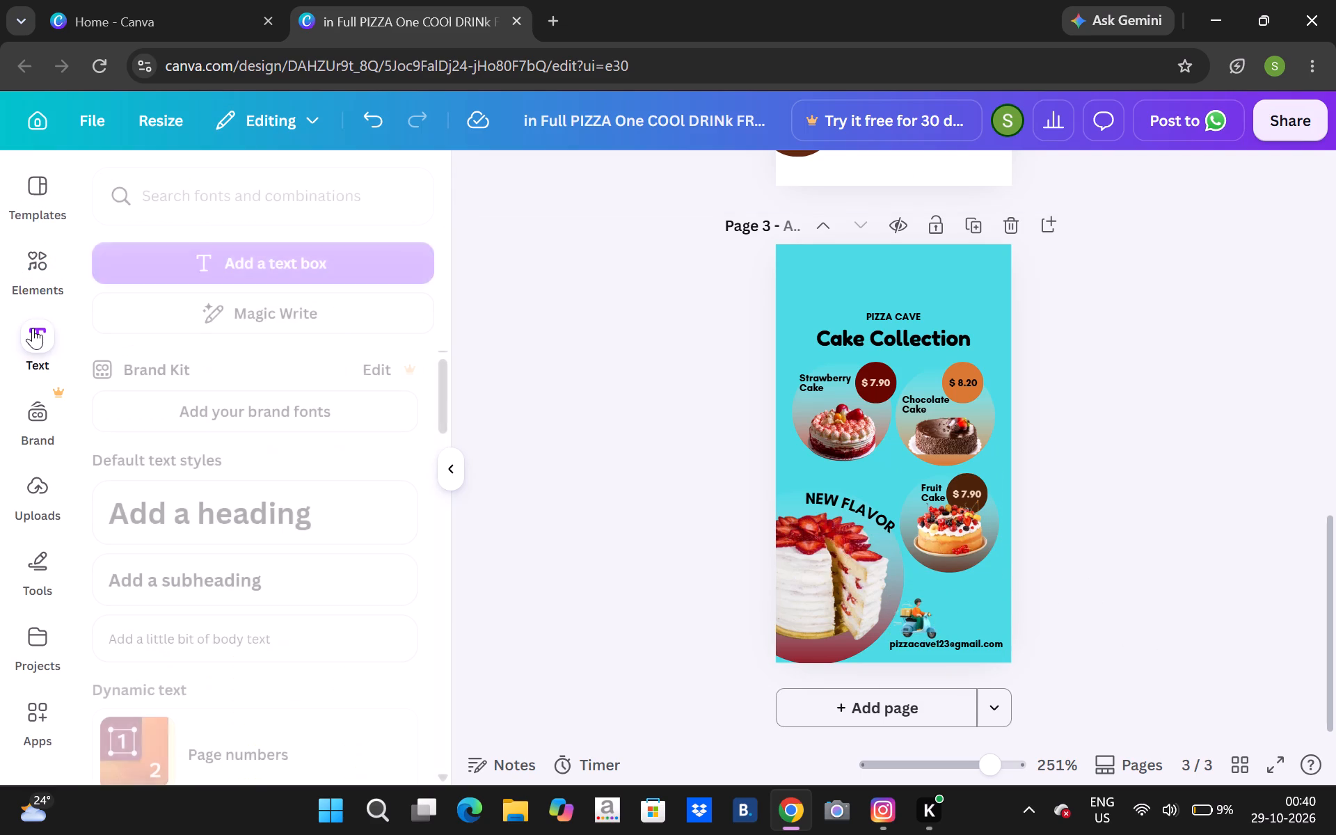
left_click(167, 648)
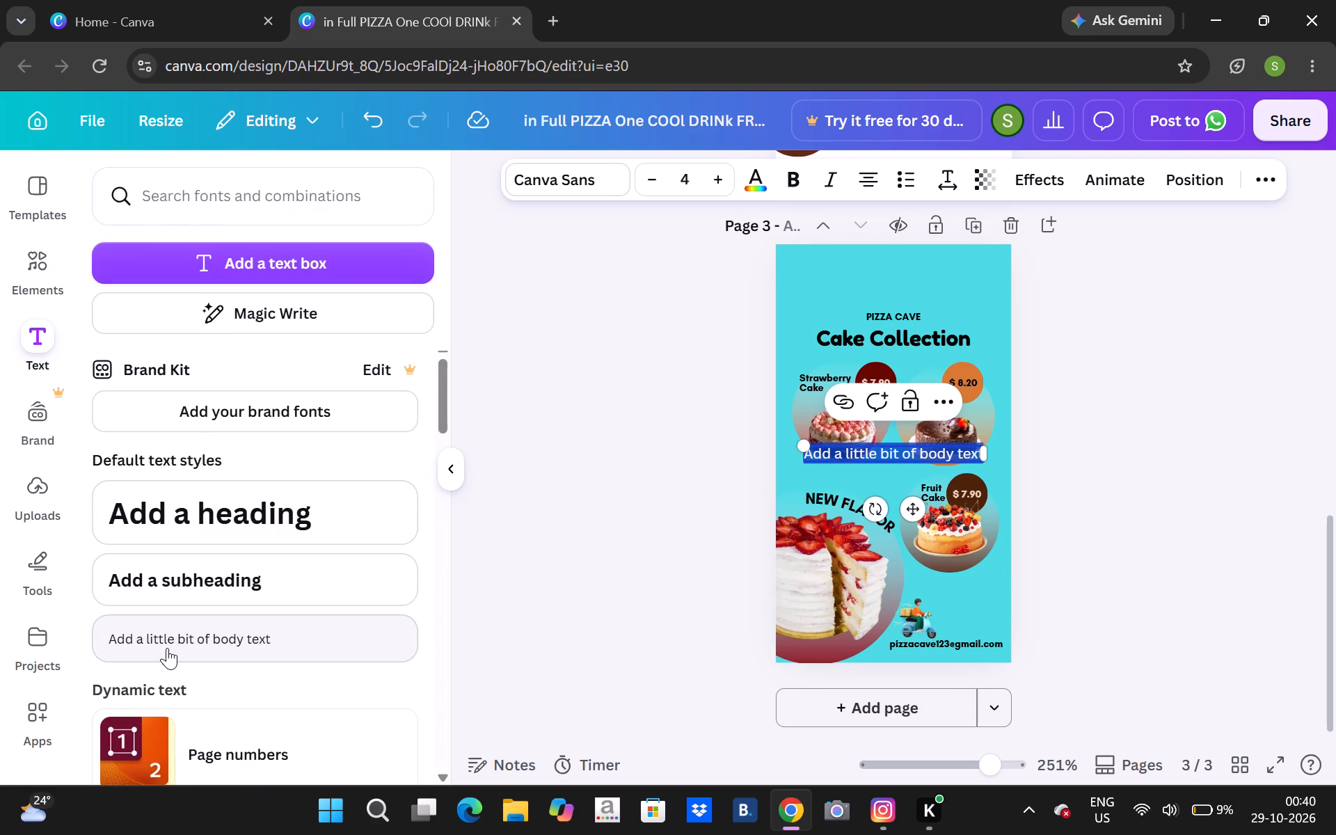
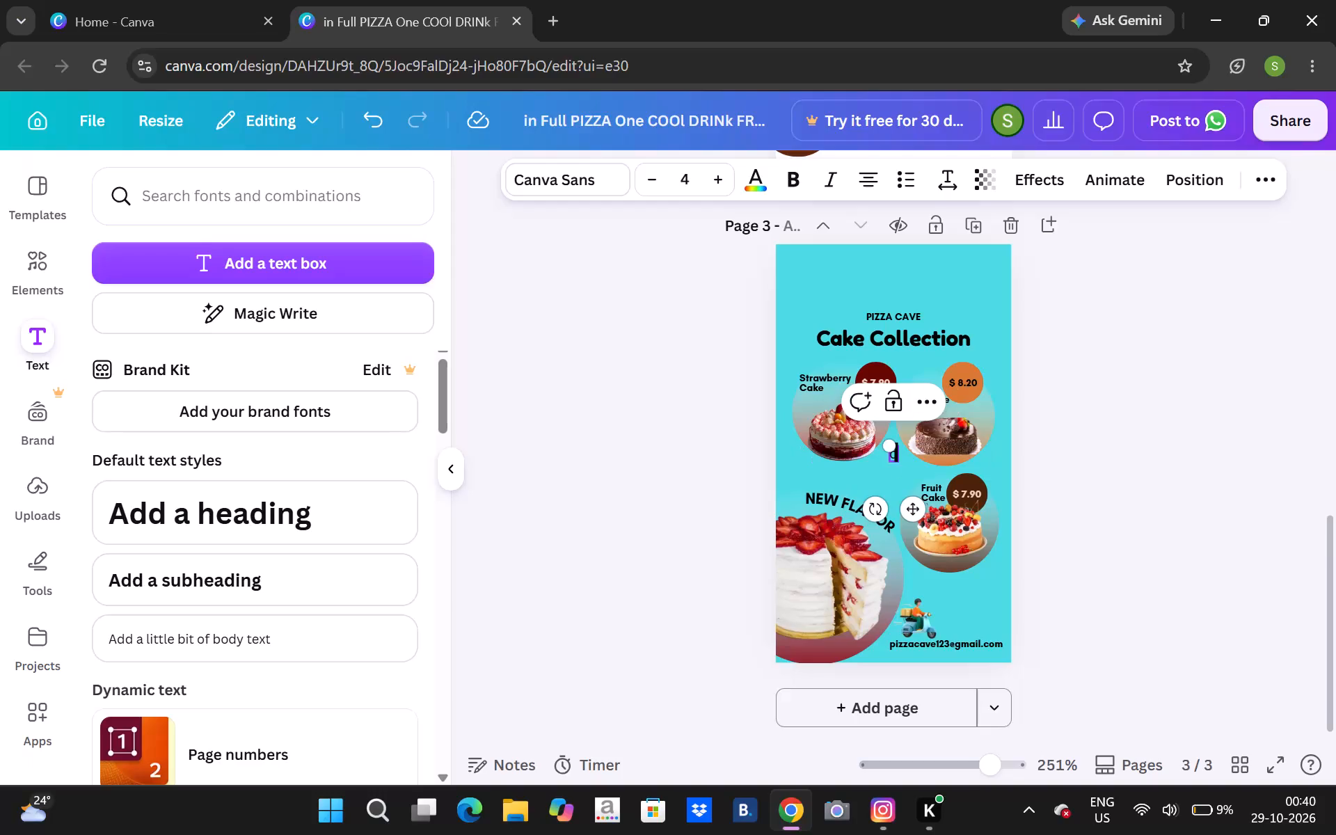
Enter the text "online deliery Avaiable" in the new text box on page 3.
type("nline delier")
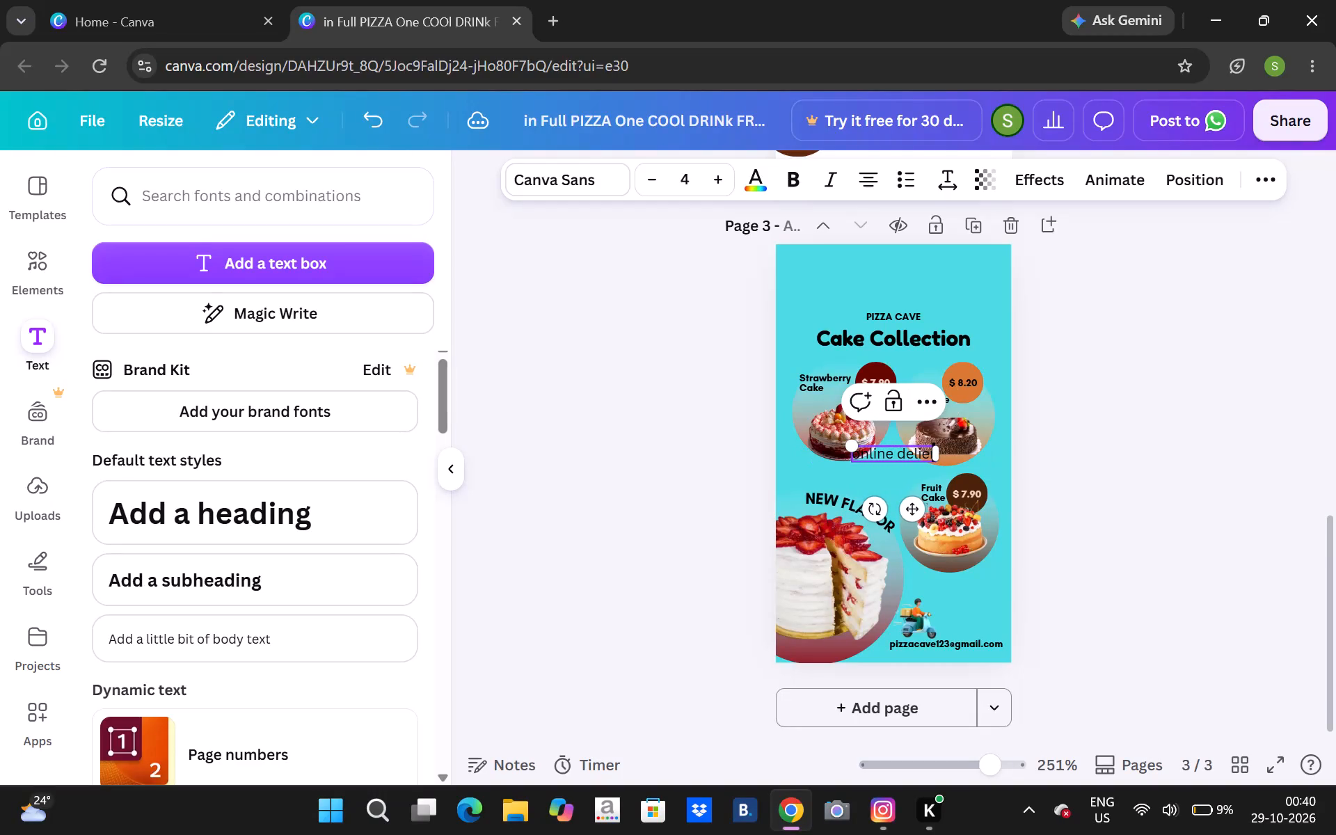
key("BackSpace")
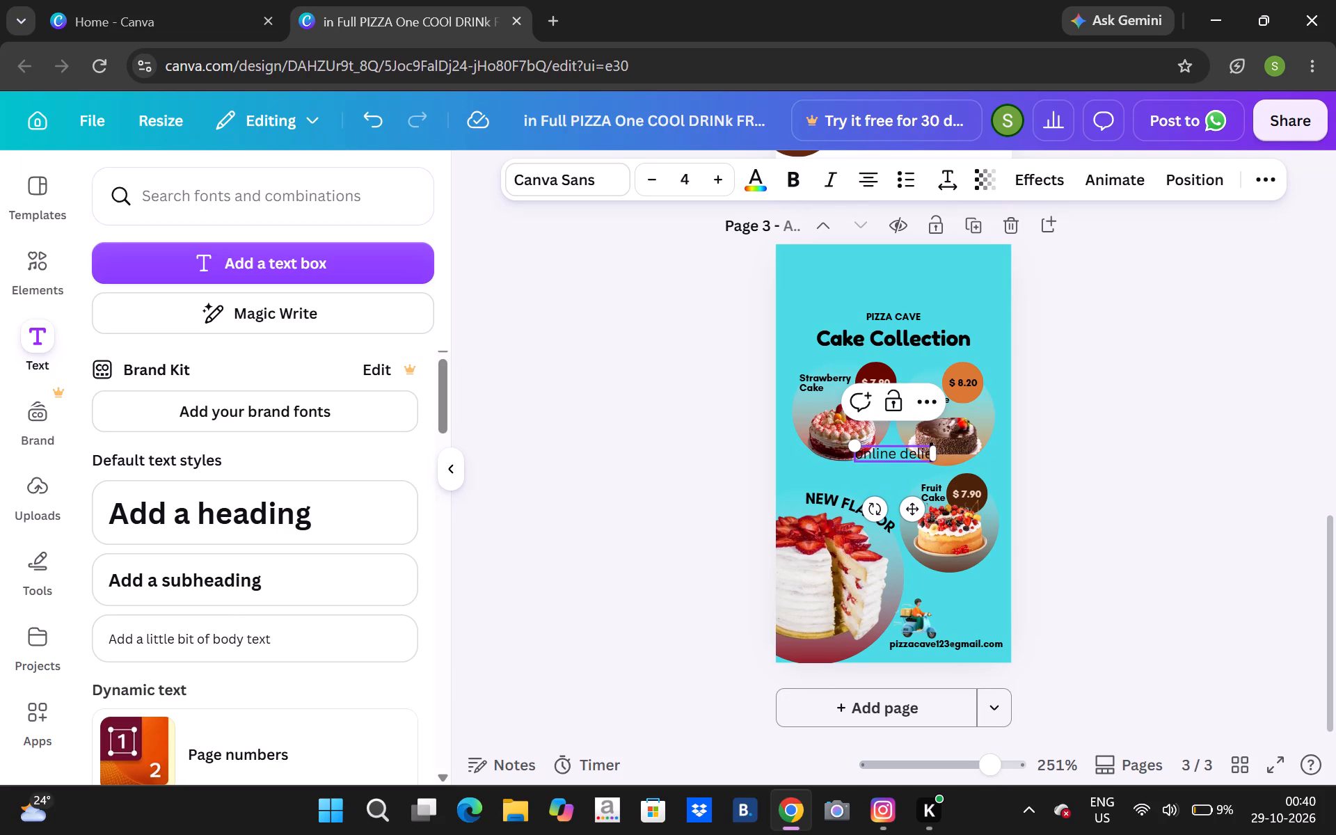
type("ry")
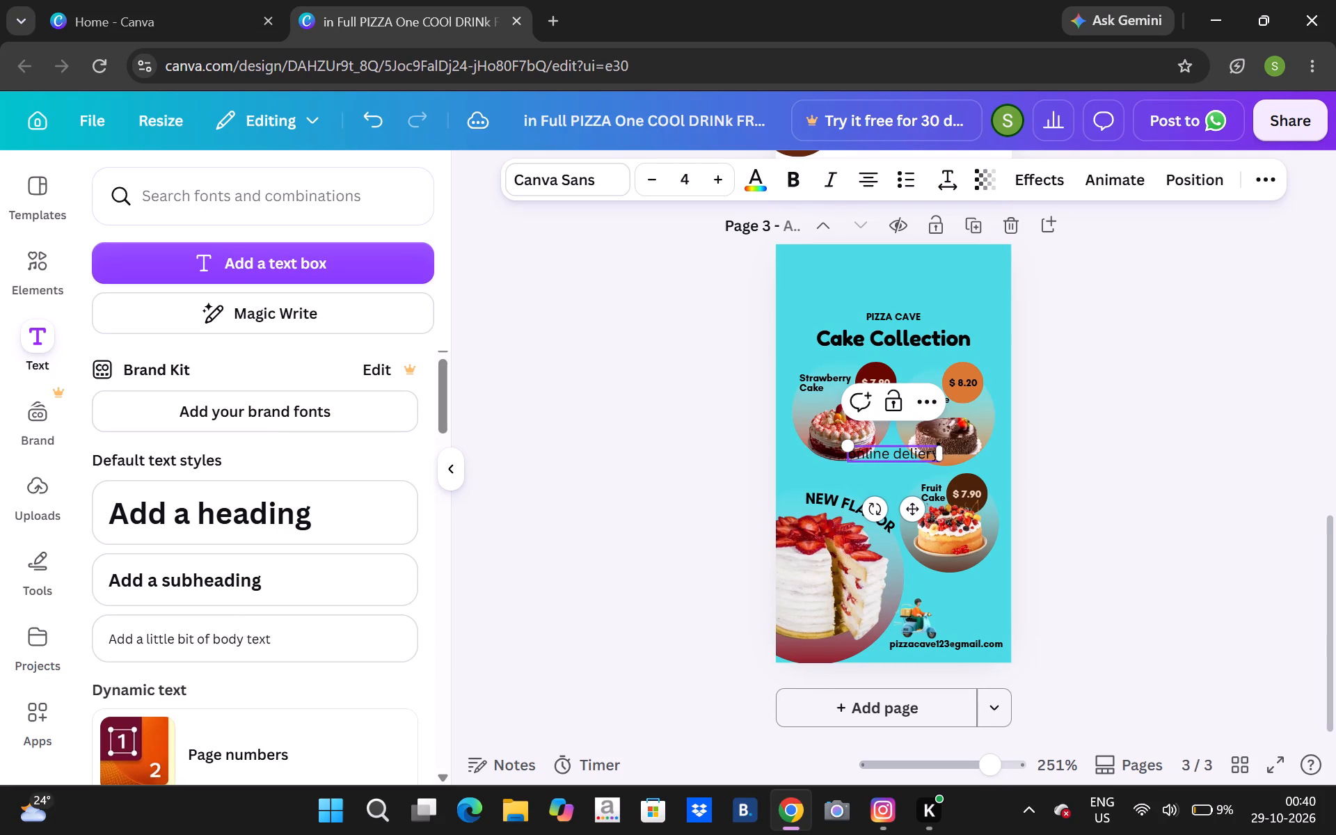
key("space")
type("Avaiable")
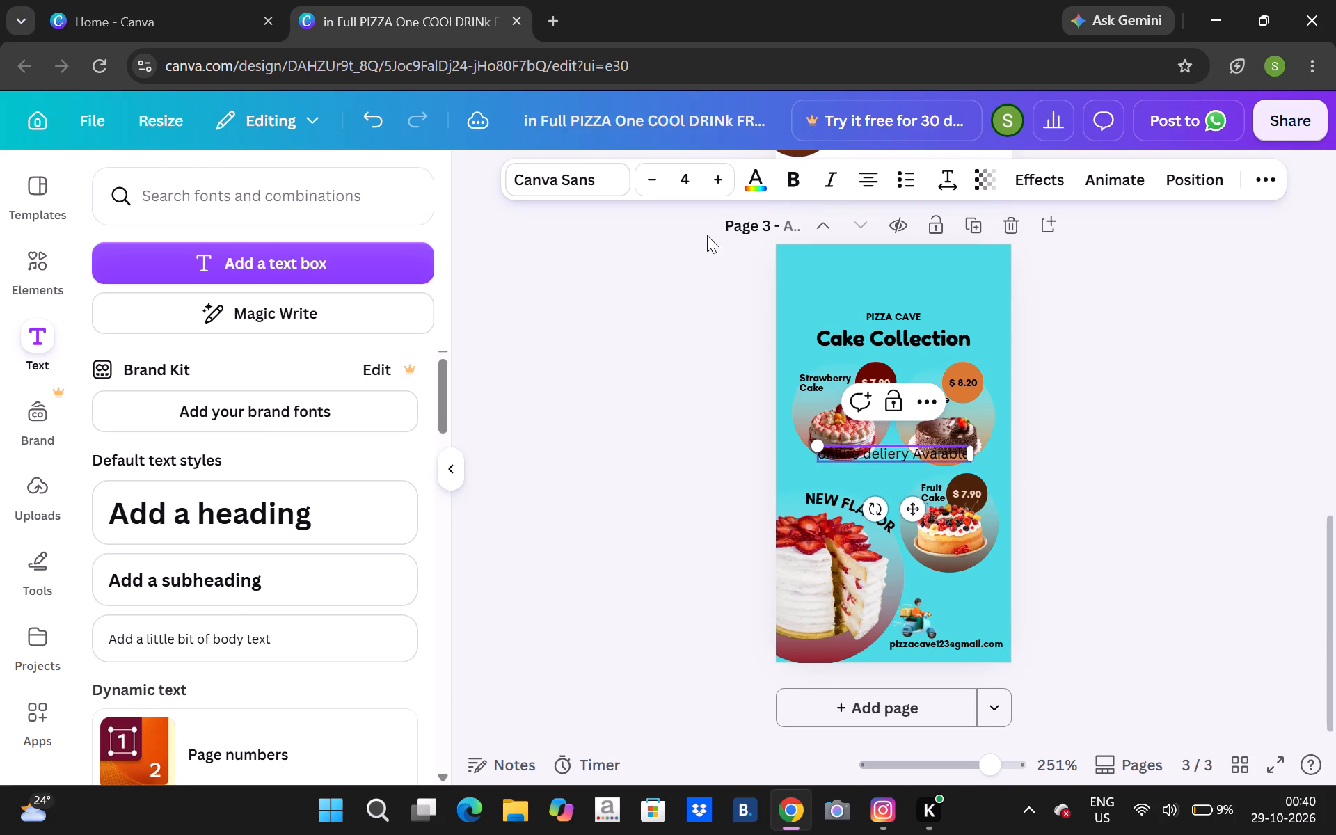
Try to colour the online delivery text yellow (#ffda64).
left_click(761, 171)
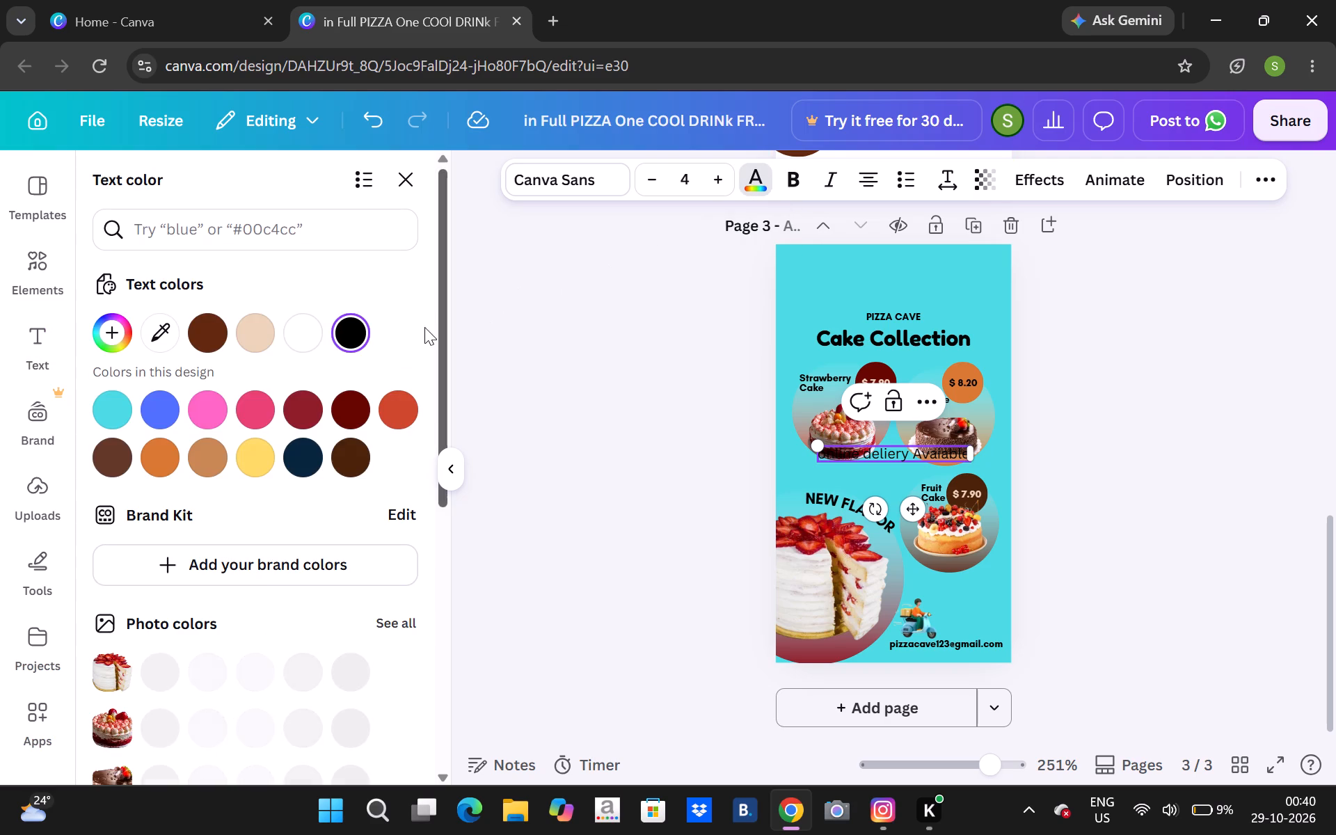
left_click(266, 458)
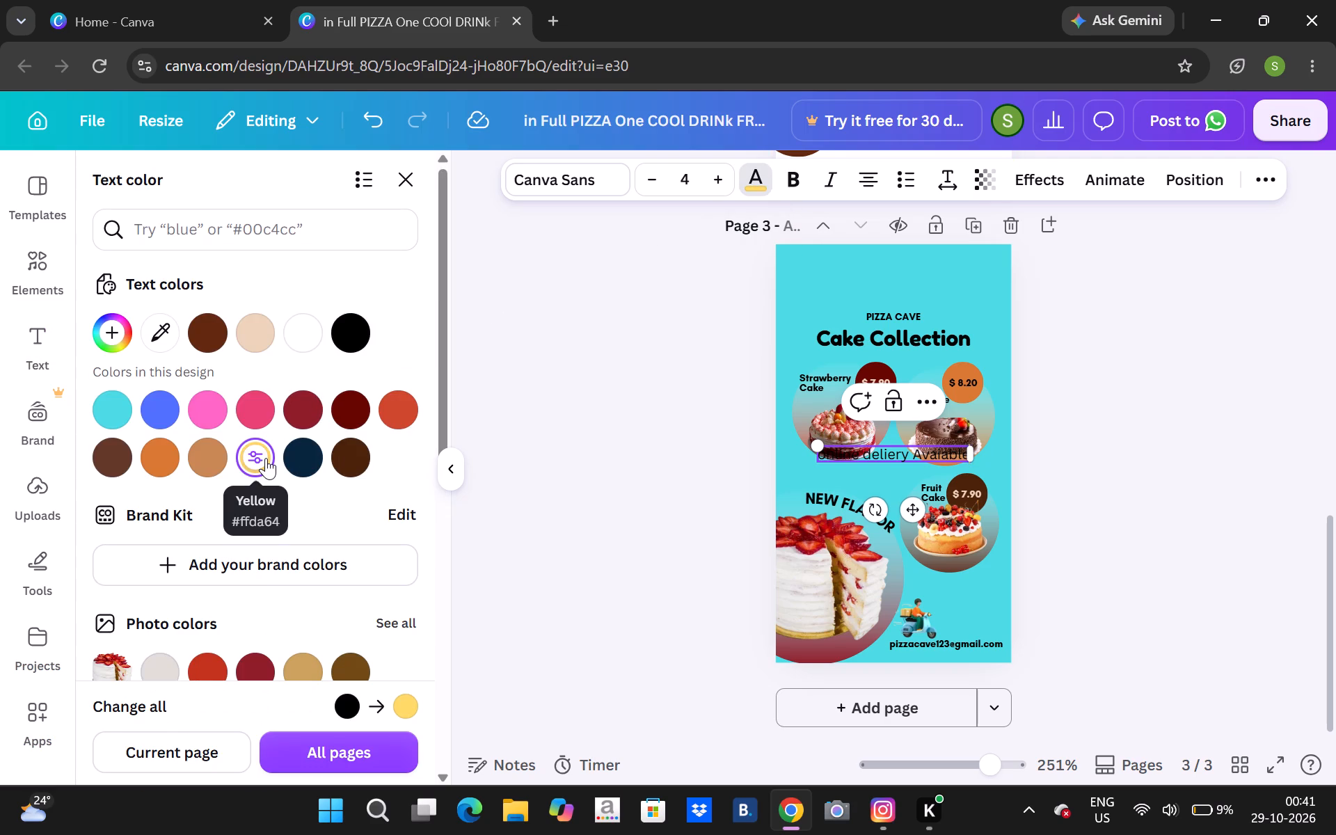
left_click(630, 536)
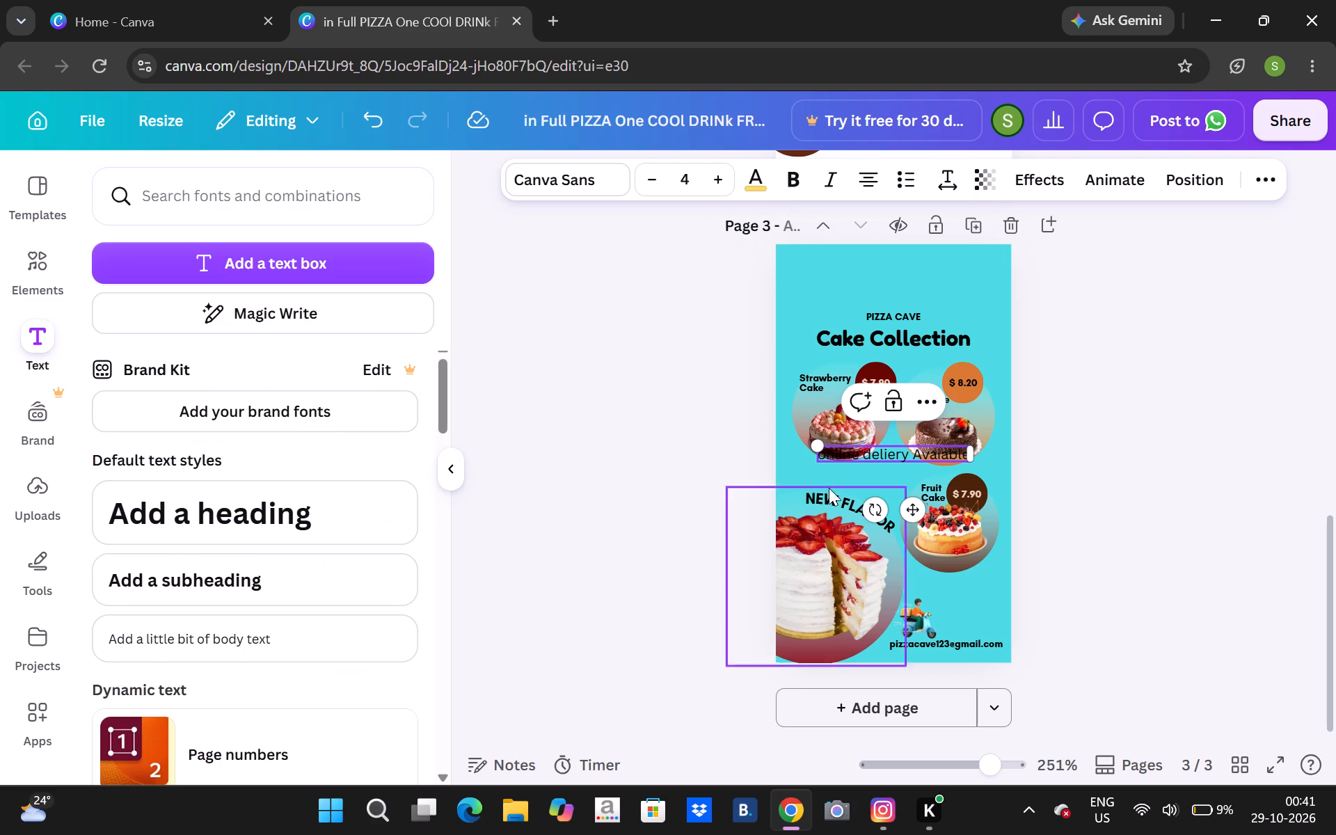
Shrink the online delivery text to size 2.3 and place it under the fruit cake, just above the scooter rider.
left_click_drag(932, 469, 969, 599)
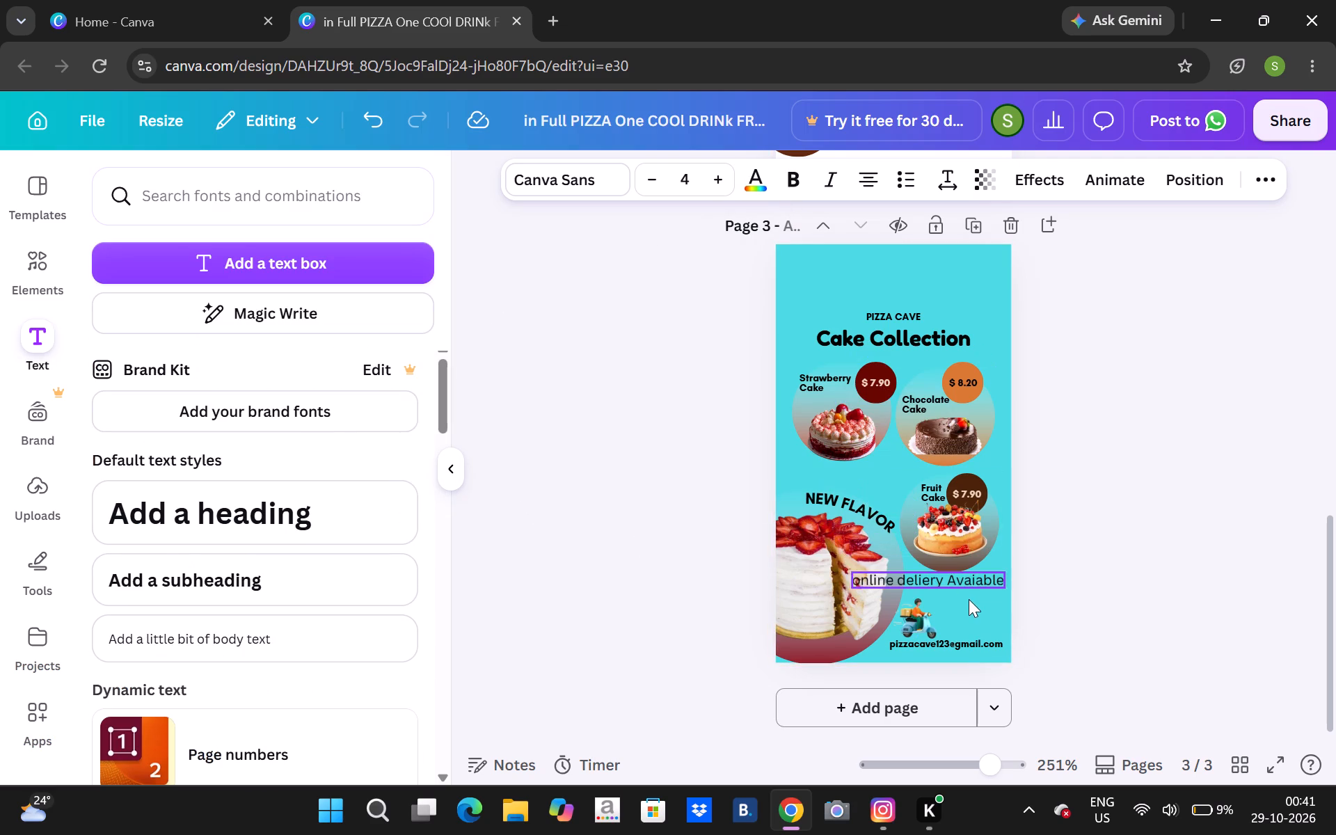
left_click_drag(969, 599, 972, 603)
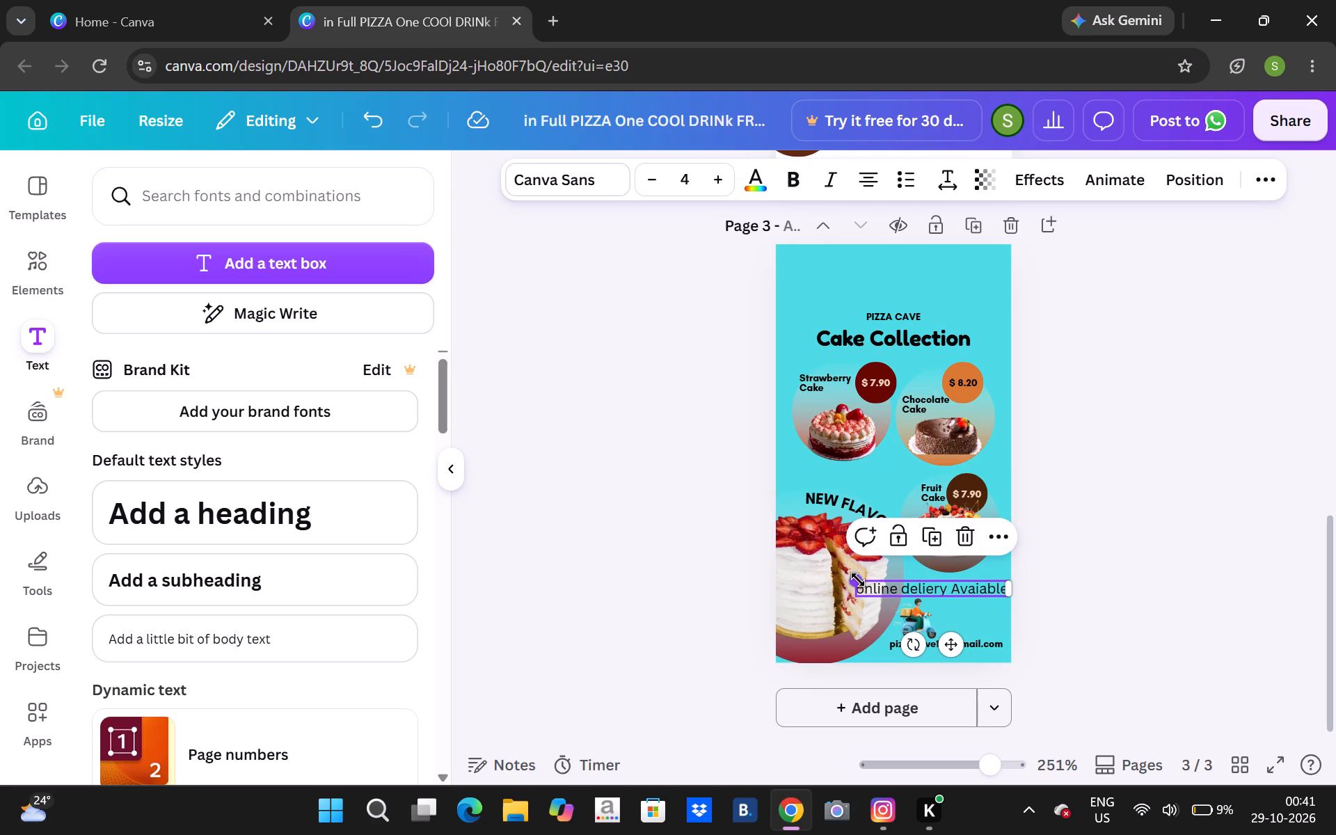
left_click_drag(863, 582, 887, 587)
left_click(887, 587)
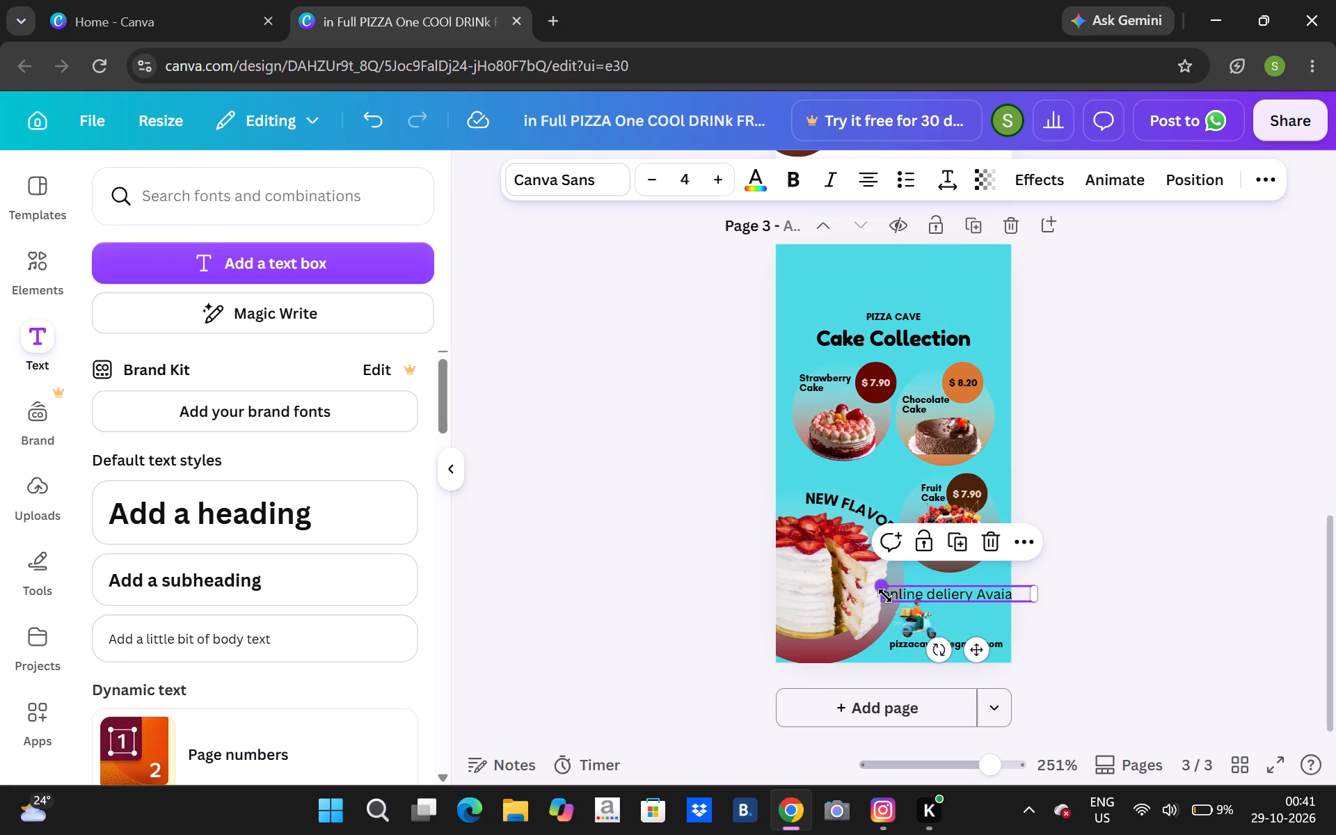
left_click_drag(885, 598, 937, 598)
left_click_drag(971, 584, 945, 589)
left_click_drag(912, 591, 928, 581)
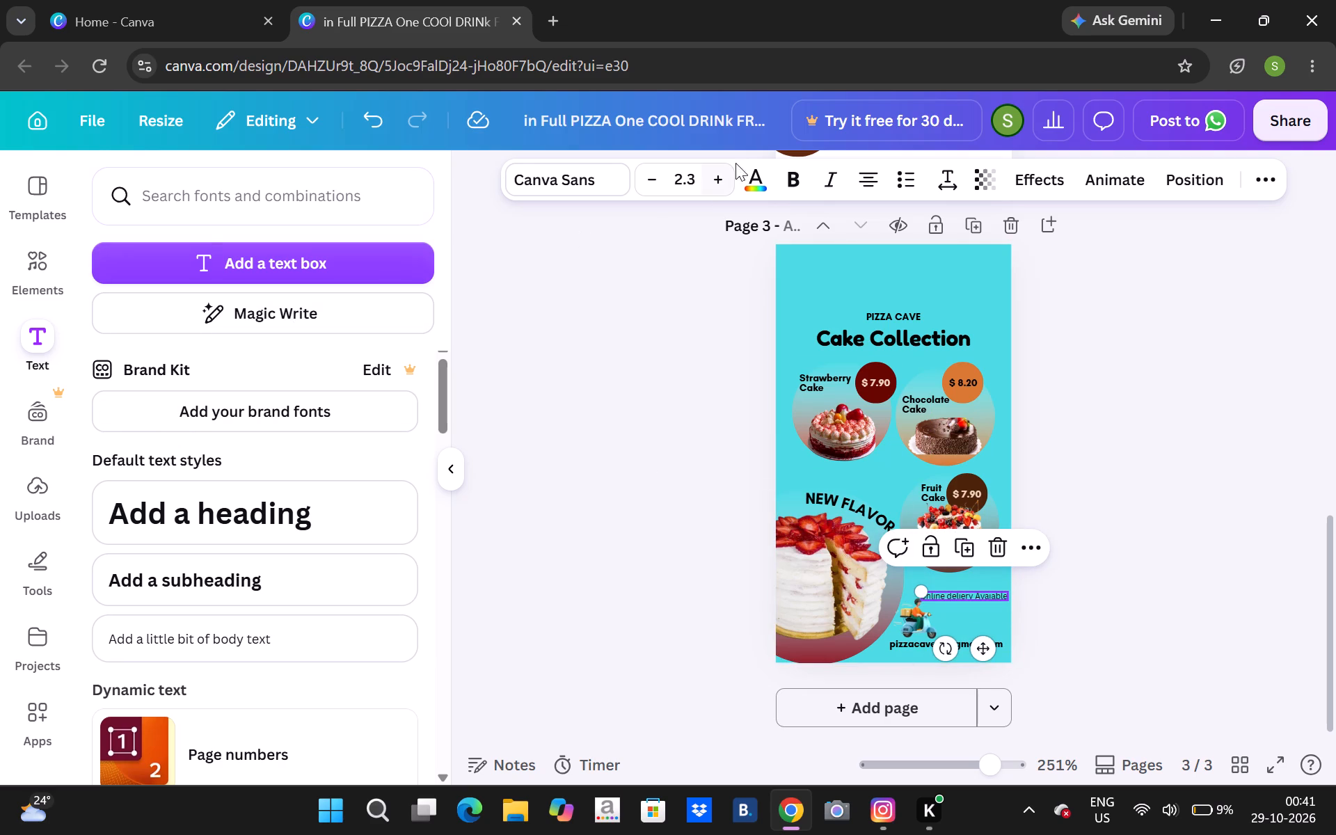
Make the online delivery text bold and colour it the darkest brown used in this design.
left_click(790, 180)
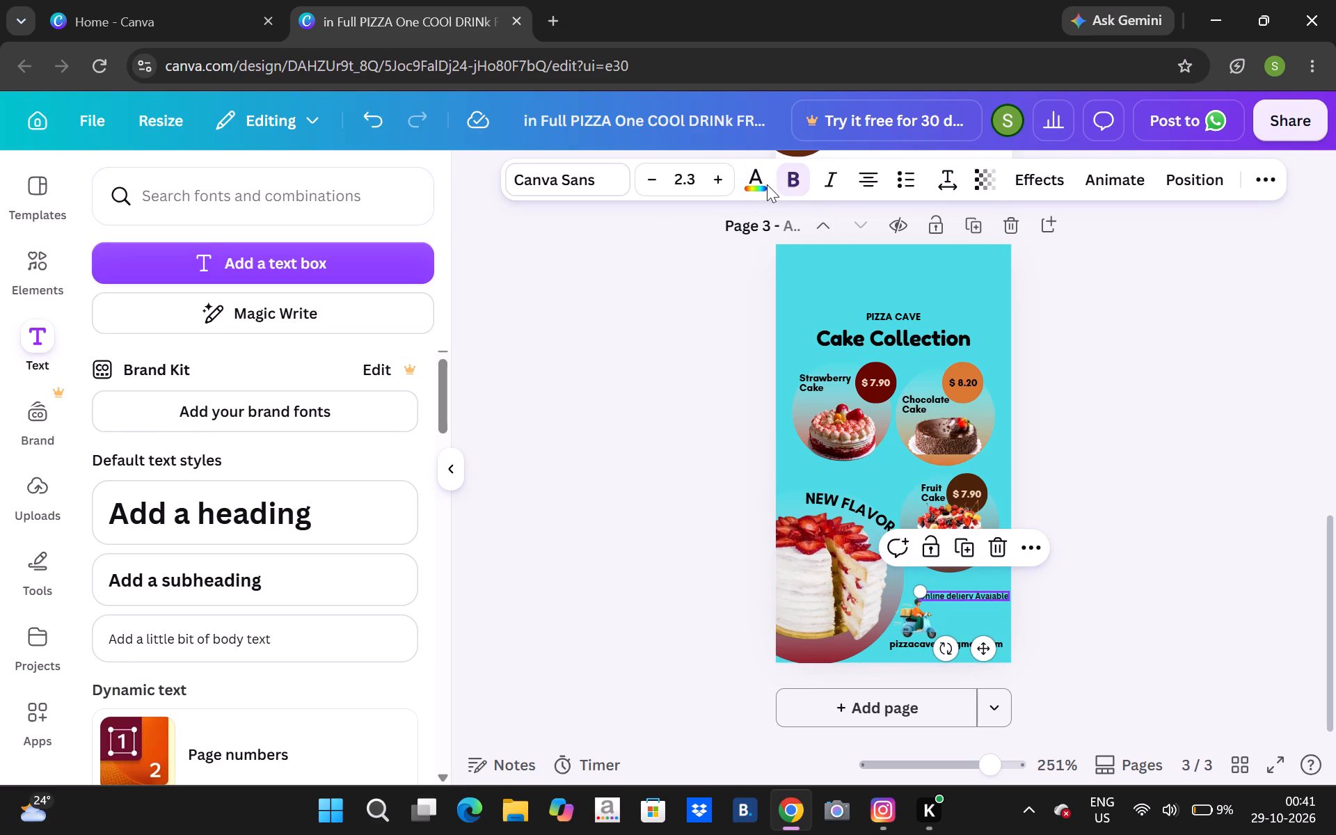
left_click_drag(738, 178, 746, 178)
left_click(746, 178)
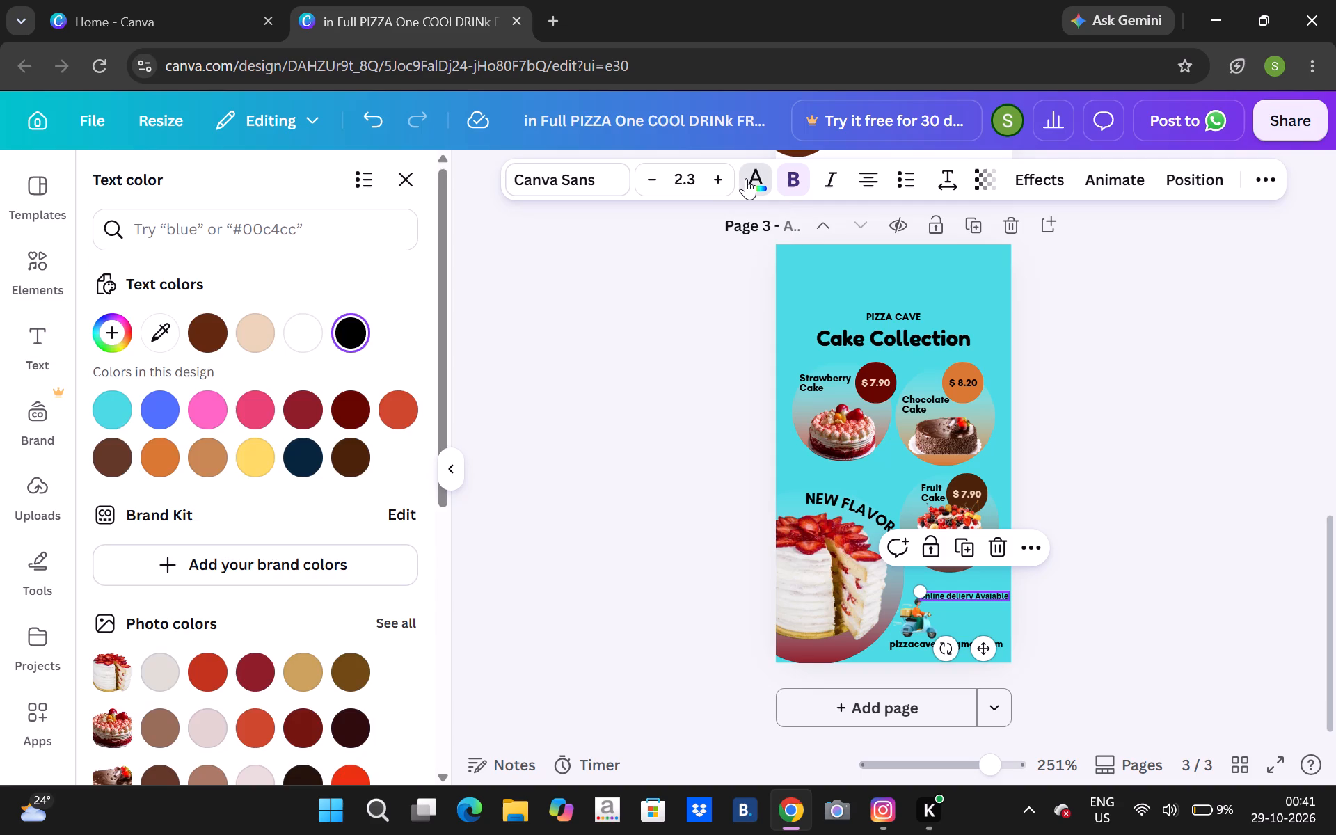
left_click(251, 455)
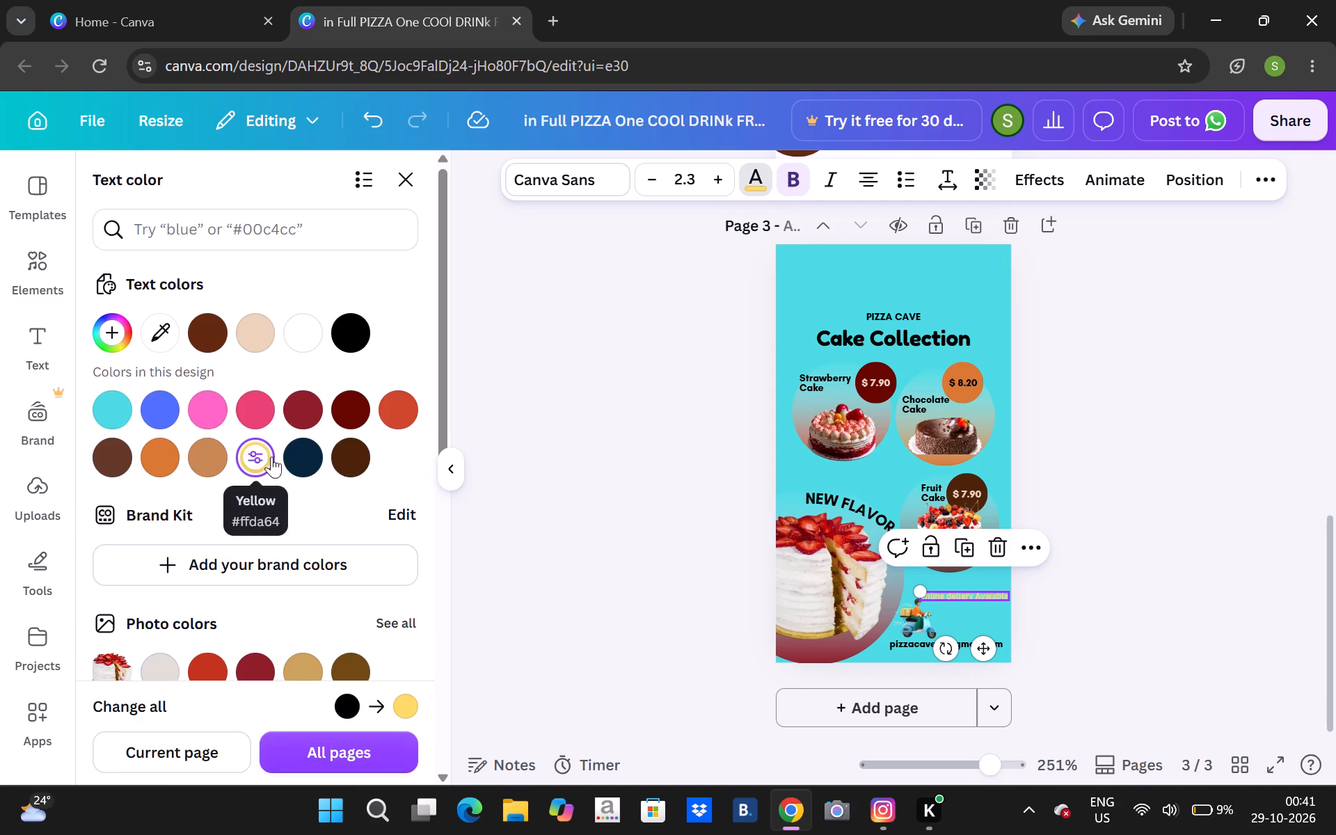
left_click(348, 461)
left_click(511, 509)
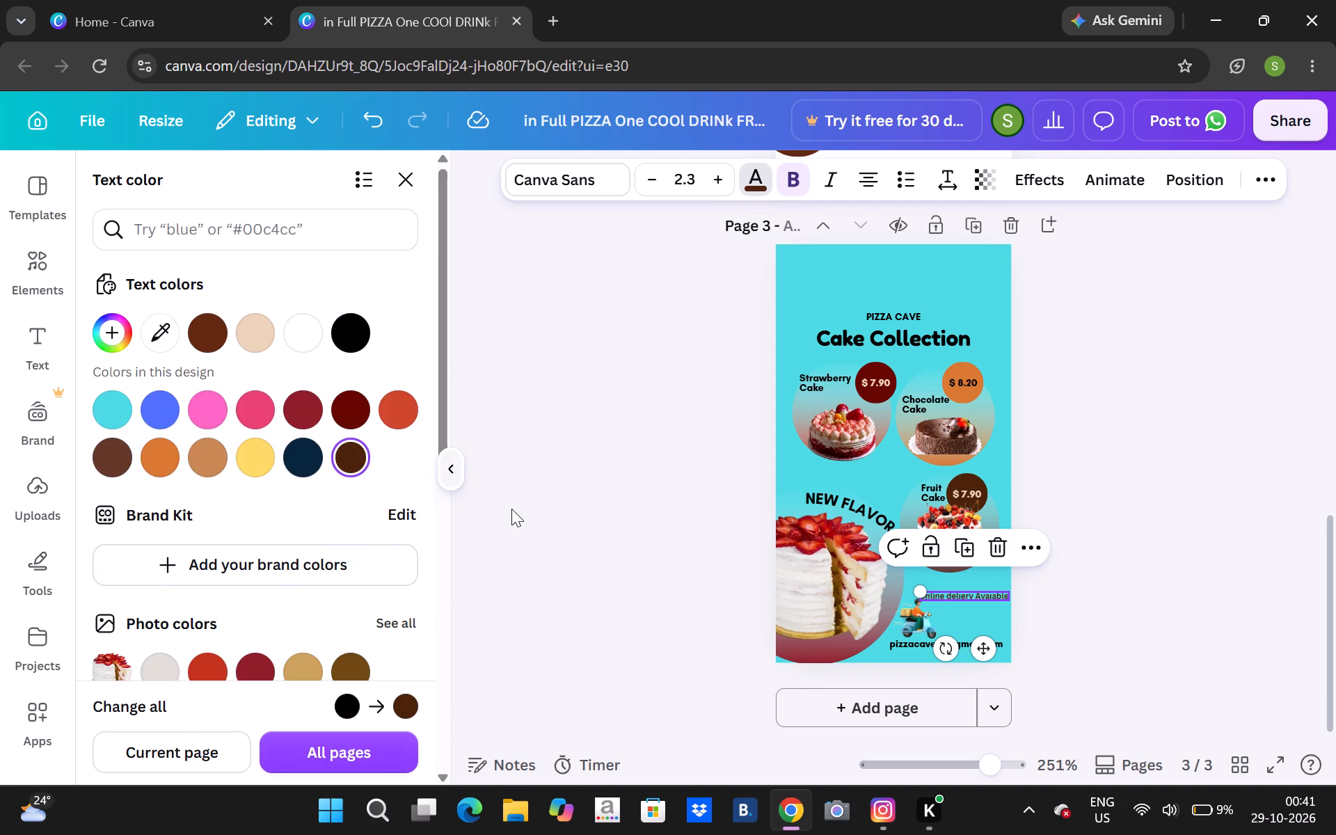
left_click(1113, 605)
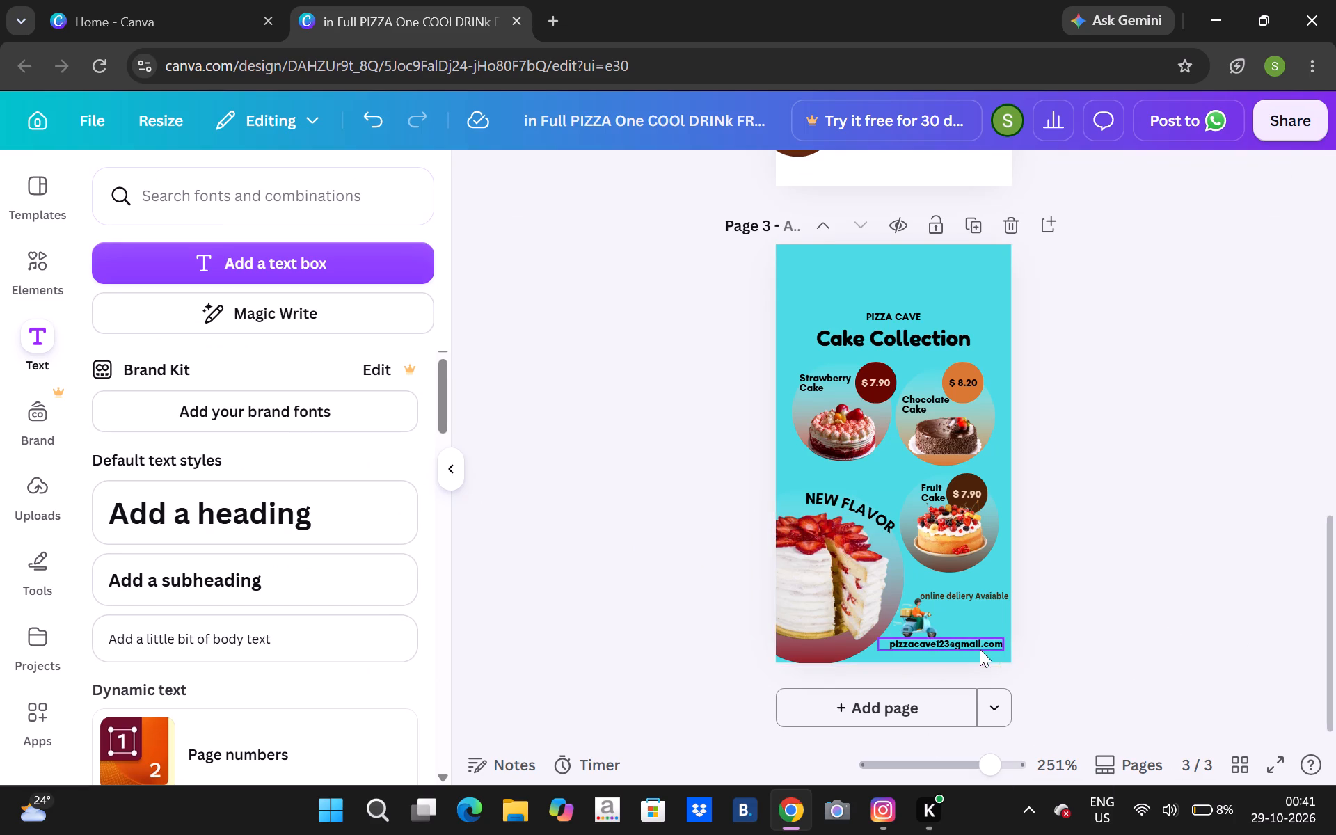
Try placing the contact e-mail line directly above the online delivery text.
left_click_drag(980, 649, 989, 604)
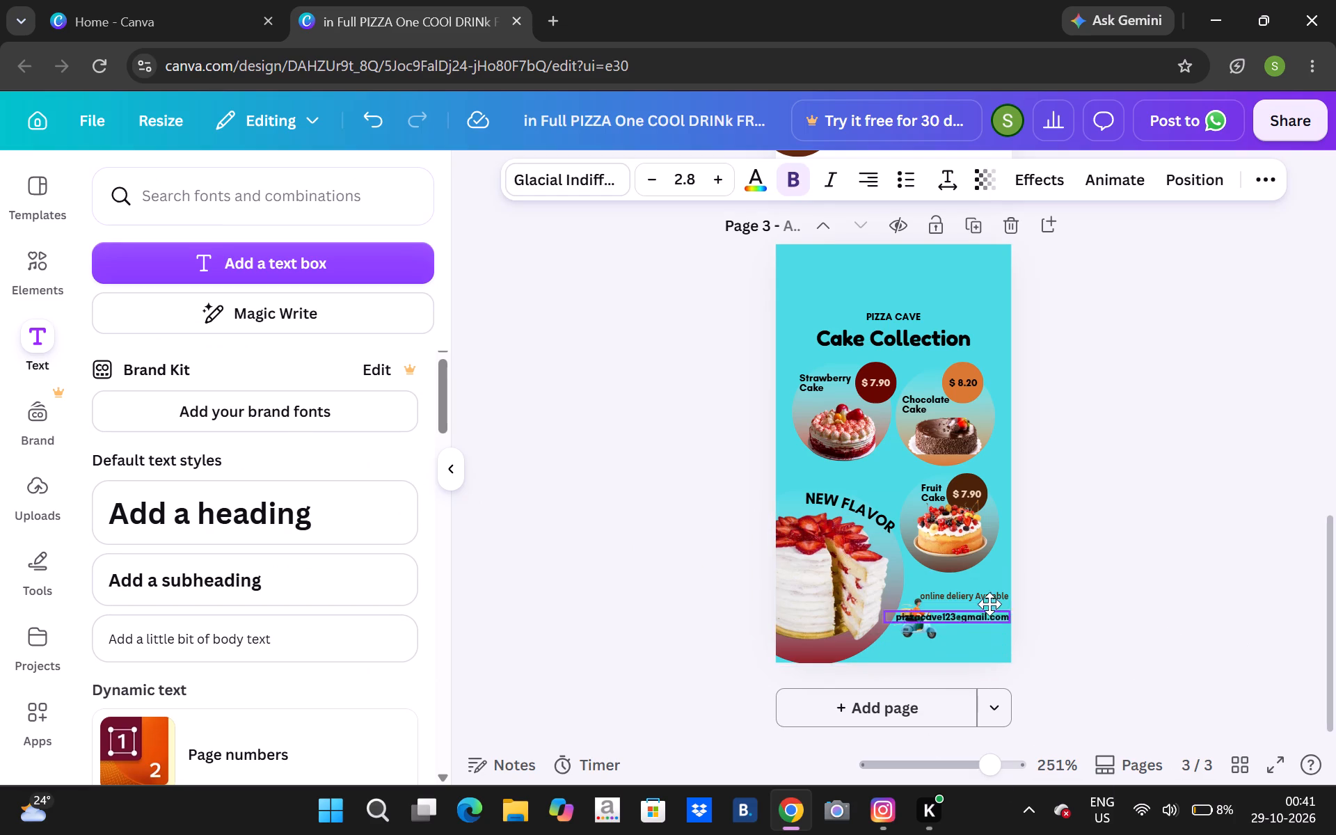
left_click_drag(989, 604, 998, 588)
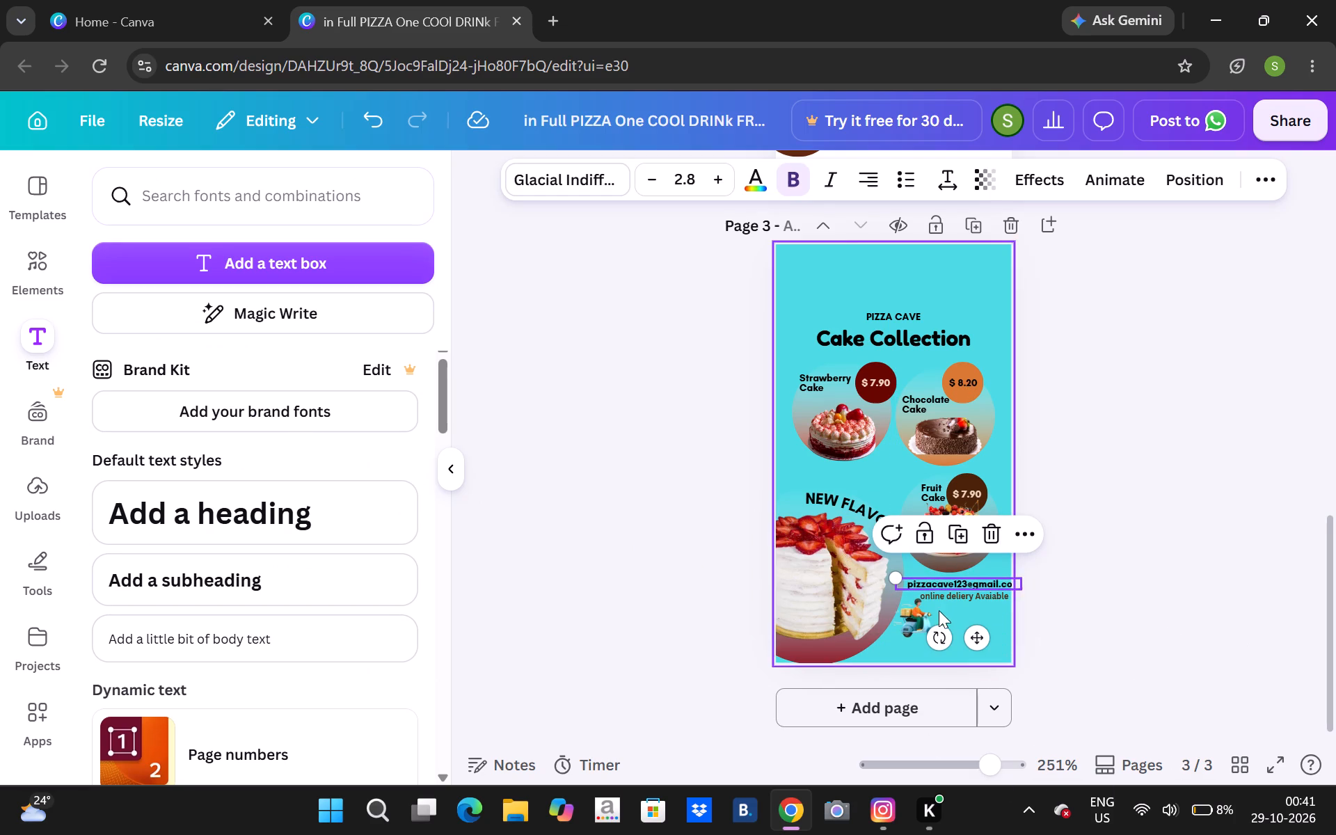
Arrange the scooter rider with the online delivery text beside it, and the contact e-mail line beneath them near page 3's bottom edge.
left_click(930, 614)
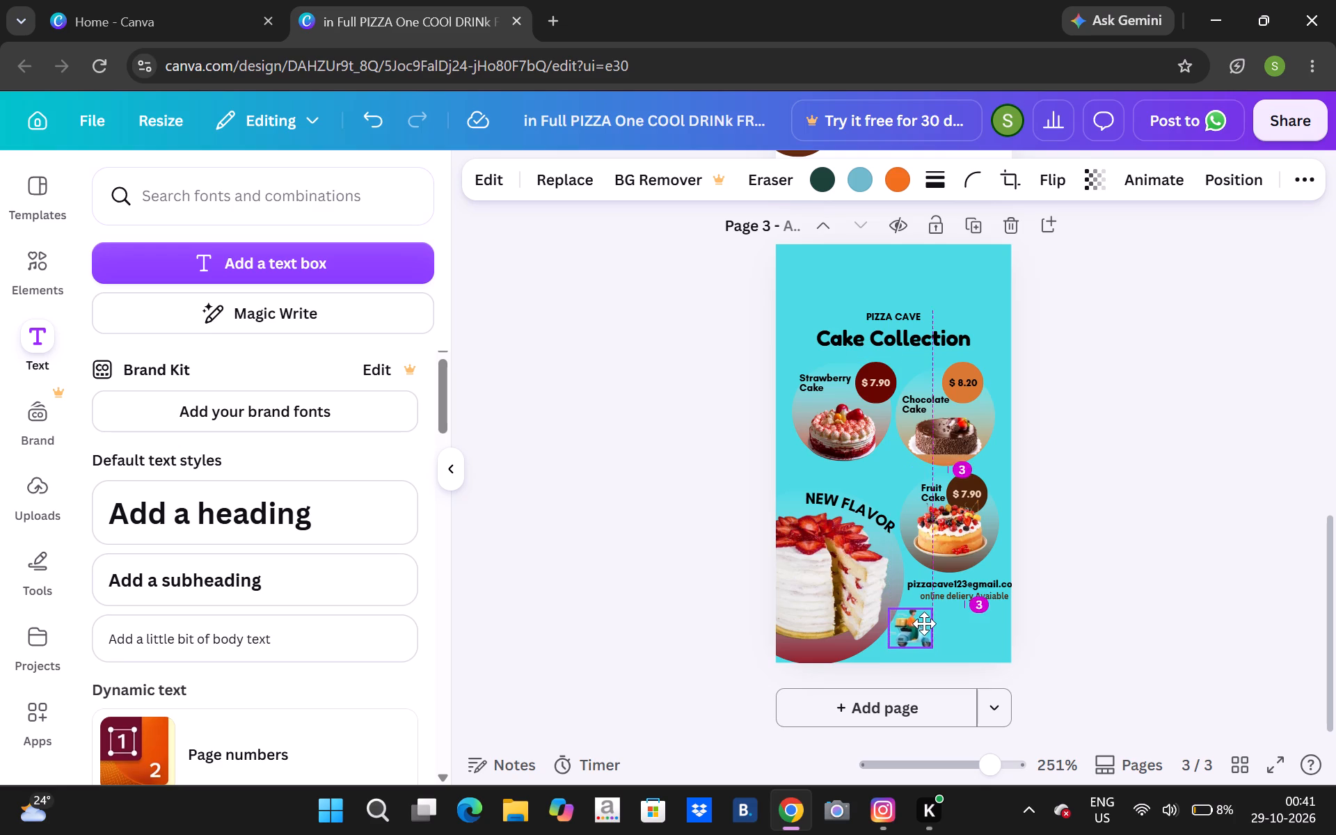
left_click_drag(994, 591, 994, 607)
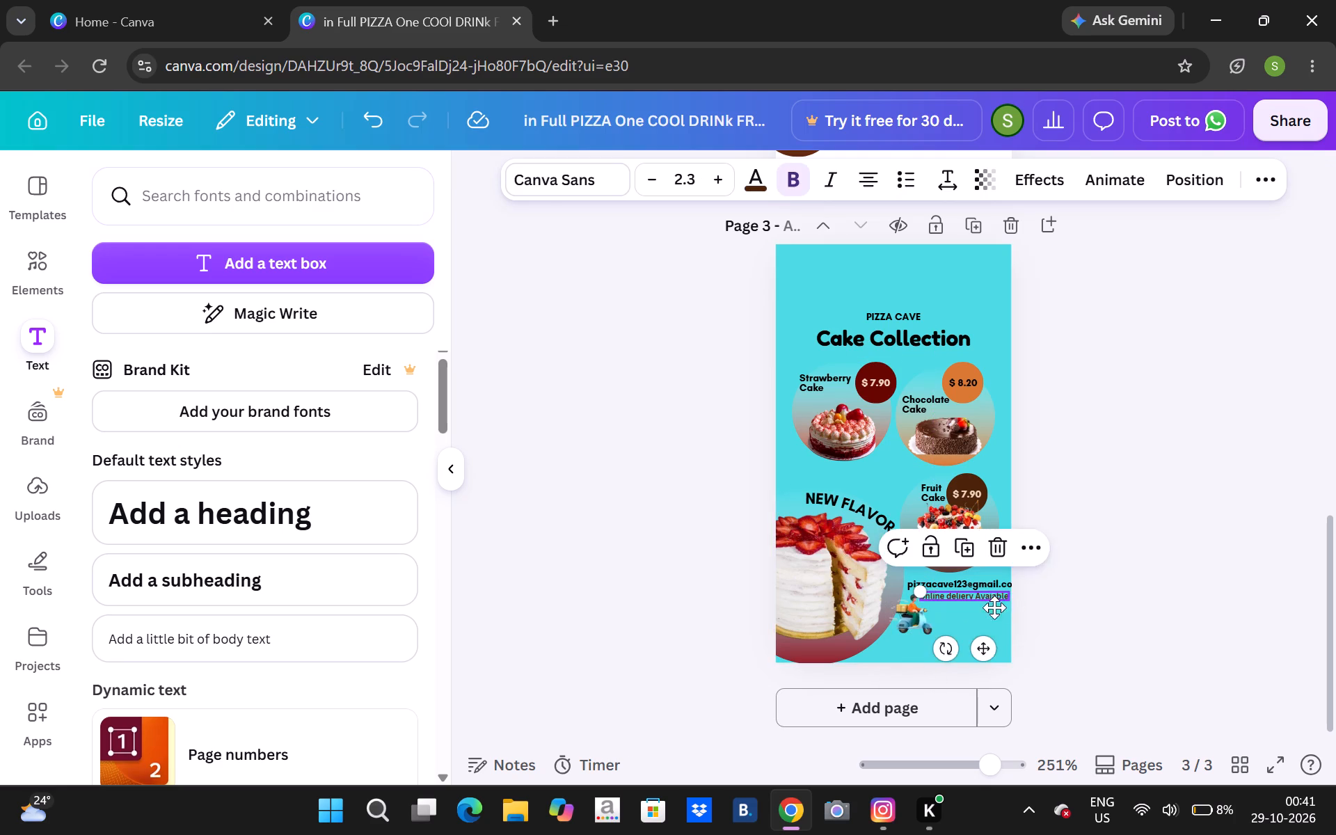
left_click_drag(994, 607, 999, 603)
left_click_drag(990, 584, 967, 655)
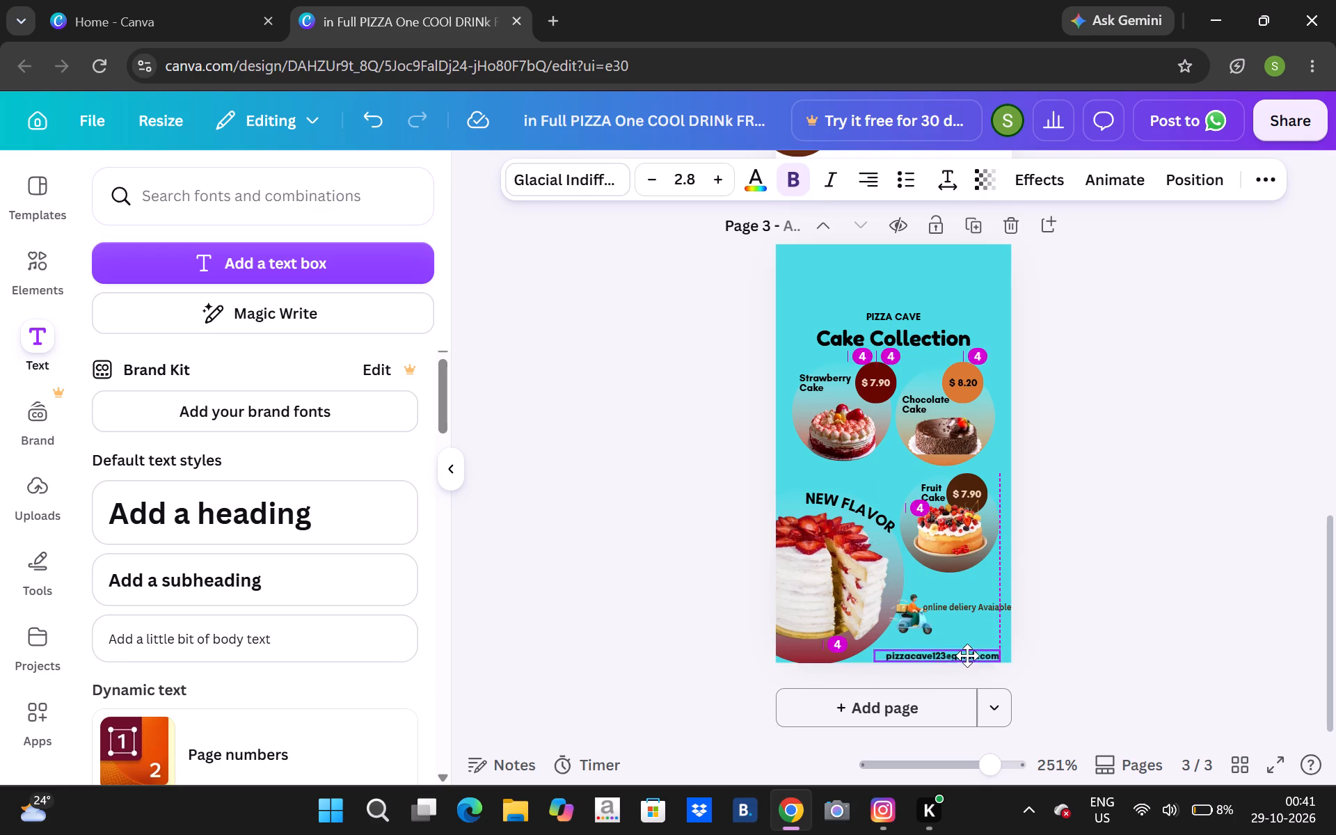
left_click_drag(967, 655, 967, 649)
left_click(1056, 630)
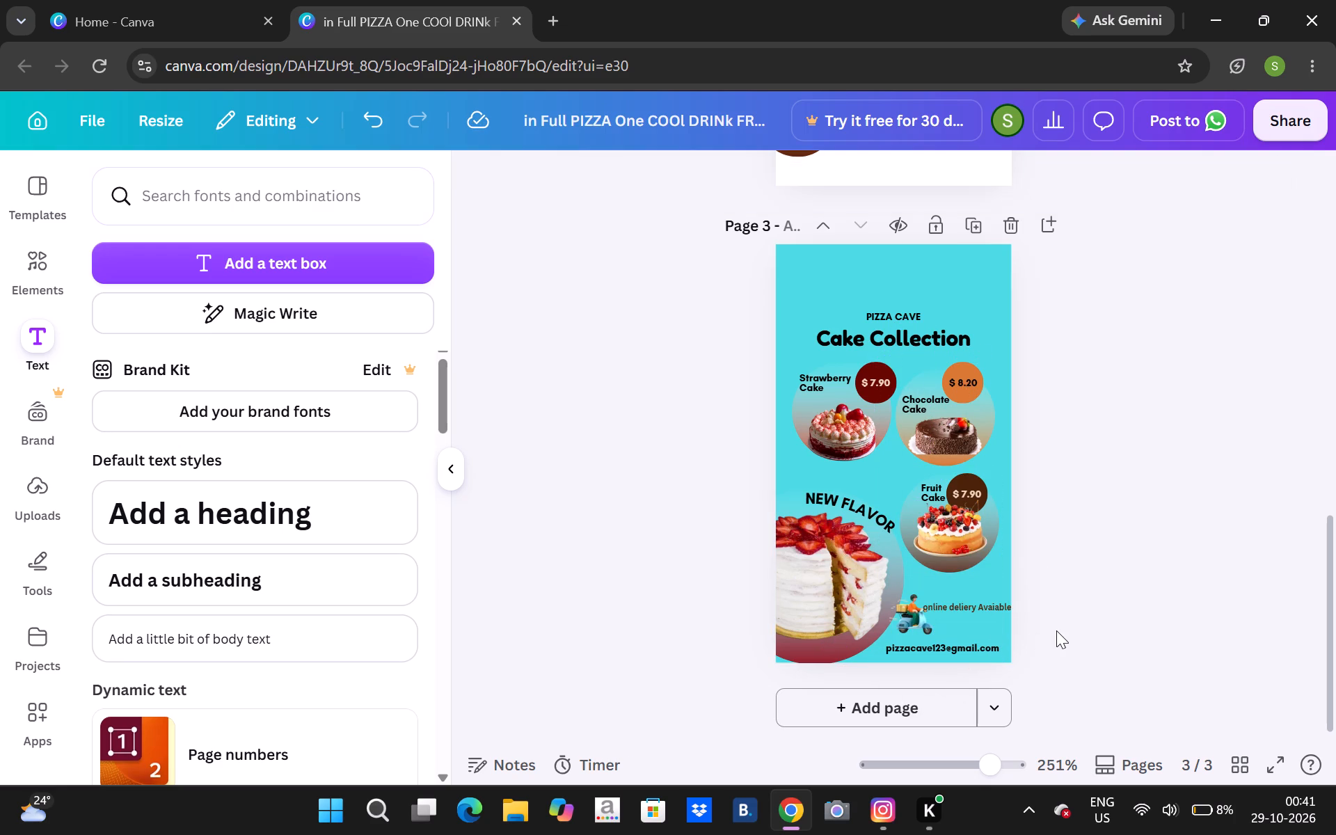